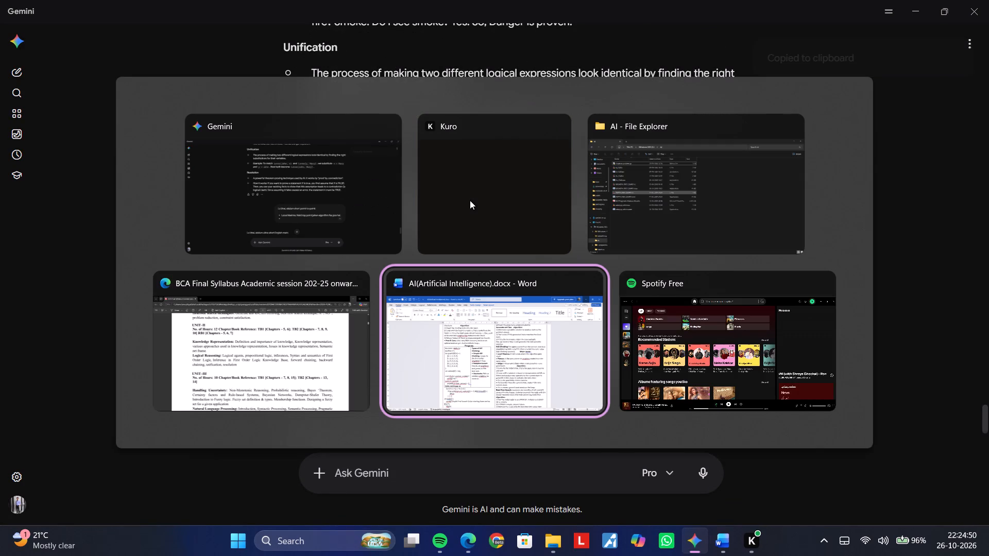
Switch to AI(Artificial Intelligence).docx in Word and place the cursor on the blank page after the A* and AO* table.
{"action": "scroll", "coordinate": [469, 241], "scroll_direction": "down", "scroll_amount": 3}
{"action": "scroll", "coordinate": [469, 241], "scroll_direction": "left", "scroll_amount": 1}
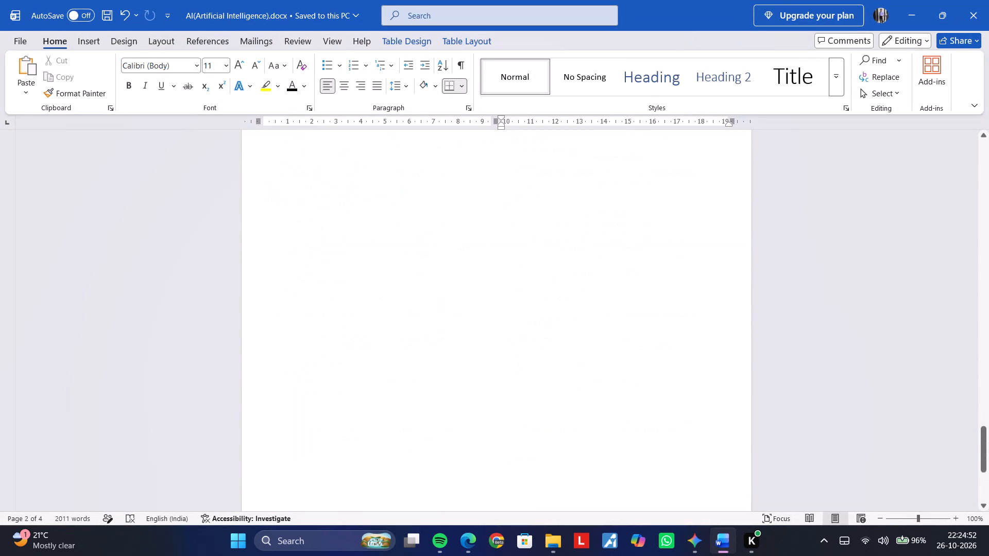
{"action": "scroll", "coordinate": [454, 237], "scroll_direction": "left", "scroll_amount": 1}
{"action": "left_click", "coordinate": [359, 261]}
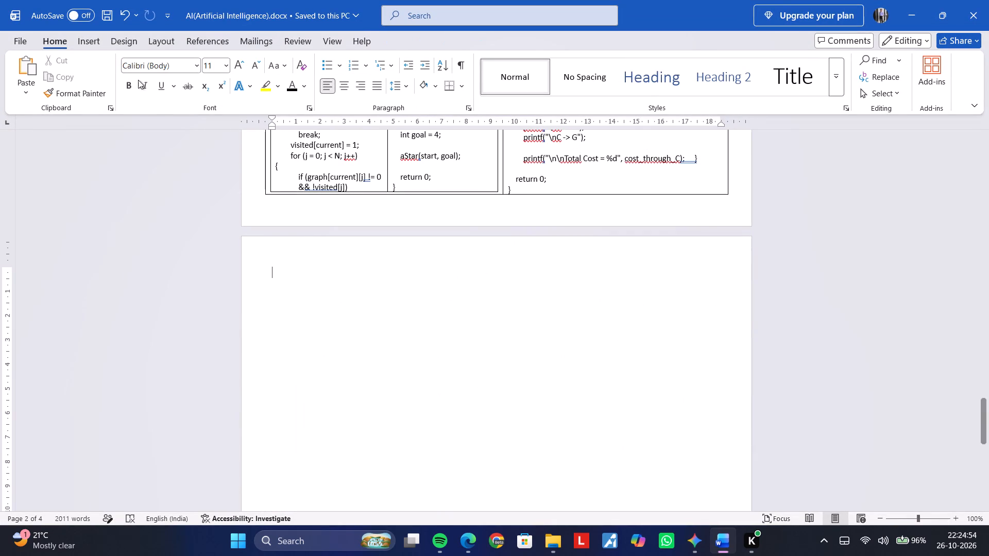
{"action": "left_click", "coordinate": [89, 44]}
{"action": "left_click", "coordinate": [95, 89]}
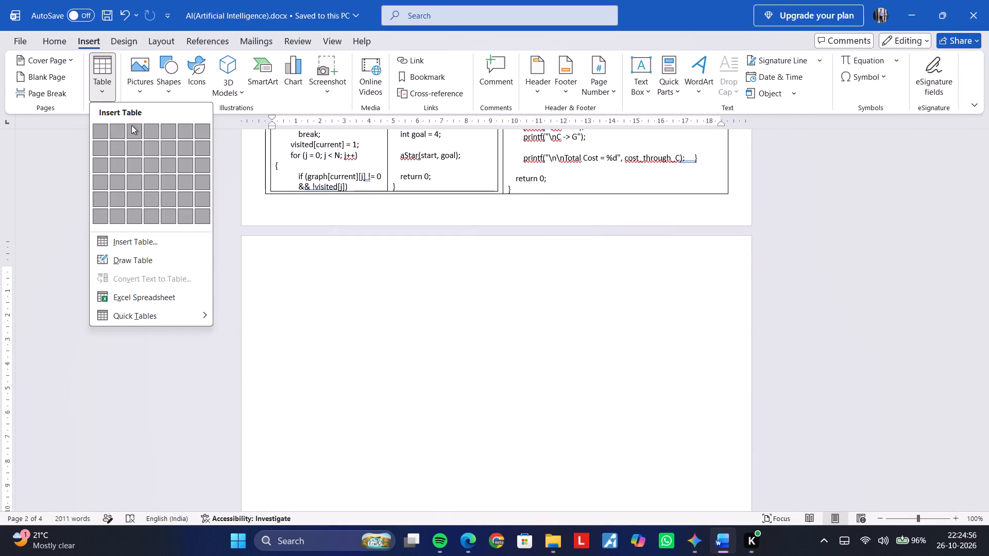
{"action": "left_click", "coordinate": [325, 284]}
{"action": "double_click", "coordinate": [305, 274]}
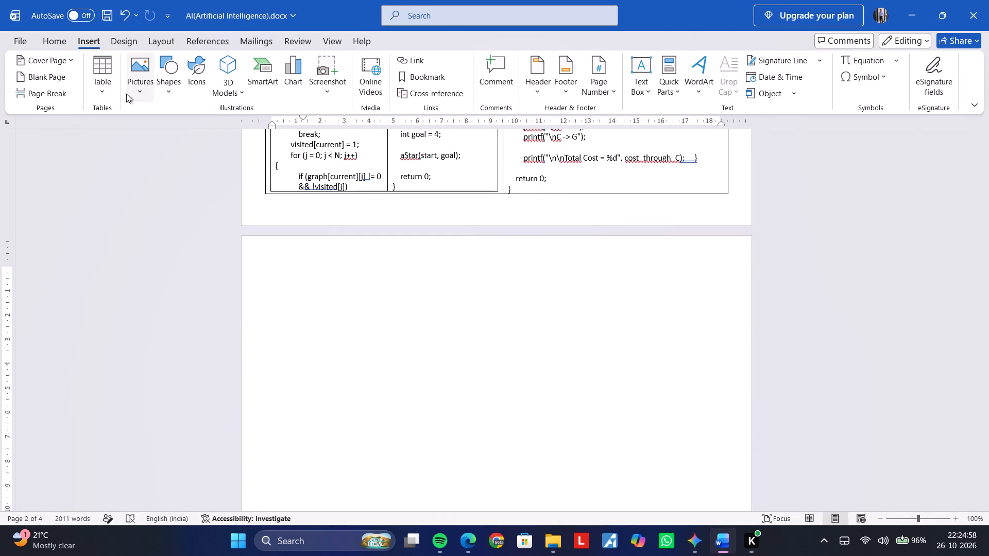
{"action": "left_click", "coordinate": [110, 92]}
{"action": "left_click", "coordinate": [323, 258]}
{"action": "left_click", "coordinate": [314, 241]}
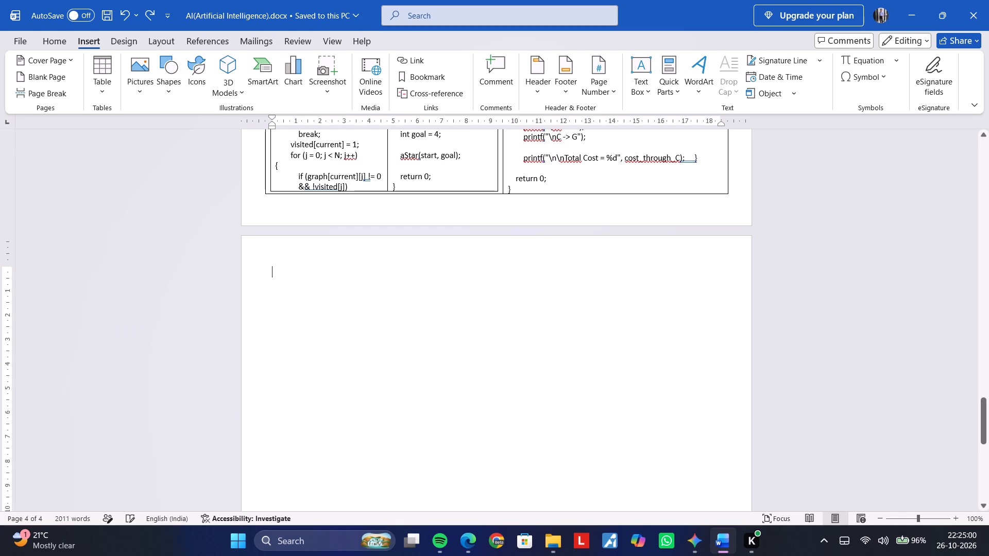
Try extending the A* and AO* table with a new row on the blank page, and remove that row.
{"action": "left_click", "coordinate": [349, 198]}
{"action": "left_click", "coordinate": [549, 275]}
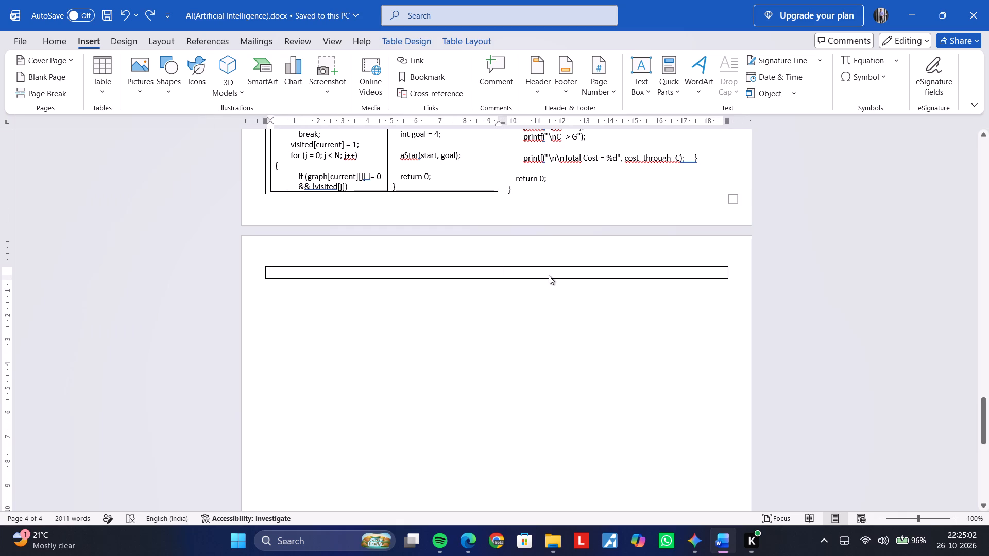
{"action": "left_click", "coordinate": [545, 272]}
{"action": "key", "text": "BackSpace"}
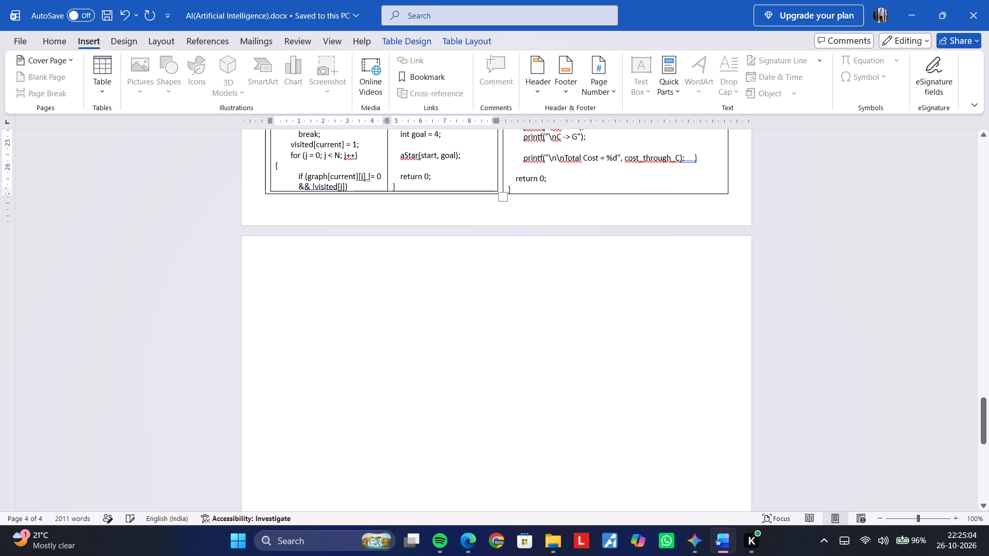
Insert a table with two columns and one row on the blank page after the A* and AO* table.
{"action": "left_click", "coordinate": [330, 335]}
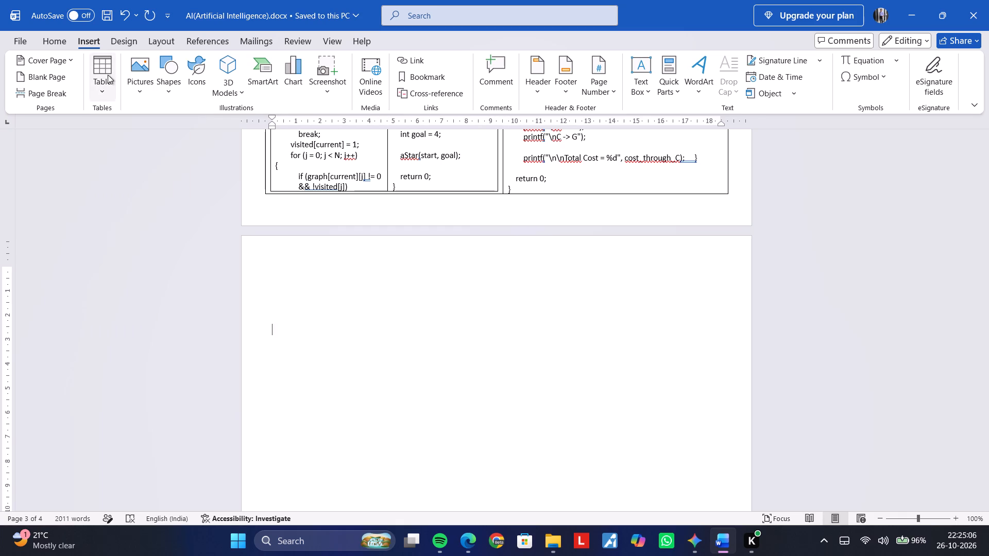
{"action": "left_click", "coordinate": [108, 75]}
{"action": "left_click", "coordinate": [116, 134]}
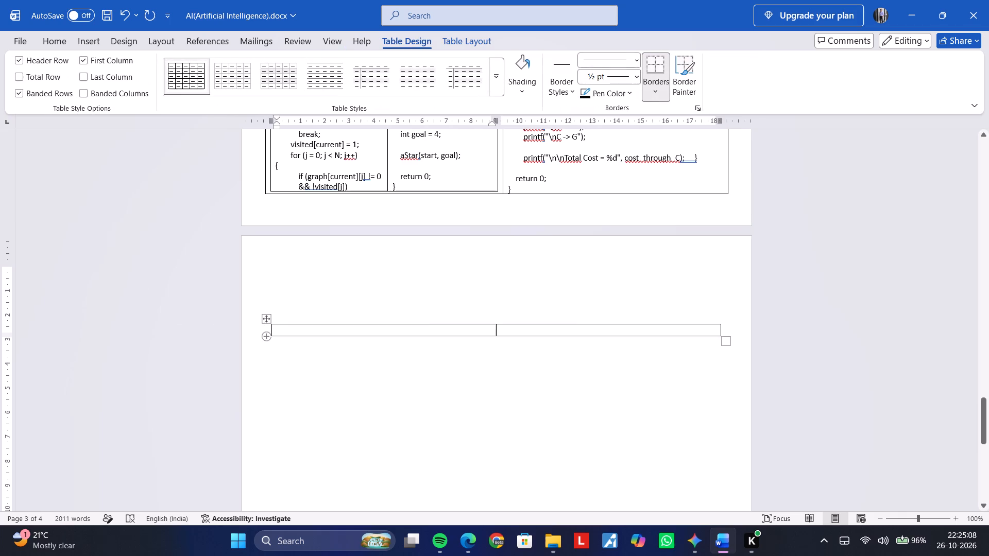
Delete the extra blank lines above the new two-column table.
{"action": "left_click", "coordinate": [275, 312]}
{"action": "key", "text": "BackSpace"}
{"action": "key", "text": "BackSpace"}
{"action": "key", "text": "BackSpace"}
{"action": "key", "text": "BackSpace"}
{"action": "key", "text": "BackSpace"}
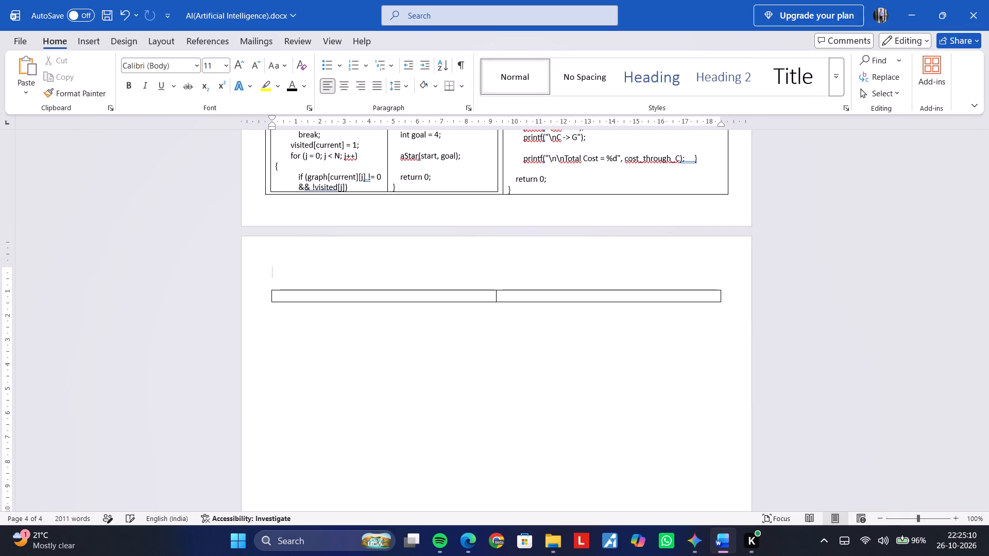
{"action": "key", "text": "BackSpace"}
{"action": "key", "text": "BackSpace"}
{"action": "key", "text": "BackSpace"}
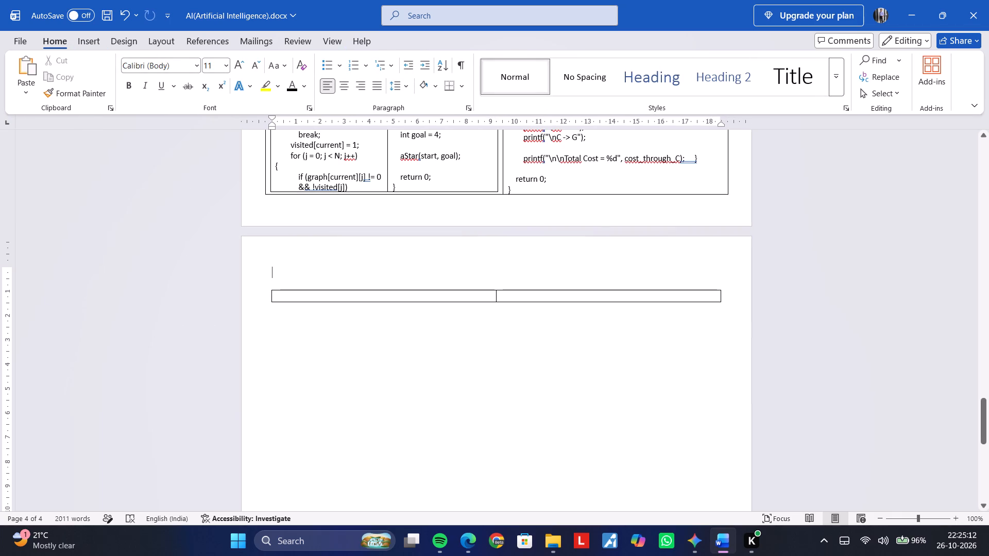
Move the new two-column table up to the top margin of its page.
{"action": "left_click", "coordinate": [270, 321]}
{"action": "key", "text": "BackSpace"}
{"action": "key", "text": "BackSpace"}
{"action": "left_click_drag", "start_coordinate": [262, 284], "coordinate": [263, 283]}
{"action": "left_click_drag", "start_coordinate": [263, 283], "coordinate": [263, 257]}
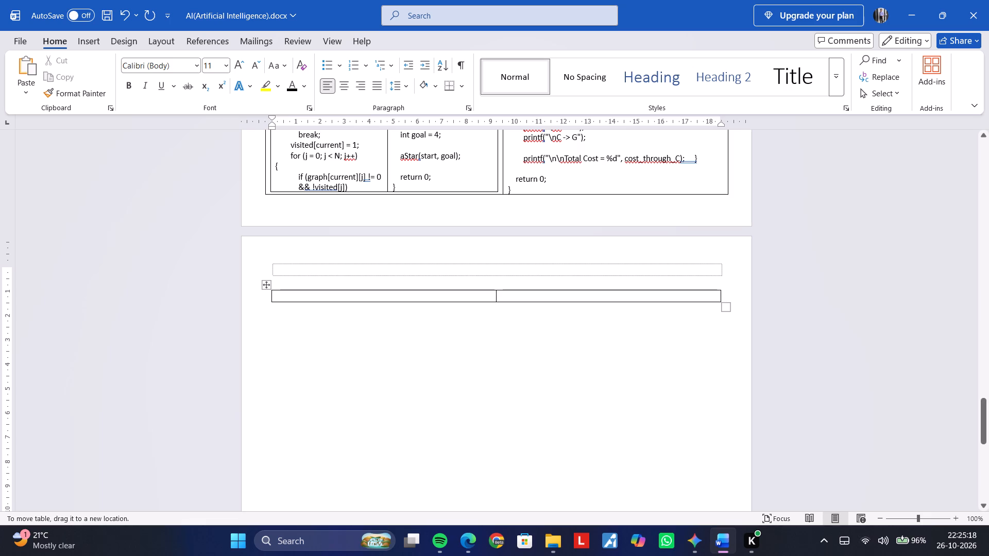
{"action": "left_click_drag", "start_coordinate": [263, 257], "coordinate": [262, 258]}
Examine the layout and widths of the two-column tables on the preceding pages.
{"action": "scroll", "coordinate": [414, 312], "scroll_direction": "down", "scroll_amount": 2}
{"action": "scroll", "coordinate": [414, 312], "scroll_direction": "up", "scroll_amount": 2}
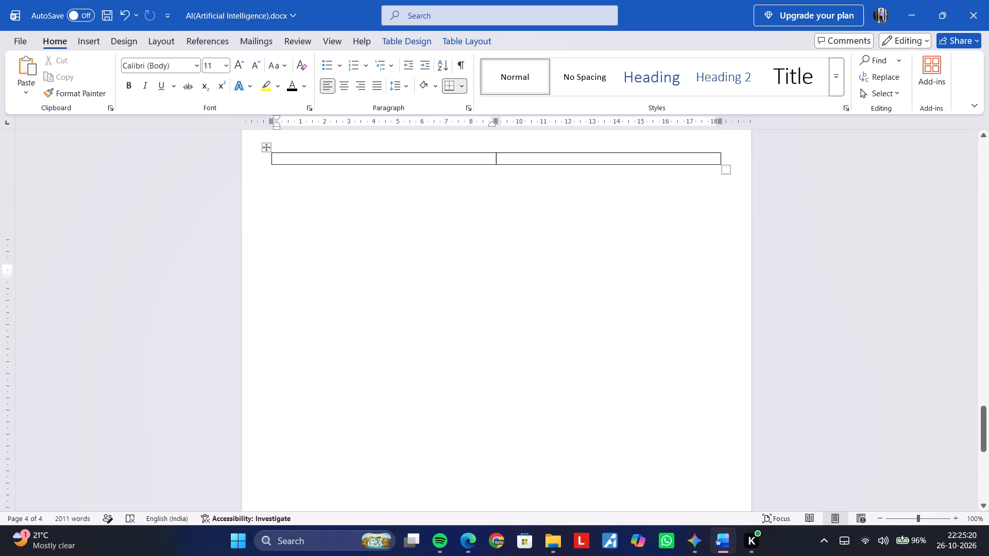
{"action": "scroll", "coordinate": [414, 312], "scroll_direction": "up", "scroll_amount": 1}
{"action": "scroll", "coordinate": [414, 312], "scroll_direction": "down", "scroll_amount": 6, "text": "ctrl"}
{"action": "scroll", "coordinate": [476, 246], "scroll_direction": "up", "scroll_amount": 3}
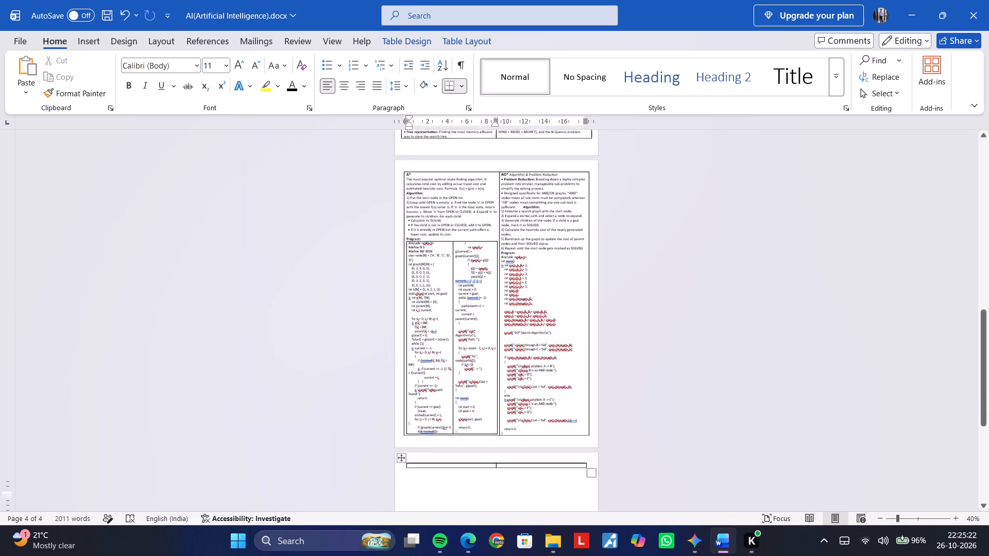
{"action": "scroll", "coordinate": [476, 238], "scroll_direction": "up", "scroll_amount": 8}
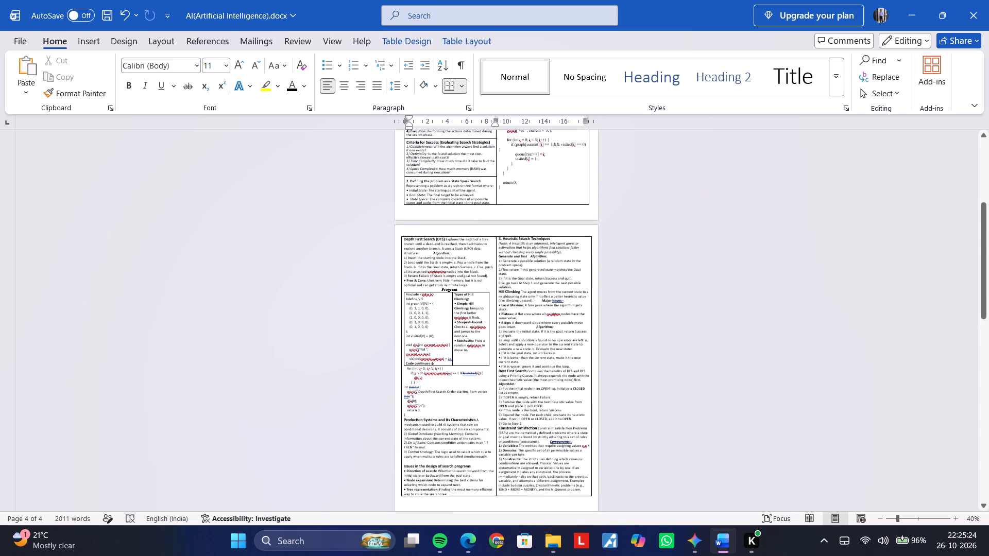
{"action": "scroll", "coordinate": [476, 238], "scroll_direction": "down", "scroll_amount": 12}
{"action": "scroll", "coordinate": [476, 238], "scroll_direction": "up", "scroll_amount": 8}
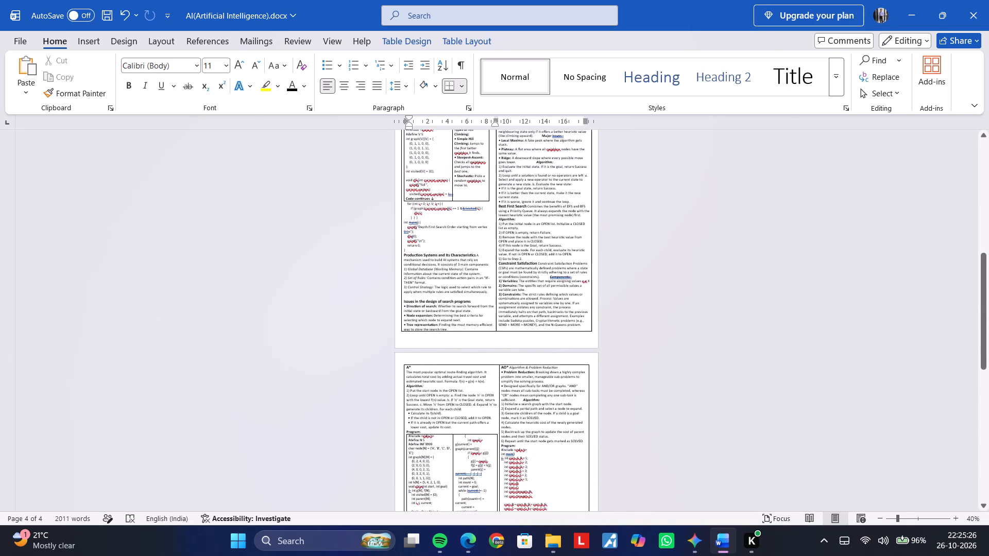
{"action": "scroll", "coordinate": [509, 268], "scroll_direction": "up", "scroll_amount": 2, "text": "ctrl"}
{"action": "scroll", "coordinate": [592, 301], "scroll_direction": "up", "scroll_amount": 1, "text": "ctrl"}
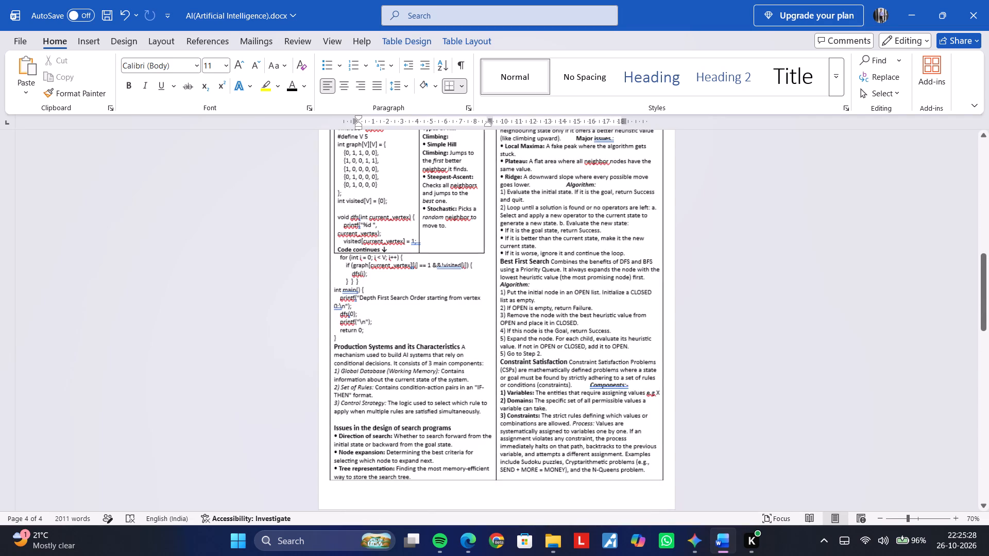
{"action": "scroll", "coordinate": [650, 259], "scroll_direction": "up", "scroll_amount": 2}
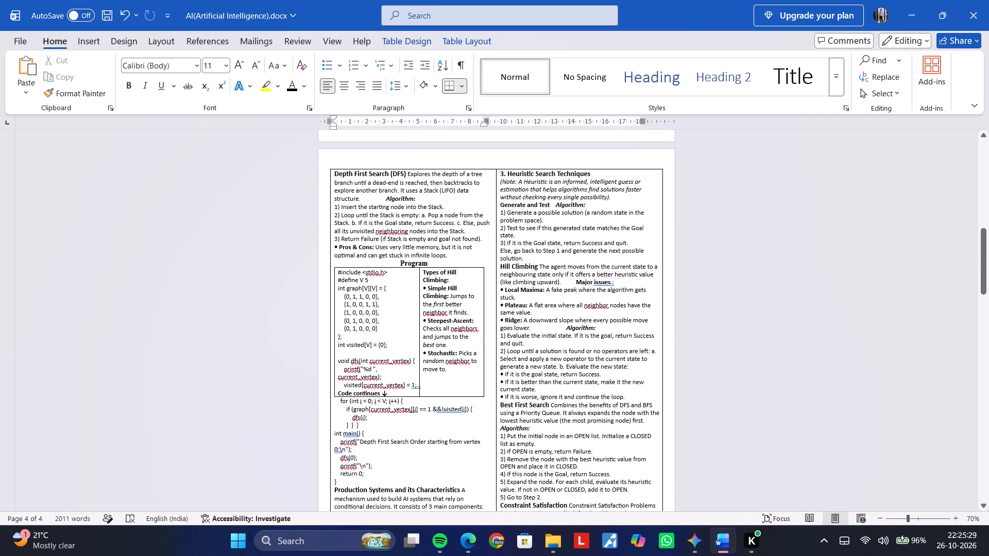
{"action": "scroll", "coordinate": [659, 240], "scroll_direction": "up", "scroll_amount": 1}
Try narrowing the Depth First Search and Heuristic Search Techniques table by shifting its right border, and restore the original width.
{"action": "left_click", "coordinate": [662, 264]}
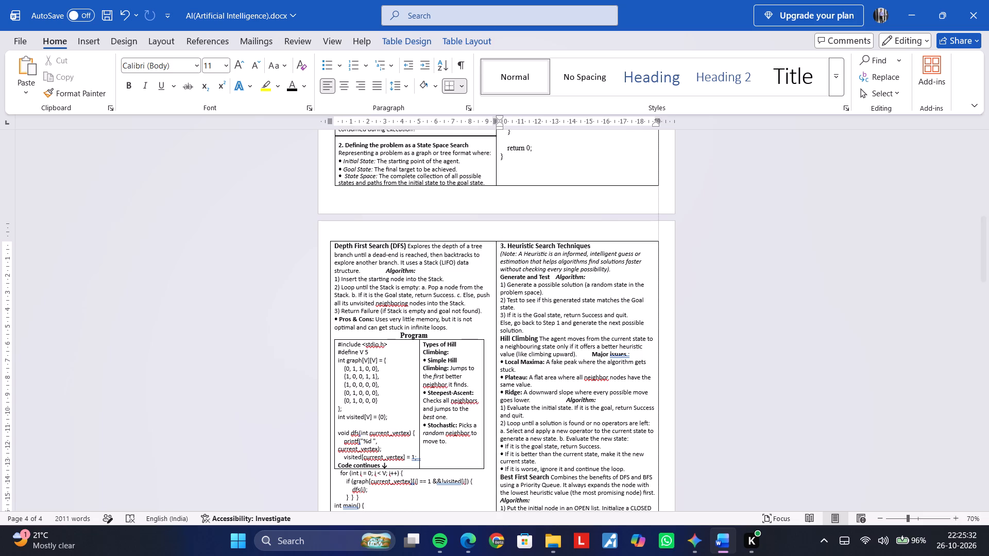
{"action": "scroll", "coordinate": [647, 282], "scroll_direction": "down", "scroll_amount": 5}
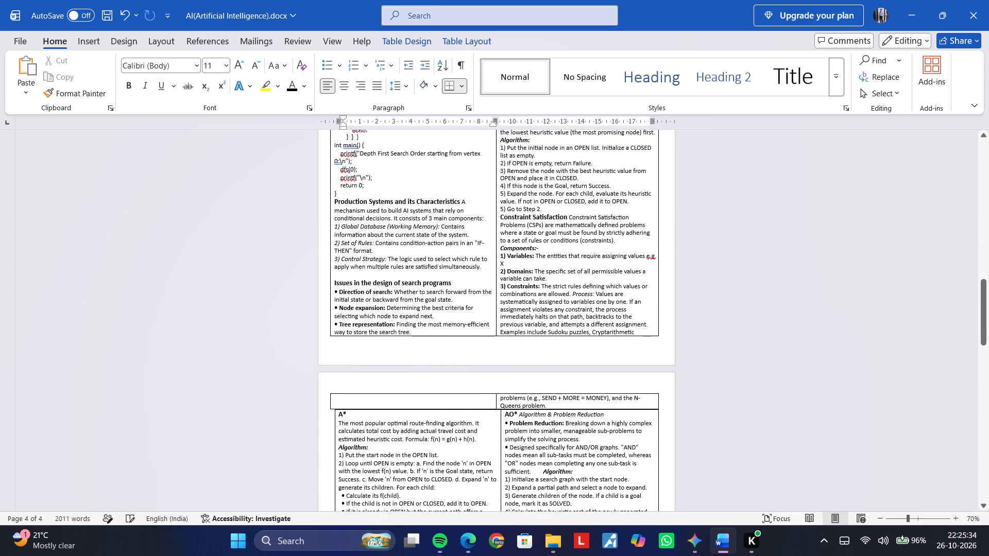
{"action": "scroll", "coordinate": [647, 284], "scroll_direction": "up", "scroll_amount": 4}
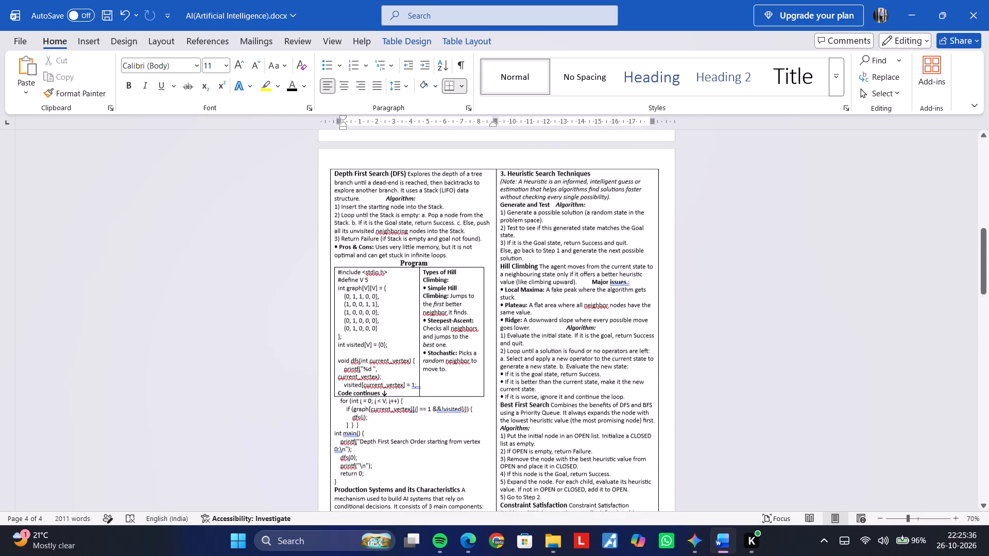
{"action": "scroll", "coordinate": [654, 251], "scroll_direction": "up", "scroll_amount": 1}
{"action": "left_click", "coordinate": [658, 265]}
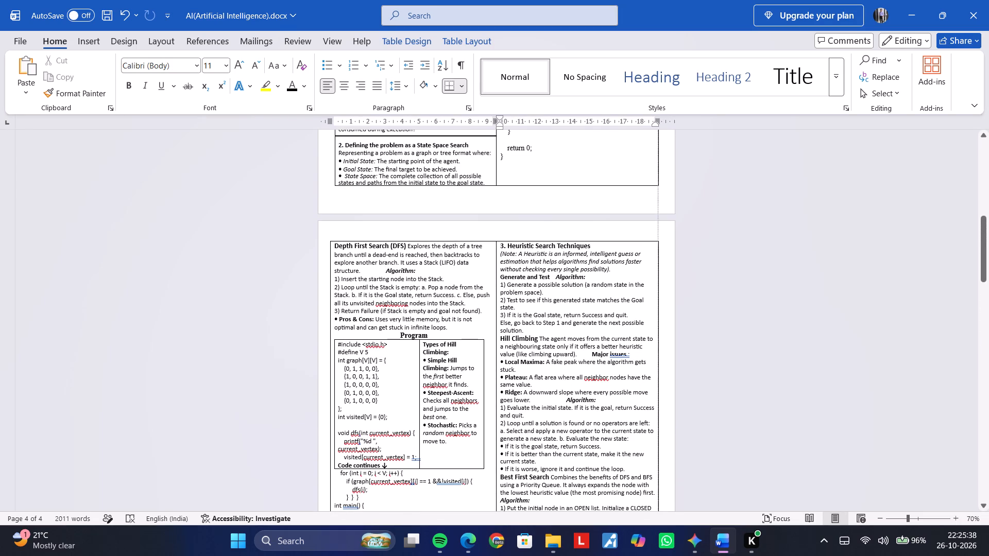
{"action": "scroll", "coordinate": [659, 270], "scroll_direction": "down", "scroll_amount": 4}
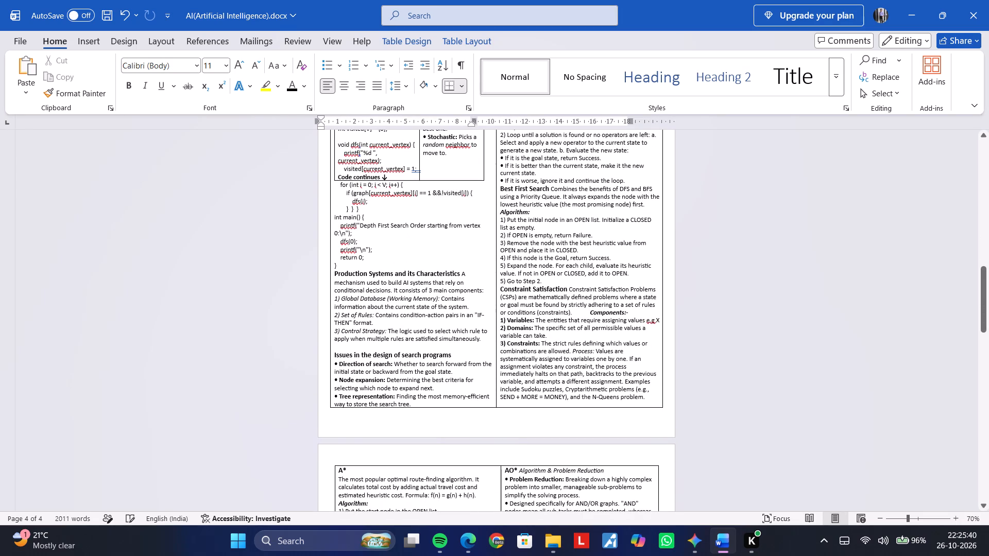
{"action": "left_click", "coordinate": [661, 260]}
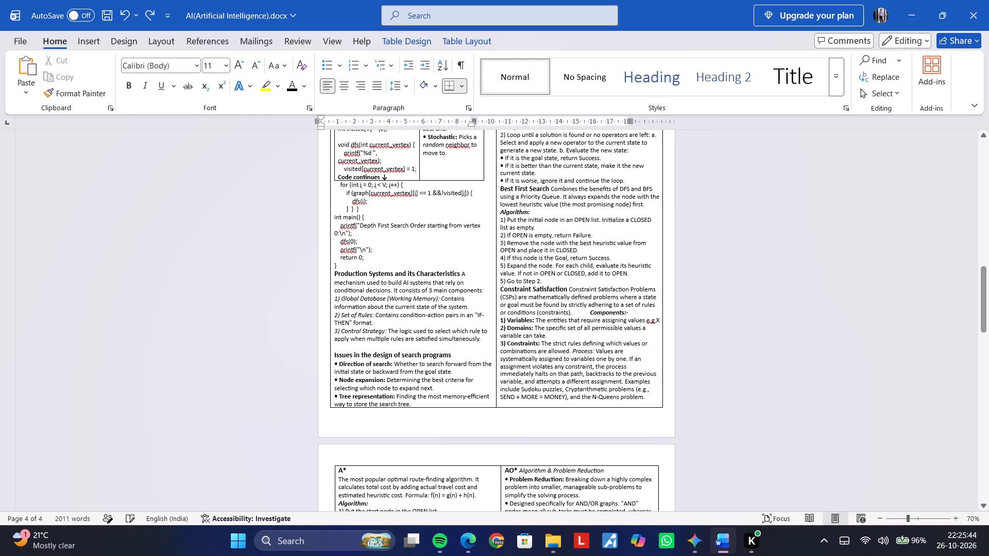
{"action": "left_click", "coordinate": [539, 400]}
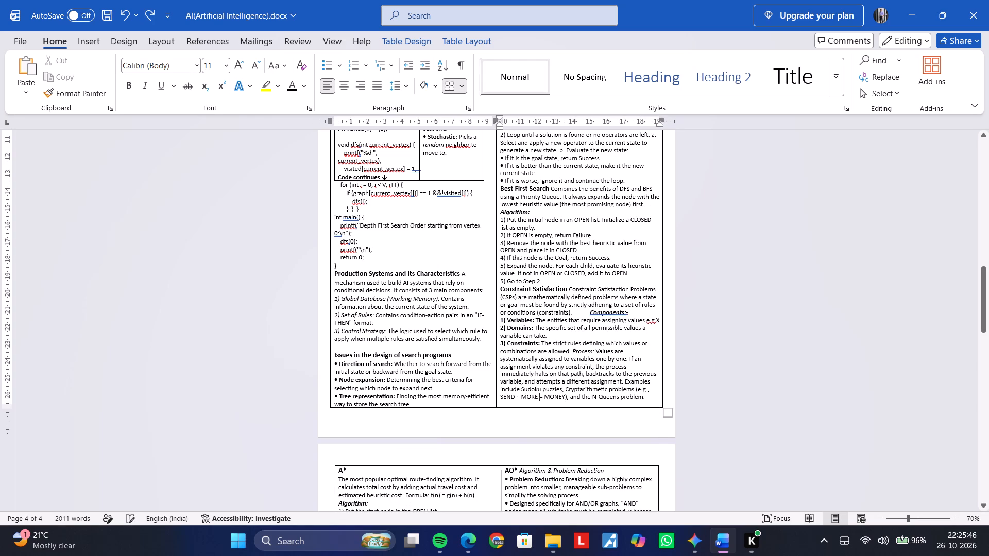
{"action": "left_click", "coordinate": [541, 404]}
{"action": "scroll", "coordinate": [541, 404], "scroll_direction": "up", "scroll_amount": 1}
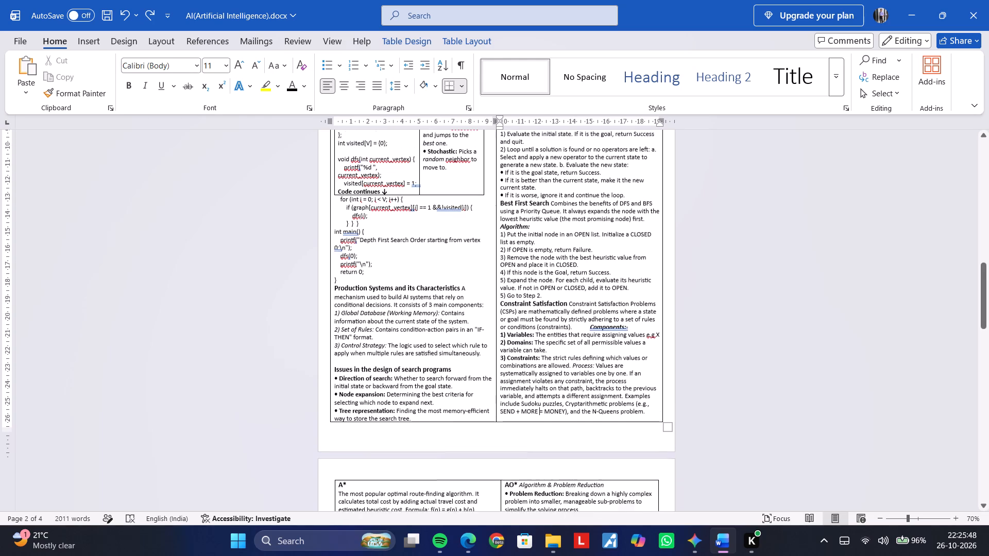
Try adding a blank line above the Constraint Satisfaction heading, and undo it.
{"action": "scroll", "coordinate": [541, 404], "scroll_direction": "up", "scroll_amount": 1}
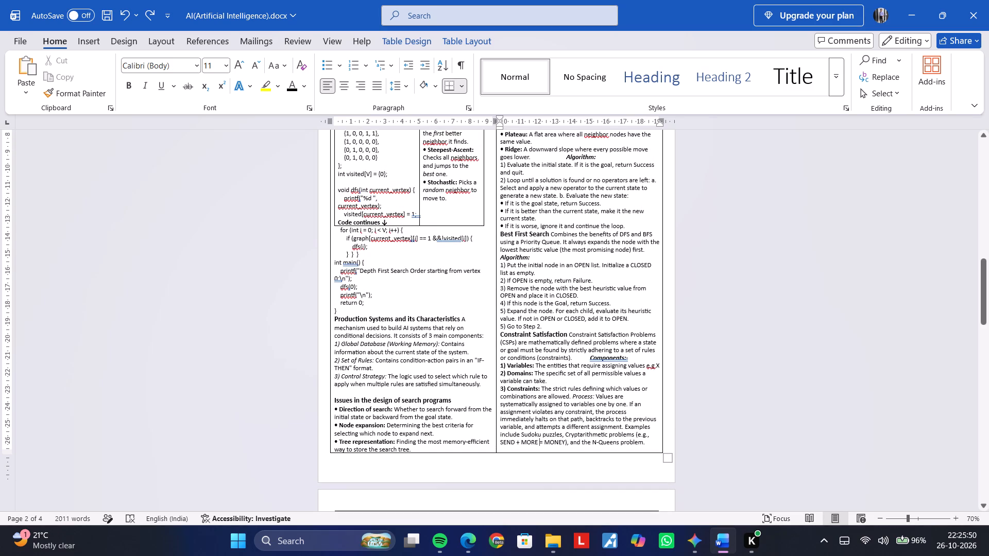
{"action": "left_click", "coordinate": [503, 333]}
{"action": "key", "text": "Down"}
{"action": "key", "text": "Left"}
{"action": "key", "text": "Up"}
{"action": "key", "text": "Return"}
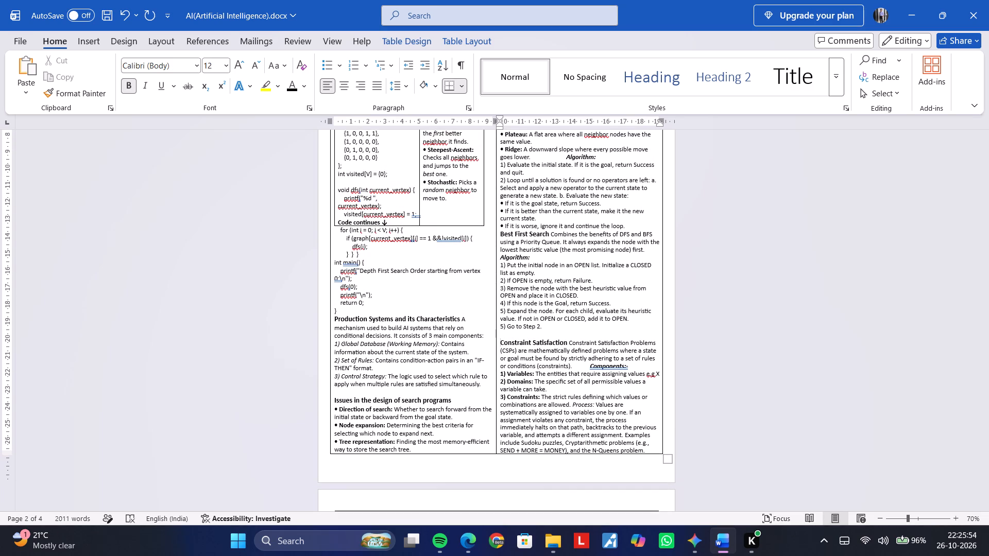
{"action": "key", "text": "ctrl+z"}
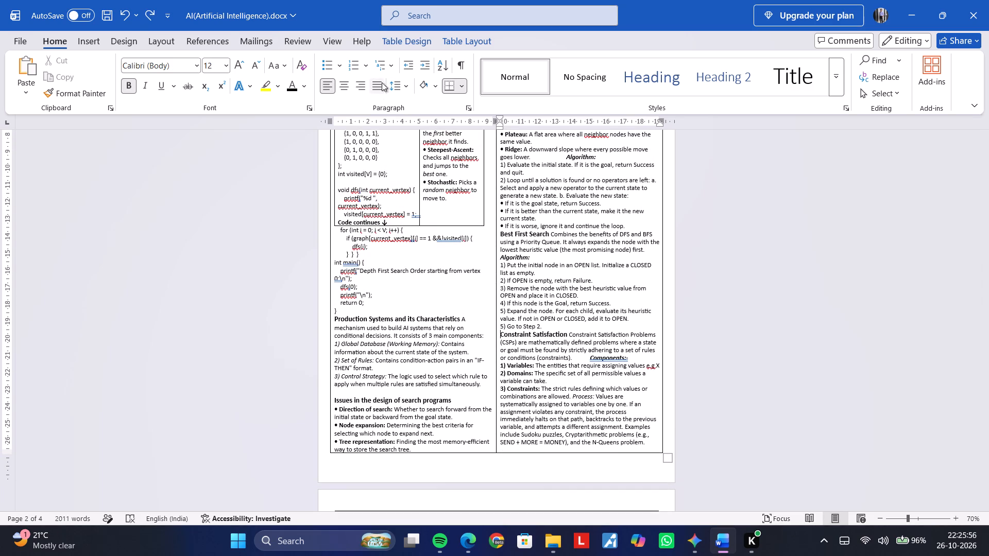
Set the spacing before the Constraint Satisfaction paragraph to 6 pt.
{"action": "left_click", "coordinate": [409, 81]}
{"action": "left_click", "coordinate": [497, 212]}
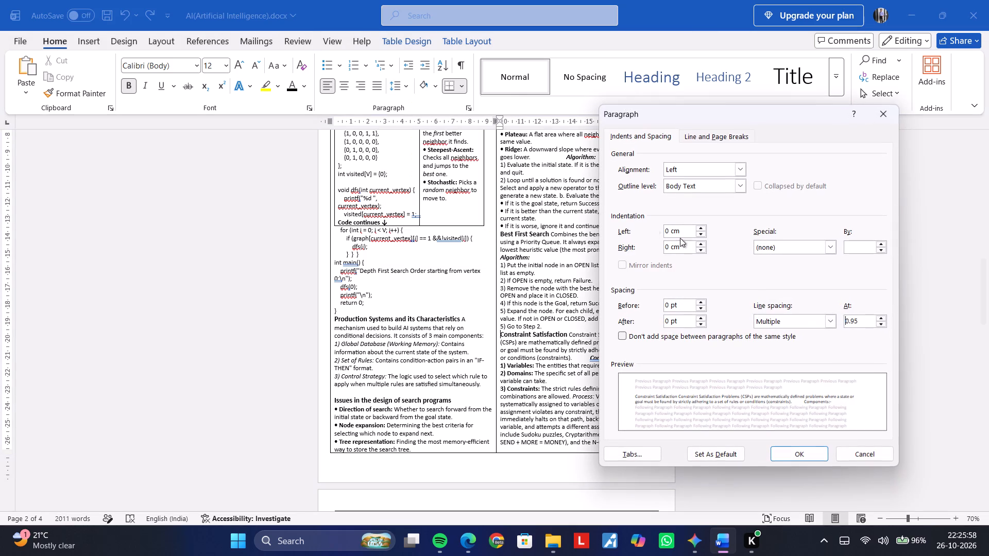
{"action": "left_click", "coordinate": [700, 302]}
{"action": "left_click", "coordinate": [811, 455]}
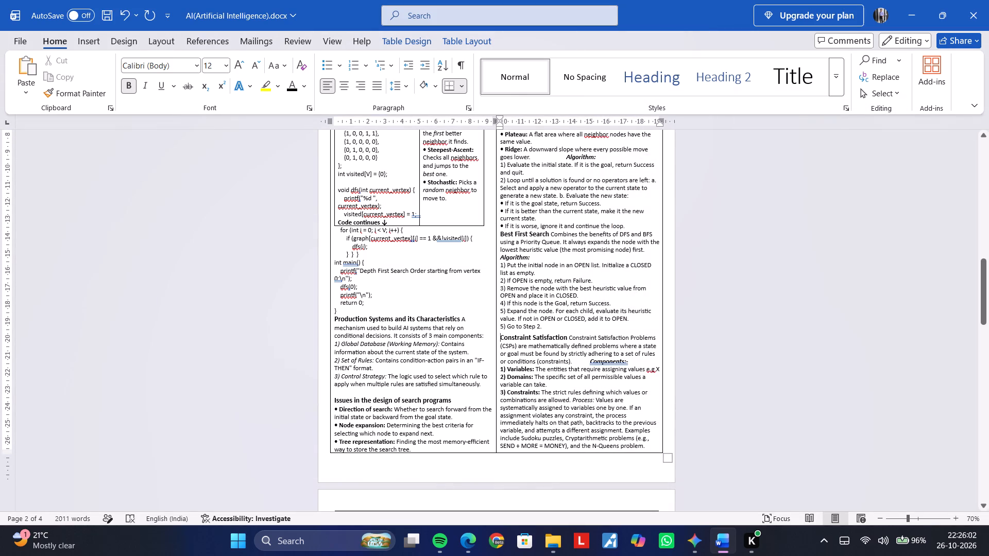
Set the spacing before the Hill Climbing paragraph to 6 pt.
{"action": "scroll", "coordinate": [521, 310], "scroll_direction": "up", "scroll_amount": 1}
{"action": "left_click", "coordinate": [503, 305]}
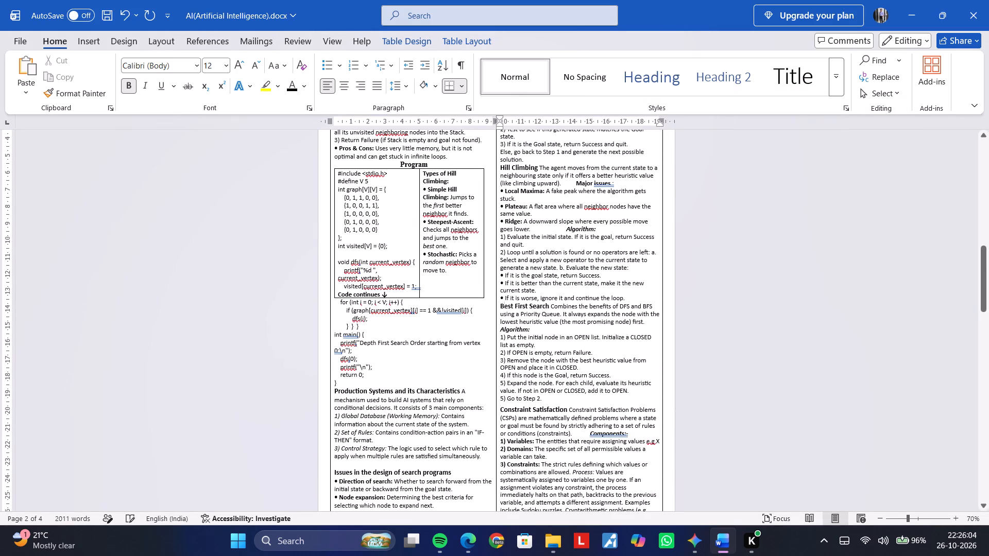
{"action": "scroll", "coordinate": [509, 305], "scroll_direction": "up", "scroll_amount": 1}
{"action": "scroll", "coordinate": [509, 305], "scroll_direction": "down", "scroll_amount": 1}
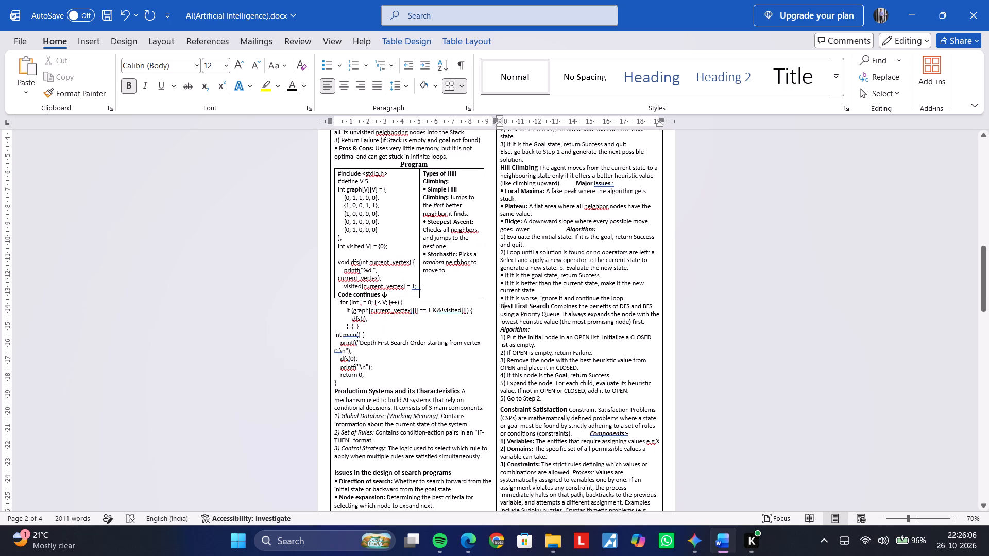
{"action": "left_click", "coordinate": [501, 307]}
{"action": "left_click", "coordinate": [502, 169]}
{"action": "left_click", "coordinate": [397, 86]}
{"action": "left_click", "coordinate": [502, 211]}
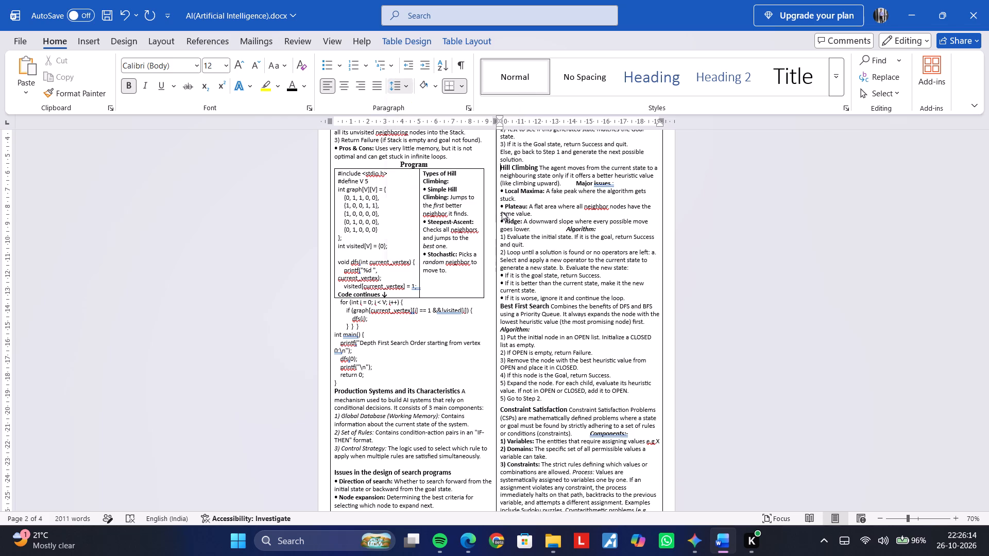
{"action": "left_click", "coordinate": [694, 300]}
{"action": "left_click", "coordinate": [700, 302]}
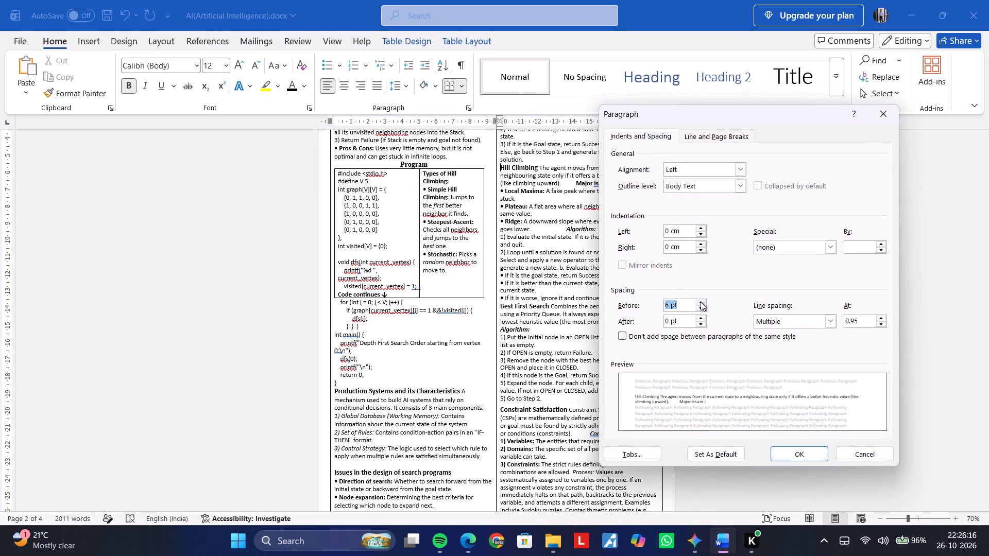
{"action": "left_click", "coordinate": [816, 448]}
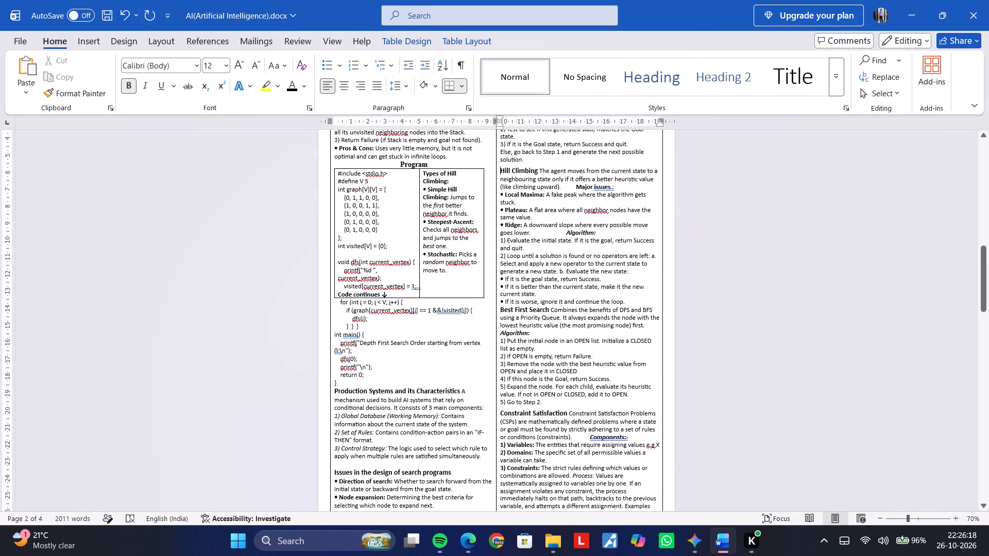
Set the spacing before the Best First Search paragraph to 6 pt.
{"action": "scroll", "coordinate": [539, 306], "scroll_direction": "down", "scroll_amount": 1}
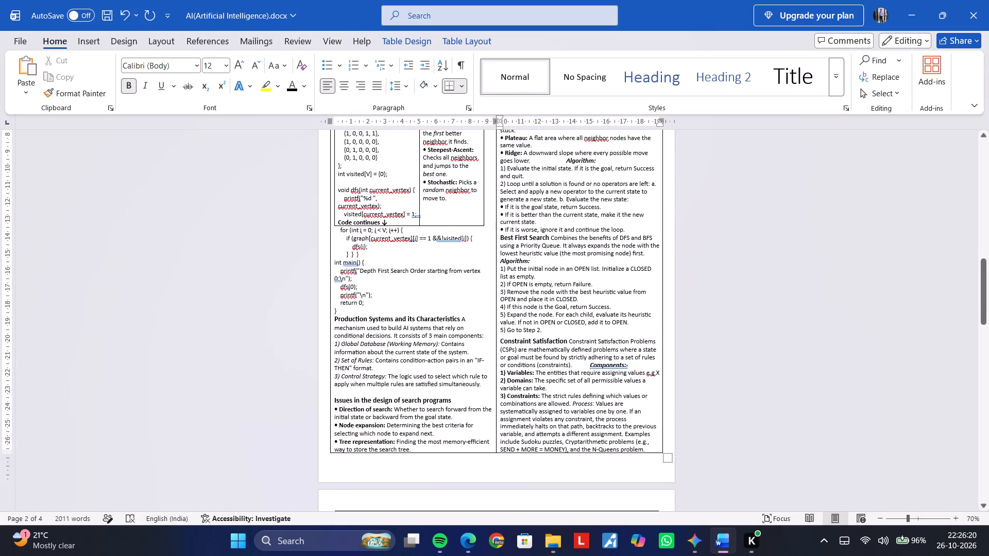
{"action": "left_click", "coordinate": [501, 238]}
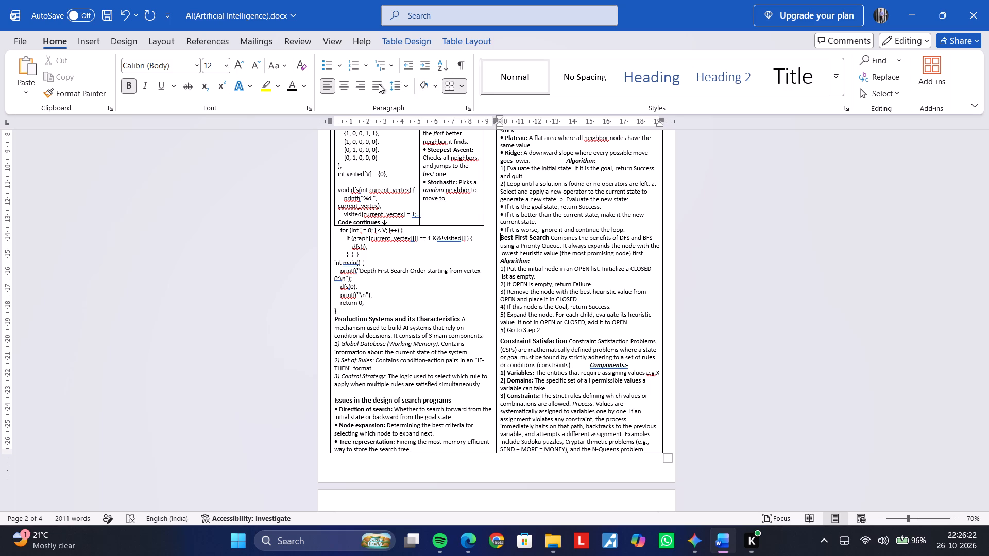
{"action": "left_click", "coordinate": [396, 82]}
{"action": "left_click", "coordinate": [509, 214]}
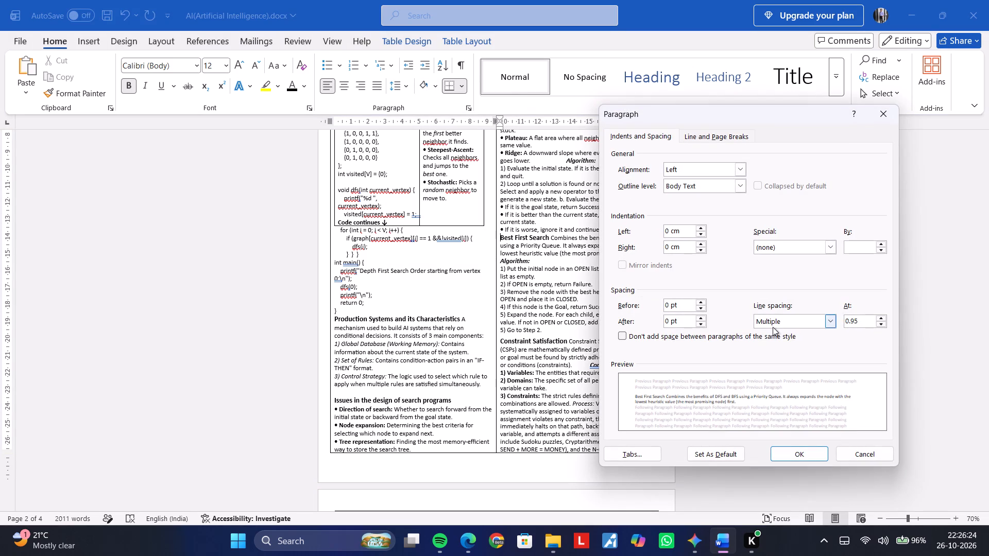
{"action": "left_click", "coordinate": [698, 299]}
{"action": "left_click", "coordinate": [812, 447]}
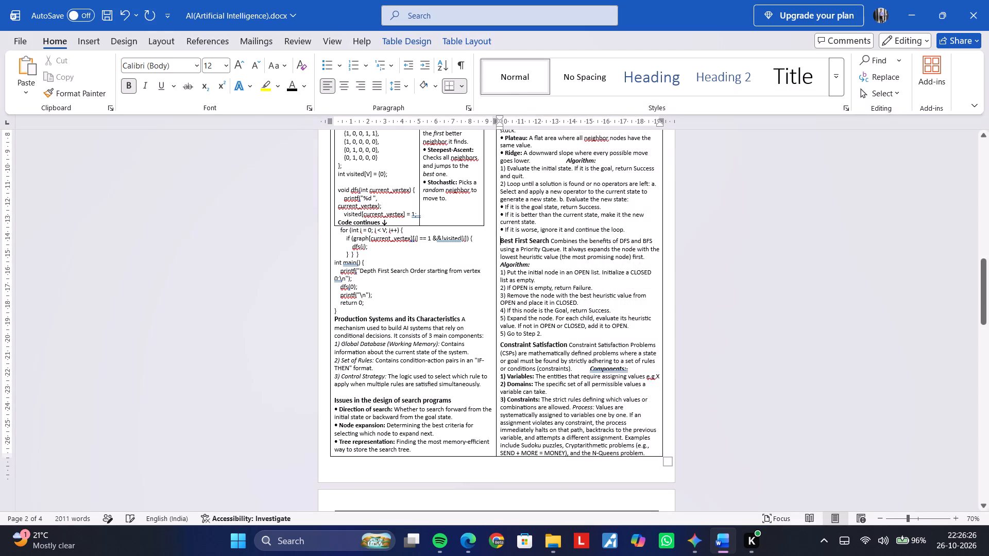
Widen the Types of Hill Climbing column in the nested Depth First Search program table to 4.3 cm.
{"action": "scroll", "coordinate": [560, 344], "scroll_direction": "up", "scroll_amount": 1}
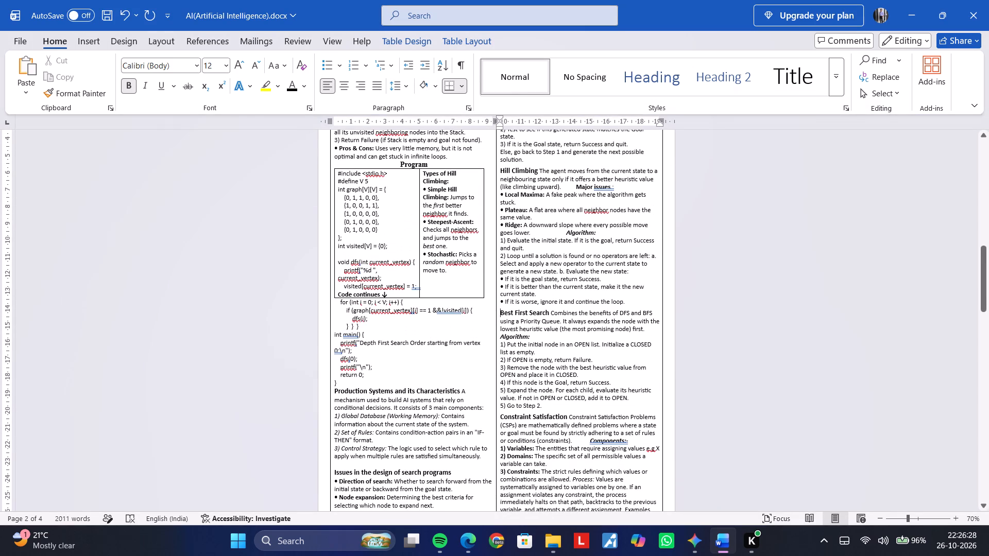
{"action": "scroll", "coordinate": [560, 344], "scroll_direction": "up", "scroll_amount": 1}
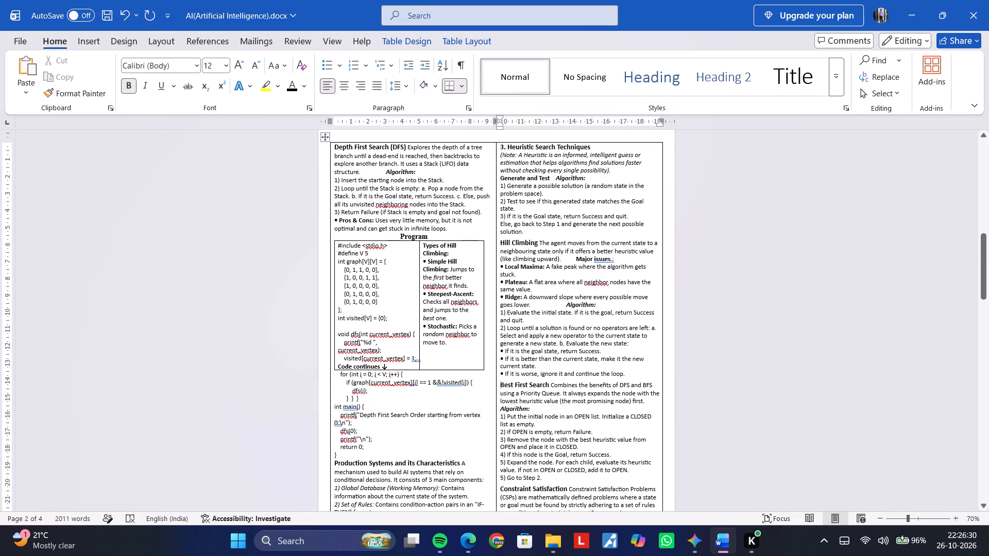
{"action": "left_click", "coordinate": [479, 257]}
{"action": "scroll", "coordinate": [444, 258], "scroll_direction": "down", "scroll_amount": 3}
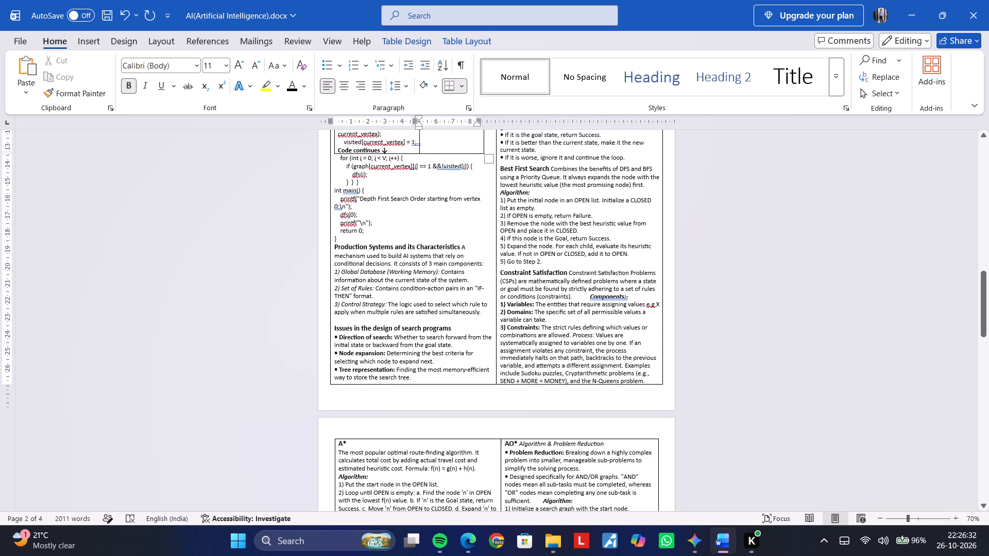
{"action": "scroll", "coordinate": [444, 258], "scroll_direction": "down", "scroll_amount": 1}
{"action": "scroll", "coordinate": [444, 259], "scroll_direction": "up", "scroll_amount": 3}
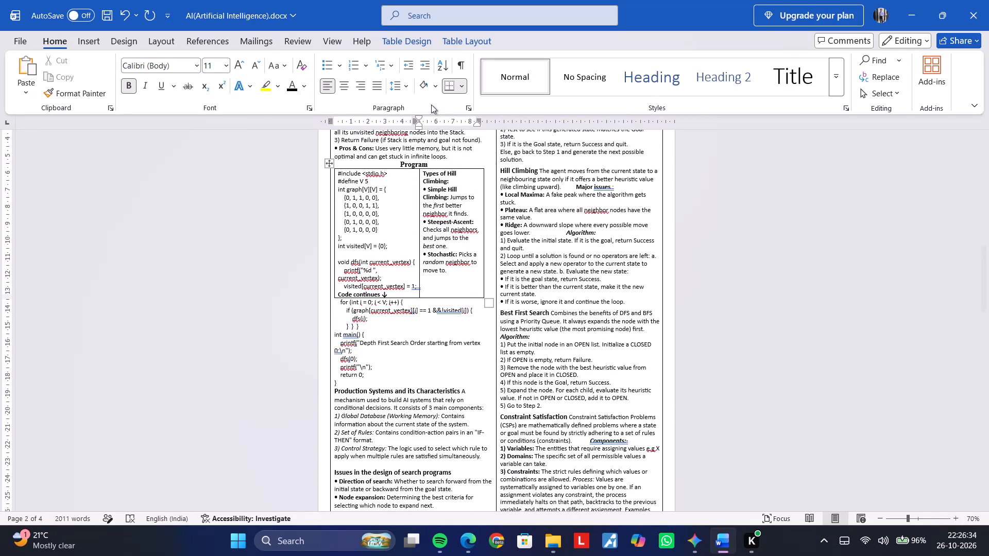
{"action": "left_click", "coordinate": [404, 91]}
{"action": "left_click", "coordinate": [404, 91]}
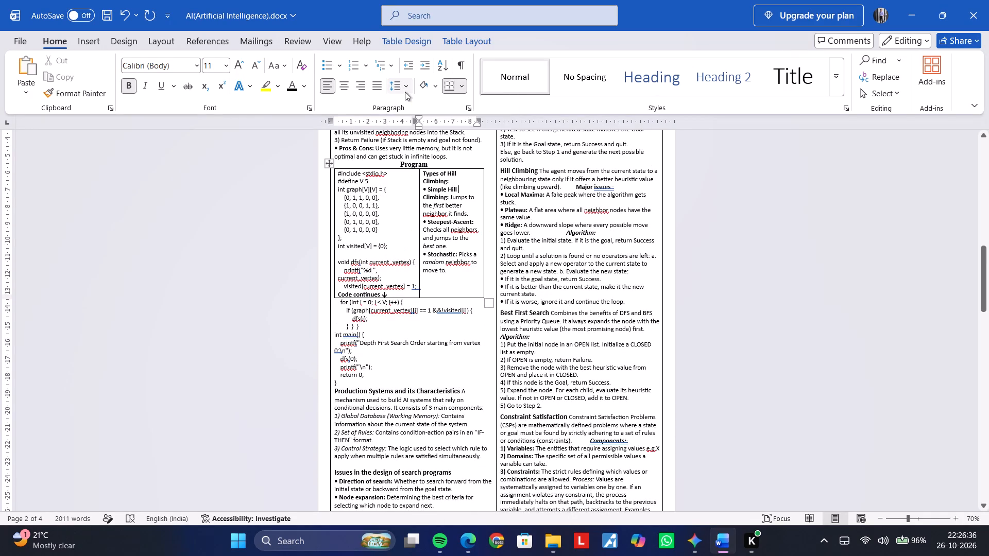
{"action": "left_click", "coordinate": [474, 40]}
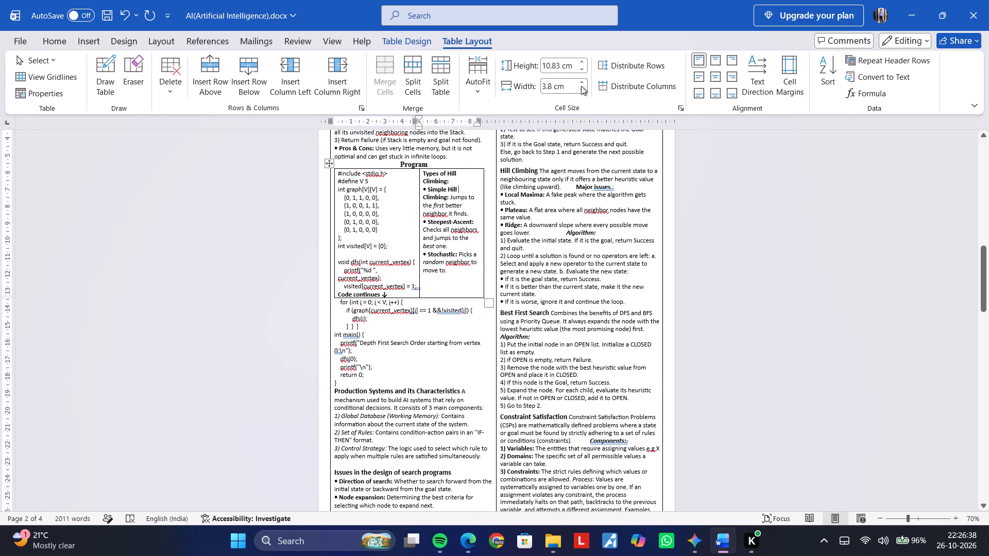
{"action": "double_click", "coordinate": [582, 83]}
{"action": "left_click", "coordinate": [582, 83]}
{"action": "left_click", "coordinate": [582, 83]}
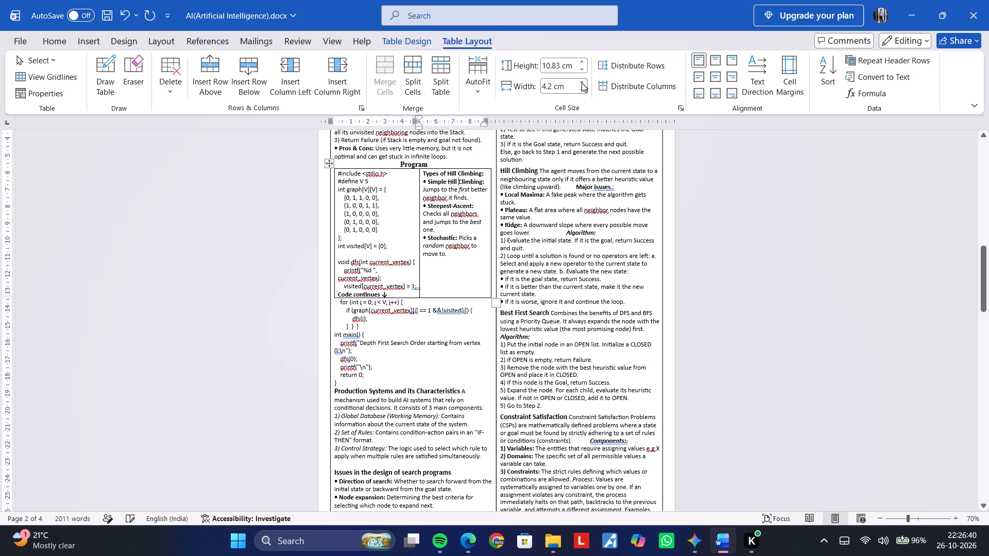
{"action": "left_click", "coordinate": [582, 83]}
{"action": "left_click", "coordinate": [582, 83]}
{"action": "left_click", "coordinate": [582, 90]}
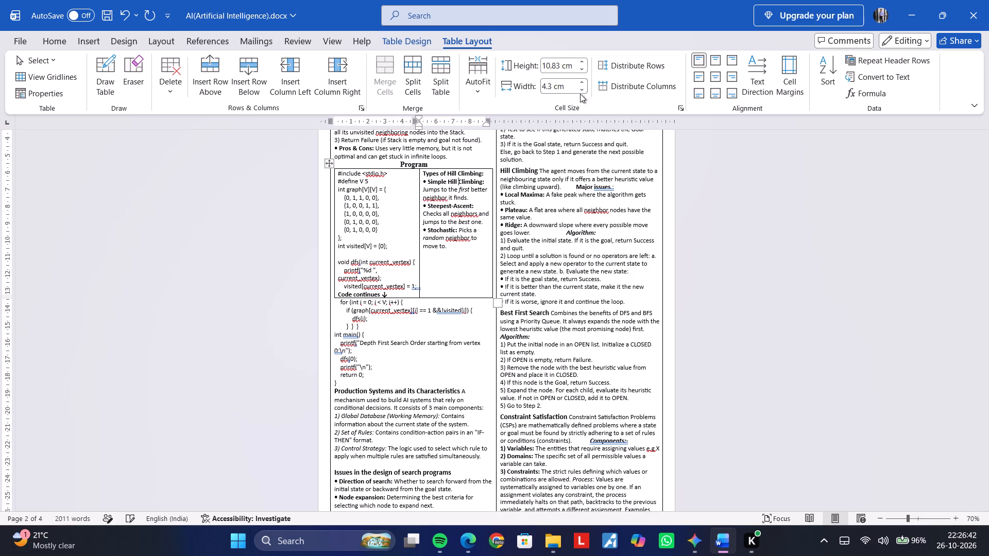
{"action": "left_click", "coordinate": [394, 208]}
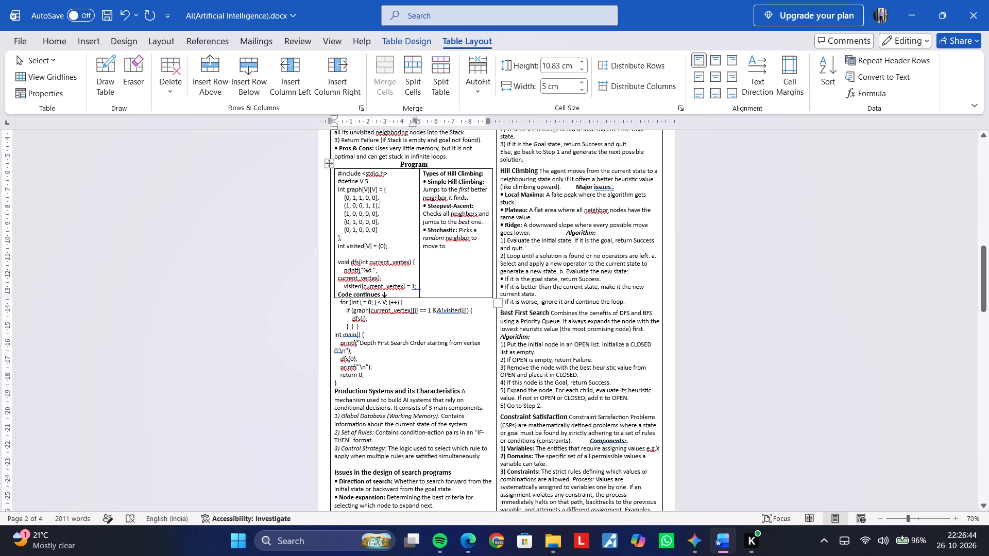
{"action": "left_click", "coordinate": [465, 277]}
Examine the bottom of the heuristic search page and compare its table edges with the A* and AO* table on the following page.
{"action": "scroll", "coordinate": [394, 308], "scroll_direction": "down", "scroll_amount": 2}
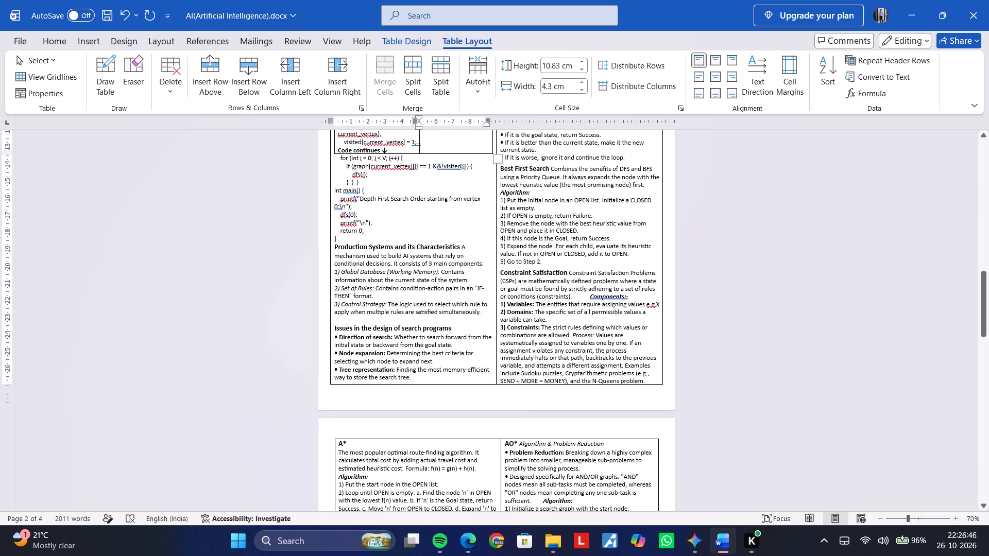
{"action": "scroll", "coordinate": [403, 314], "scroll_direction": "up", "scroll_amount": 2}
{"action": "scroll", "coordinate": [415, 319], "scroll_direction": "down", "scroll_amount": 1}
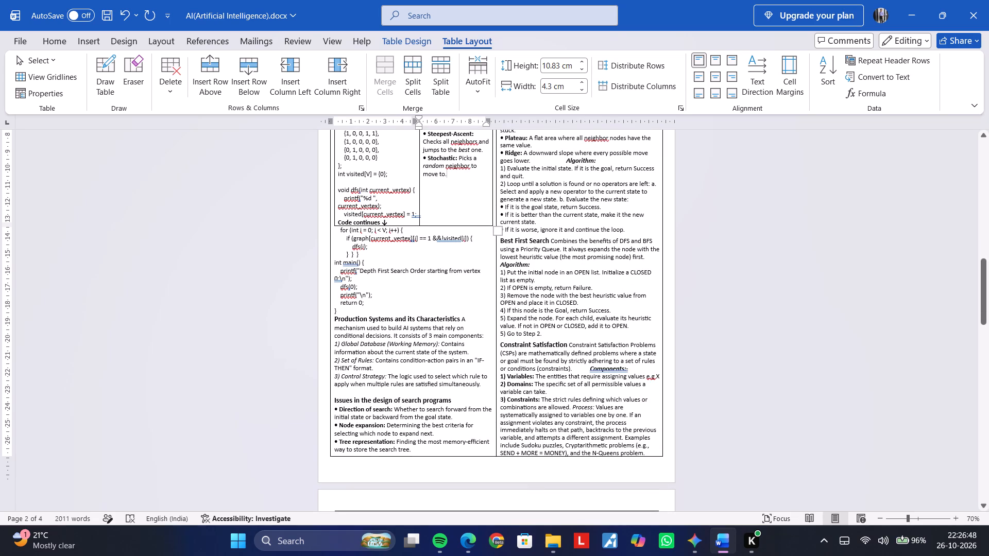
{"action": "left_click", "coordinate": [562, 316]}
{"action": "scroll", "coordinate": [551, 354], "scroll_direction": "down", "scroll_amount": 2}
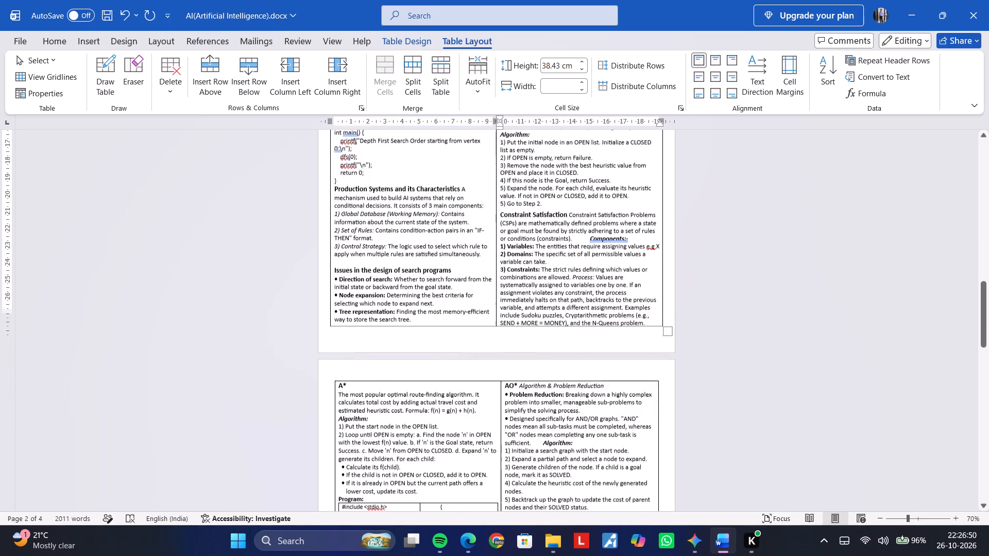
{"action": "scroll", "coordinate": [506, 380], "scroll_direction": "down", "scroll_amount": 1}
{"action": "scroll", "coordinate": [508, 380], "scroll_direction": "up", "scroll_amount": 1}
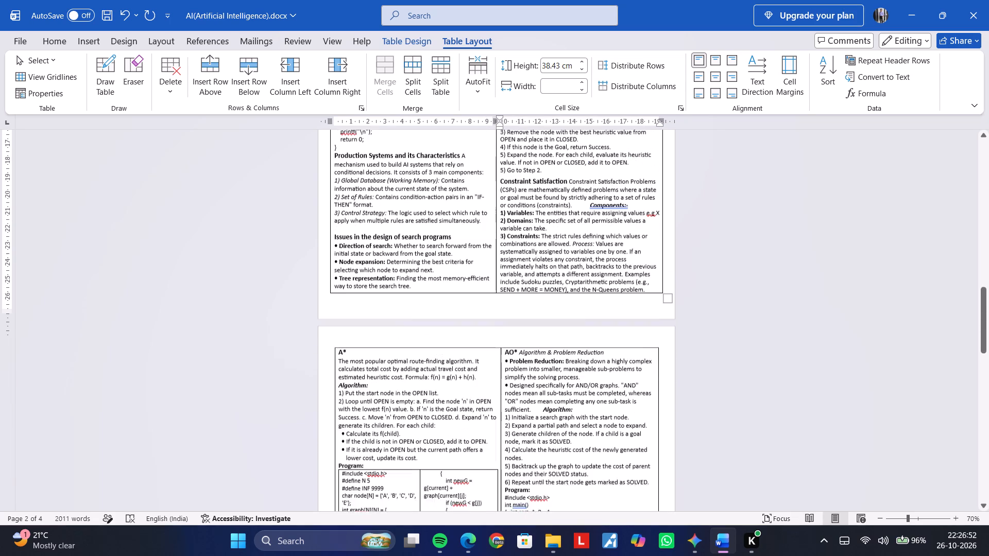
{"action": "scroll", "coordinate": [515, 380], "scroll_direction": "down", "scroll_amount": 1}
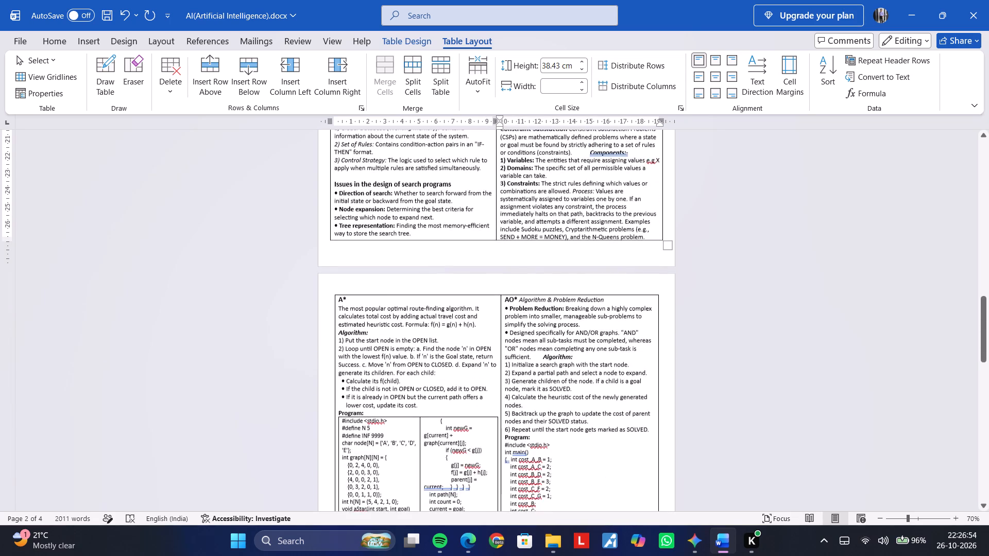
{"action": "scroll", "coordinate": [515, 380], "scroll_direction": "down", "scroll_amount": 1}
{"action": "scroll", "coordinate": [517, 380], "scroll_direction": "up", "scroll_amount": 1}
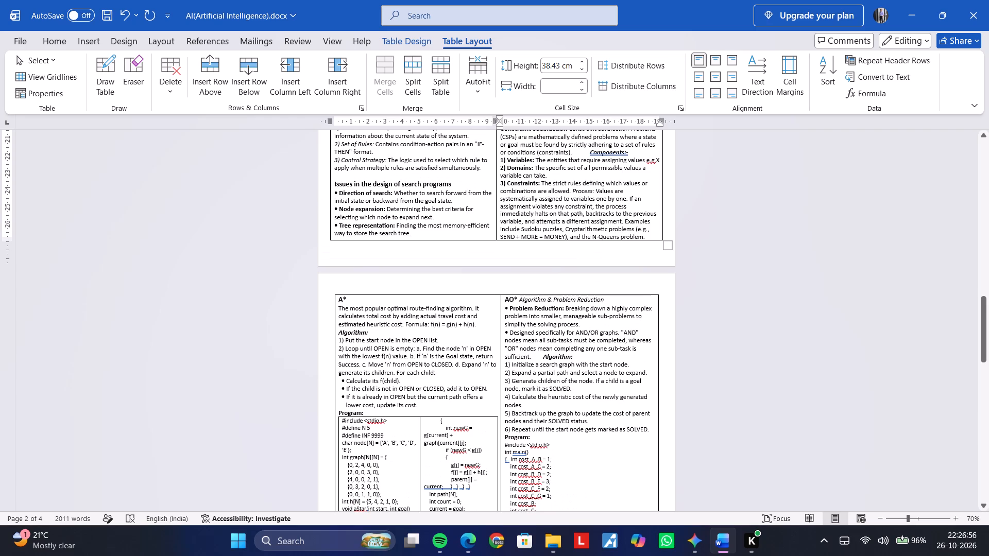
{"action": "scroll", "coordinate": [404, 334], "scroll_direction": "up", "scroll_amount": 1, "text": "ctrl"}
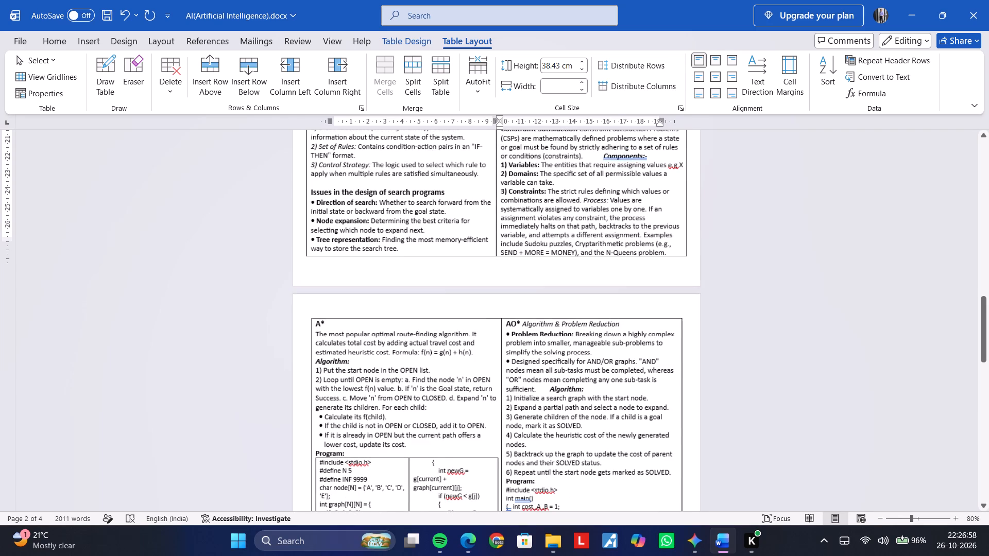
{"action": "scroll", "coordinate": [411, 352], "scroll_direction": "up", "scroll_amount": 1, "text": "ctrl"}
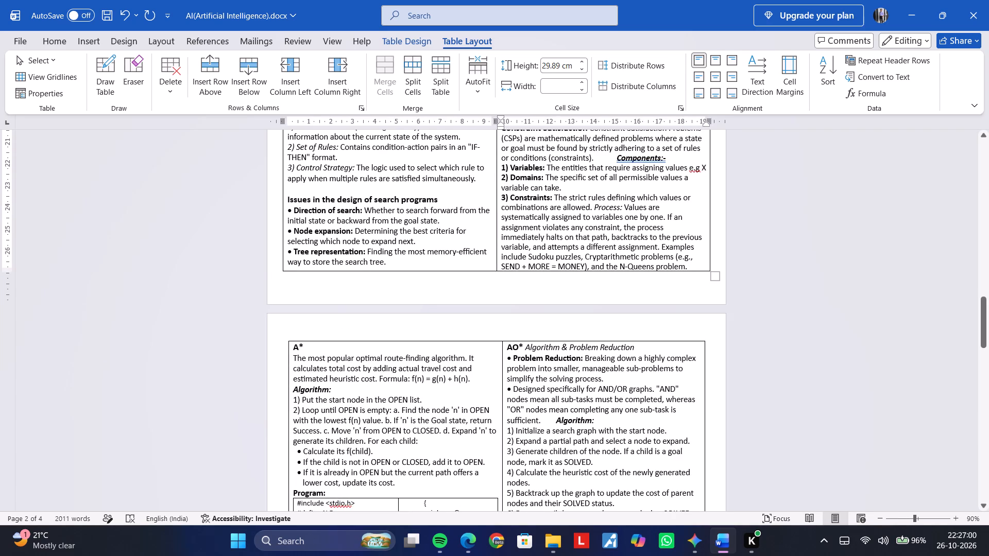
{"action": "scroll", "coordinate": [368, 384], "scroll_direction": "up", "scroll_amount": 2, "text": "ctrl"}
{"action": "scroll", "coordinate": [357, 413], "scroll_direction": "down", "scroll_amount": 1}
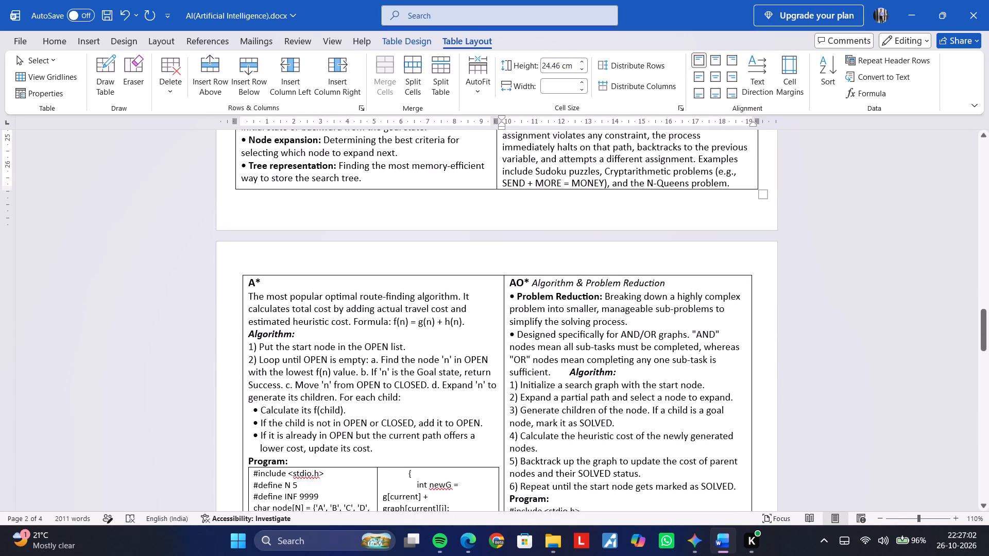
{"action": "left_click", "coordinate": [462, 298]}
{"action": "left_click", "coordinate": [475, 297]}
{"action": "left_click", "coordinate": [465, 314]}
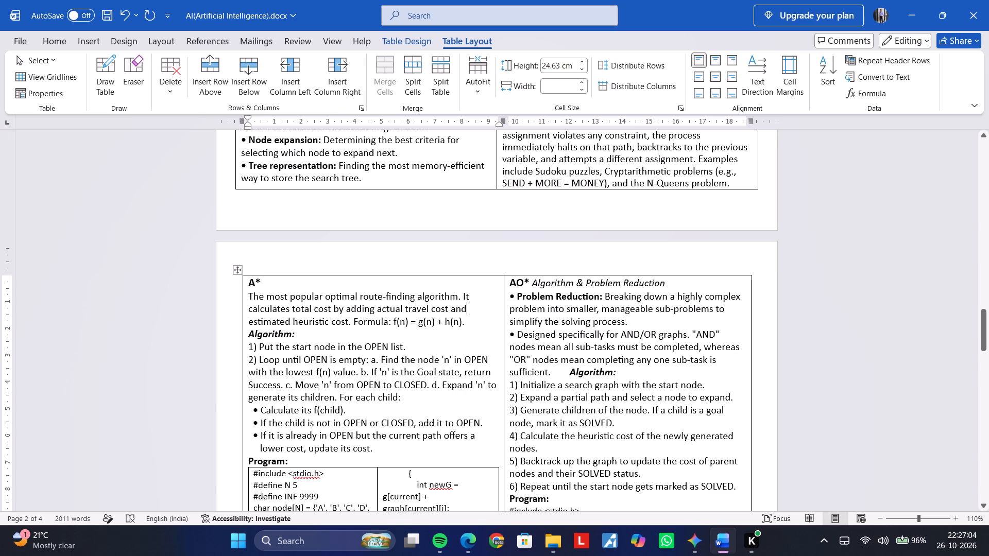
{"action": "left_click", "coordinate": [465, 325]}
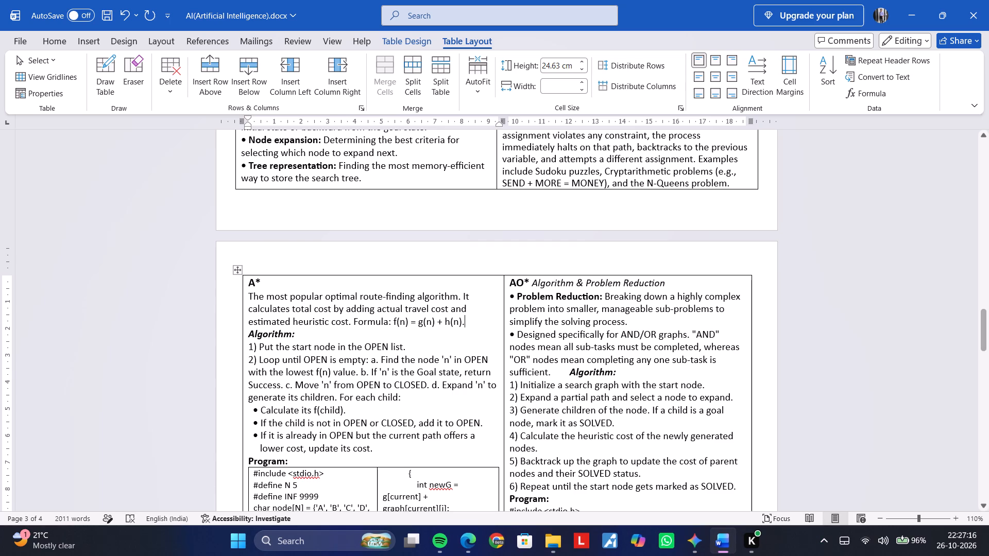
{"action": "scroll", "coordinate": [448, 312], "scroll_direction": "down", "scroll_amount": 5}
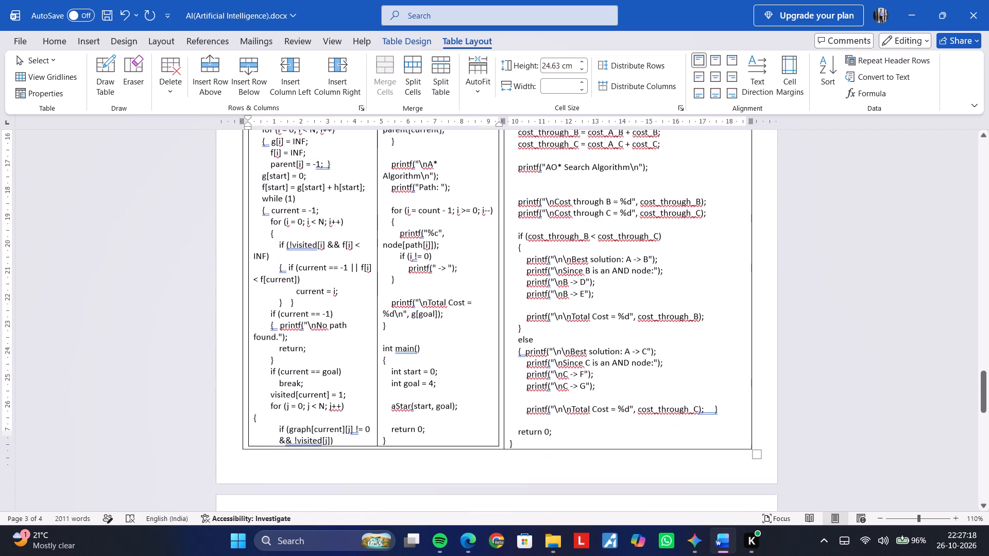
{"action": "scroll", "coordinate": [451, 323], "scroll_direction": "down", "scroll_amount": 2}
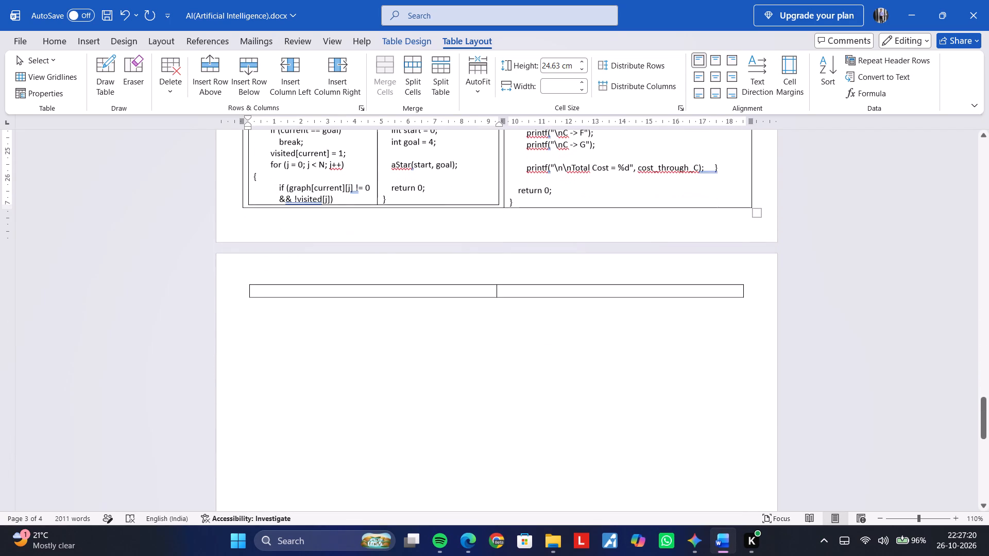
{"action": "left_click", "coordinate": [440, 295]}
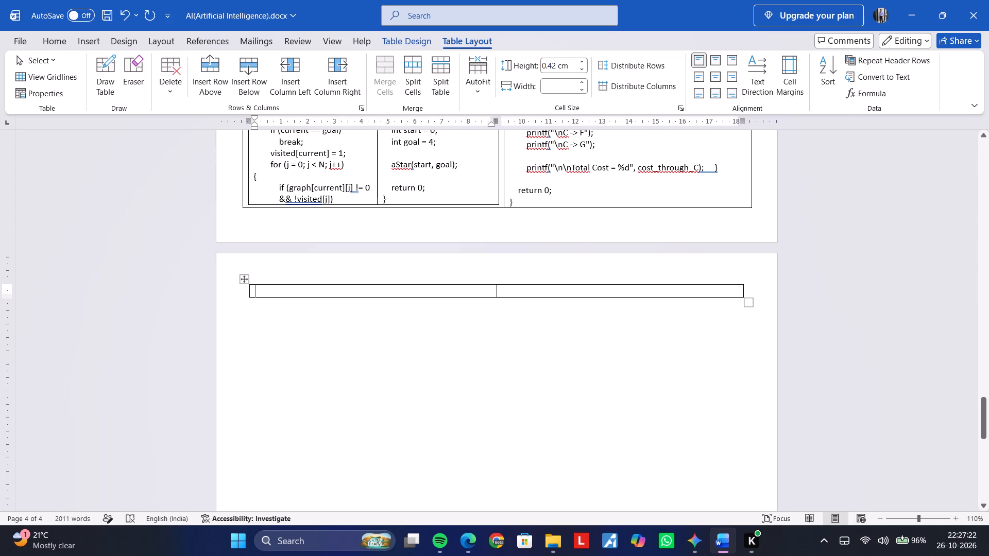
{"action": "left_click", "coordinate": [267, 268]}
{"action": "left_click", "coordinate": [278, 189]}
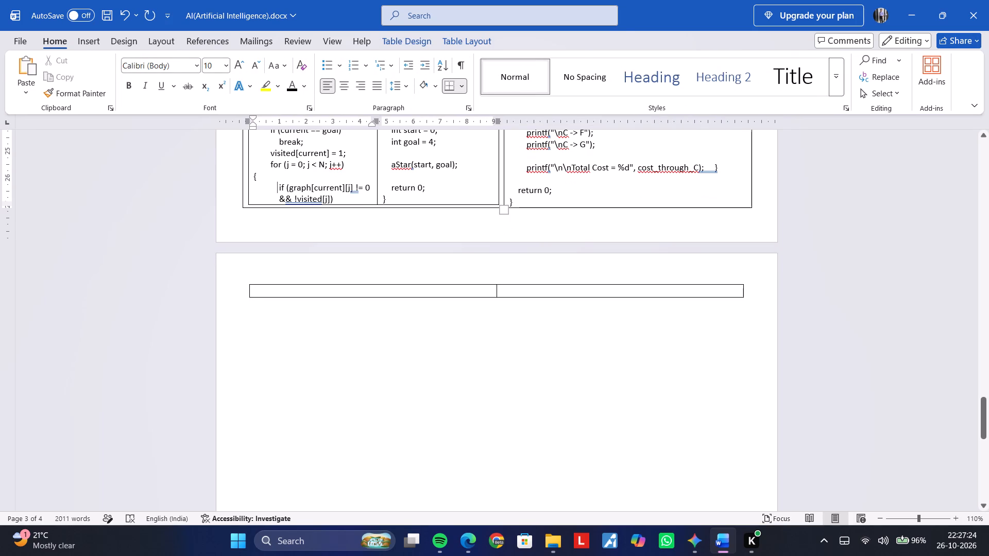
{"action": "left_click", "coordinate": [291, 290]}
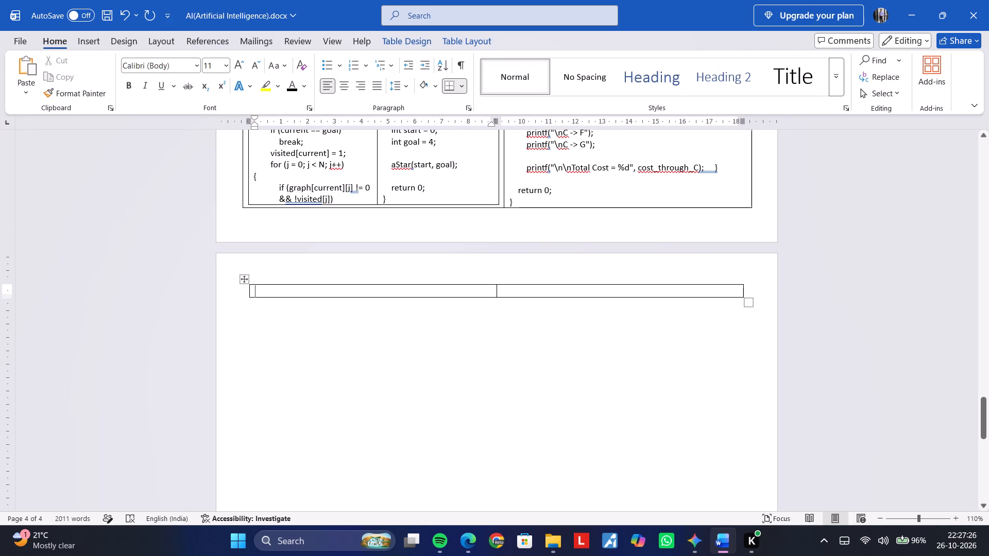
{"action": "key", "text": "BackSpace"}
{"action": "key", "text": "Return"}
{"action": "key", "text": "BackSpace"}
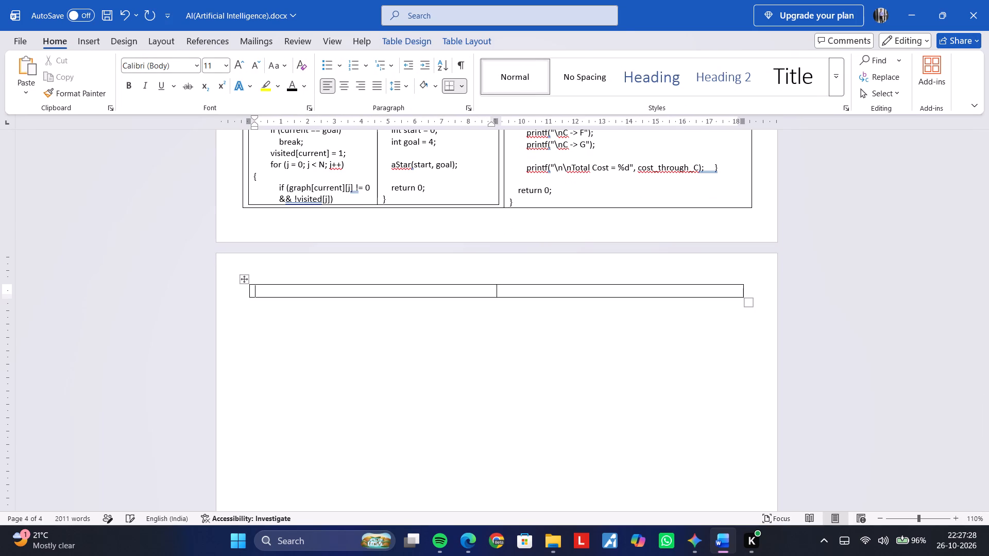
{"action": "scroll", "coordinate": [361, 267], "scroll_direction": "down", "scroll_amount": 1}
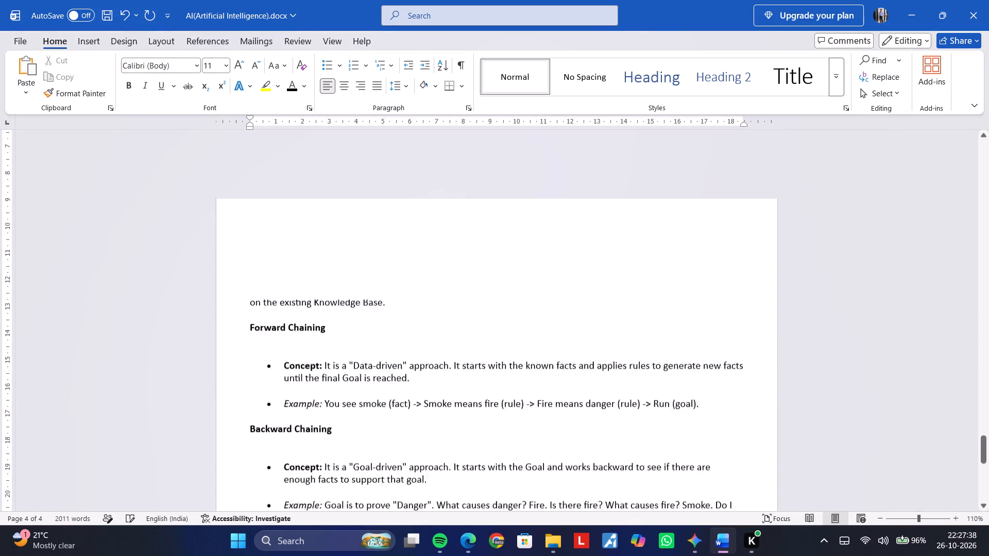
Delete the "Lo bhai, Unit 3 ke notes" introduction and the extra blank lines above the pasted unit heading.
{"action": "scroll", "coordinate": [429, 389], "scroll_direction": "up", "scroll_amount": 10}
{"action": "scroll", "coordinate": [430, 387], "scroll_direction": "down", "scroll_amount": 2}
{"action": "scroll", "coordinate": [430, 387], "scroll_direction": "up", "scroll_amount": 7}
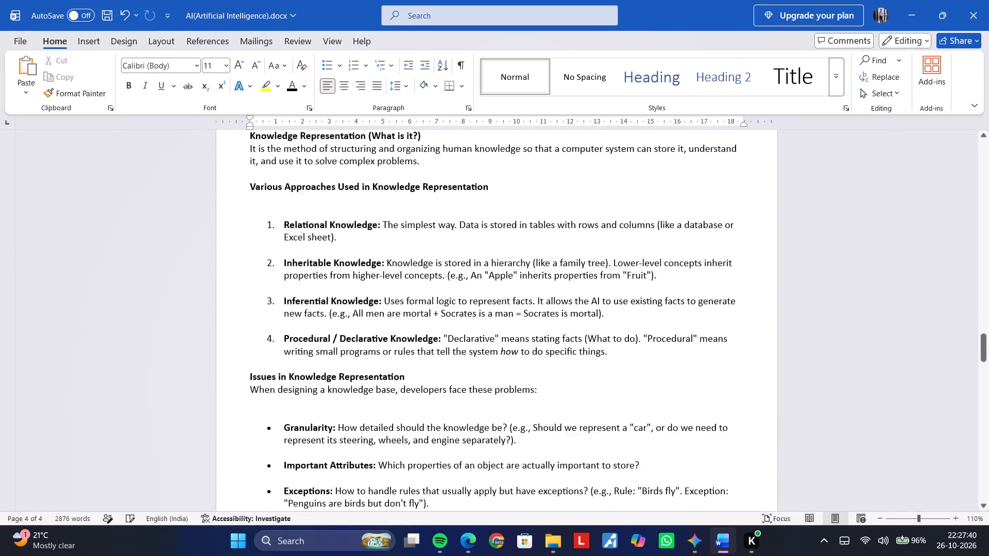
{"action": "scroll", "coordinate": [430, 387], "scroll_direction": "up", "scroll_amount": 2}
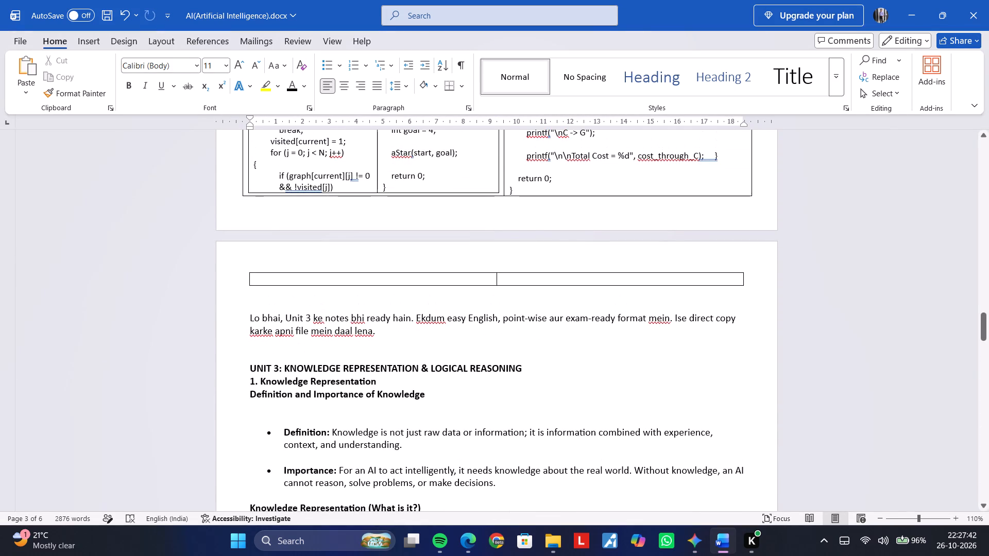
{"action": "left_click_drag", "start_coordinate": [397, 328], "coordinate": [237, 295]}
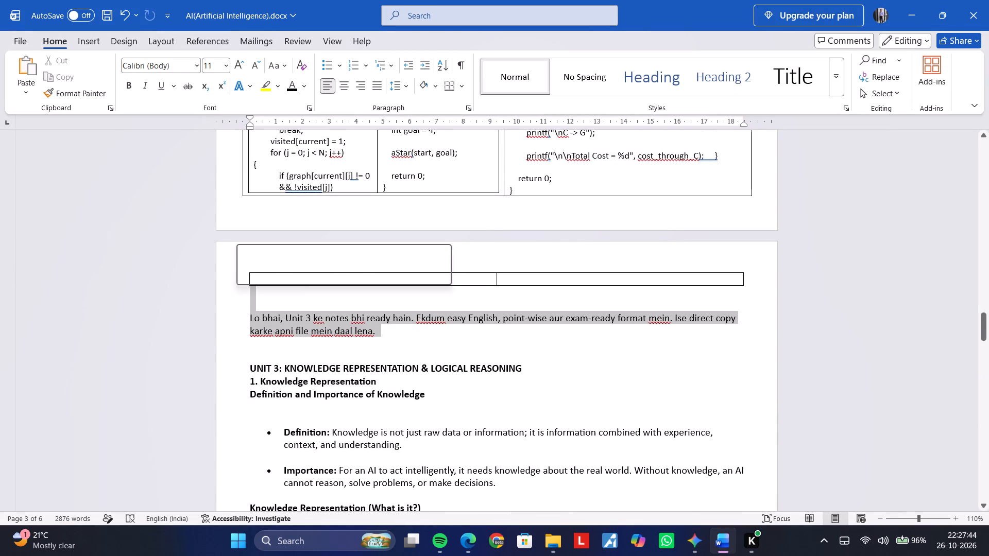
{"action": "key", "text": "BackSpace"}
{"action": "key", "text": "Down"}
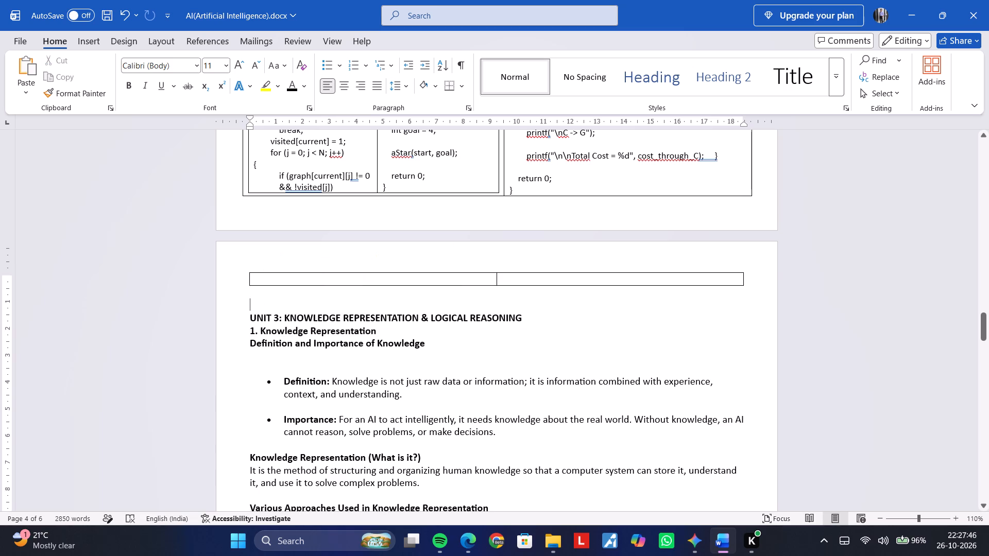
{"action": "key", "text": "BackSpace"}
{"action": "key", "text": "BackSpace"}
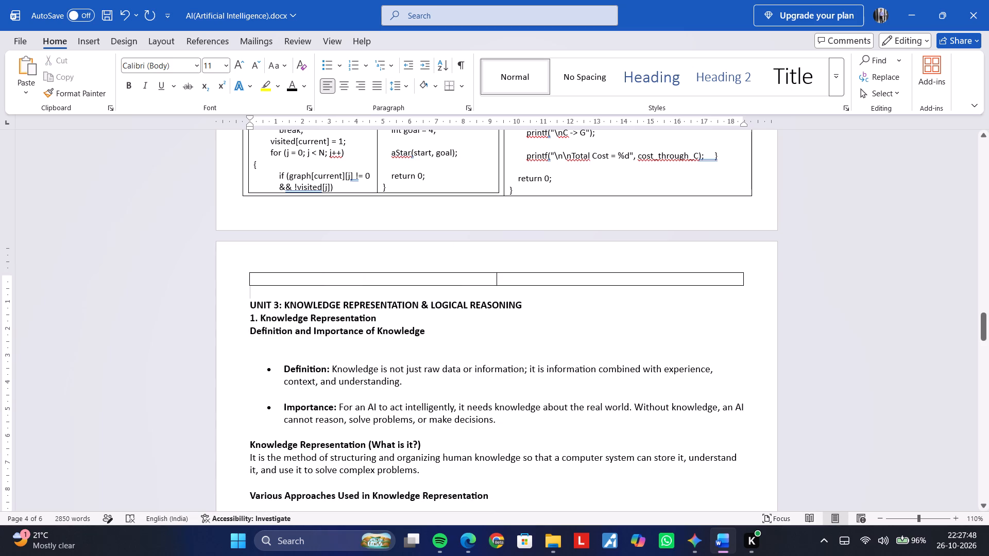
Change the unit number in the KNOWLEDGE REPRESENTATION & LOGICAL REASONING heading to 2.
{"action": "left_click", "coordinate": [279, 303]}
{"action": "key", "text": "BackSpace"}
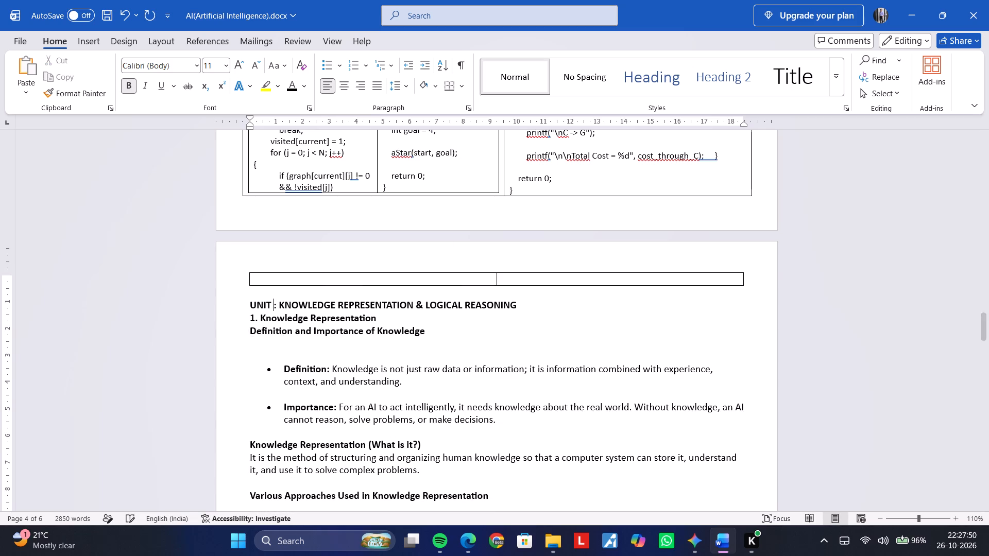
{"action": "key", "text": "2"}
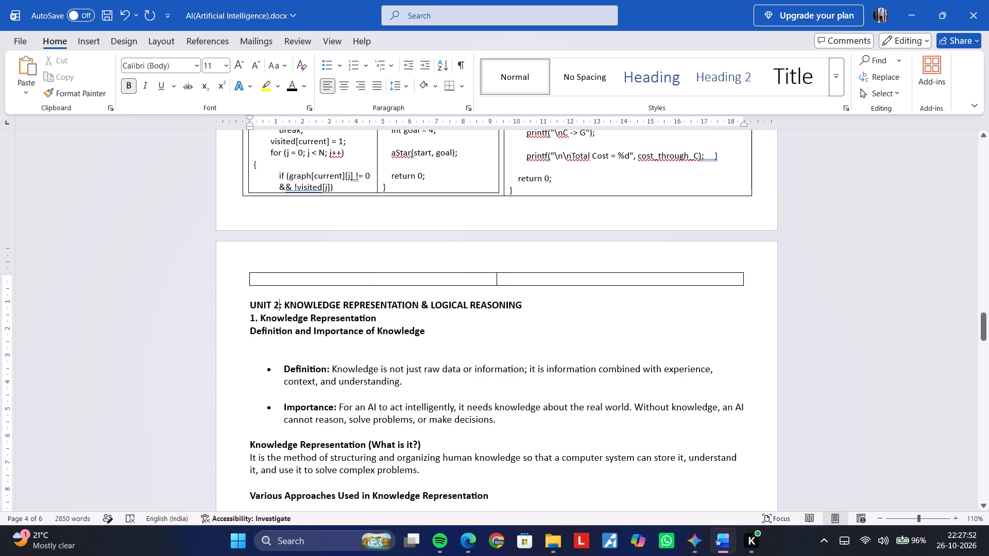
Review the pasted notes from the knowledge definition through Resolution, checking their content and spacing across the pages.
{"action": "scroll", "coordinate": [261, 320], "scroll_direction": "down", "scroll_amount": 3}
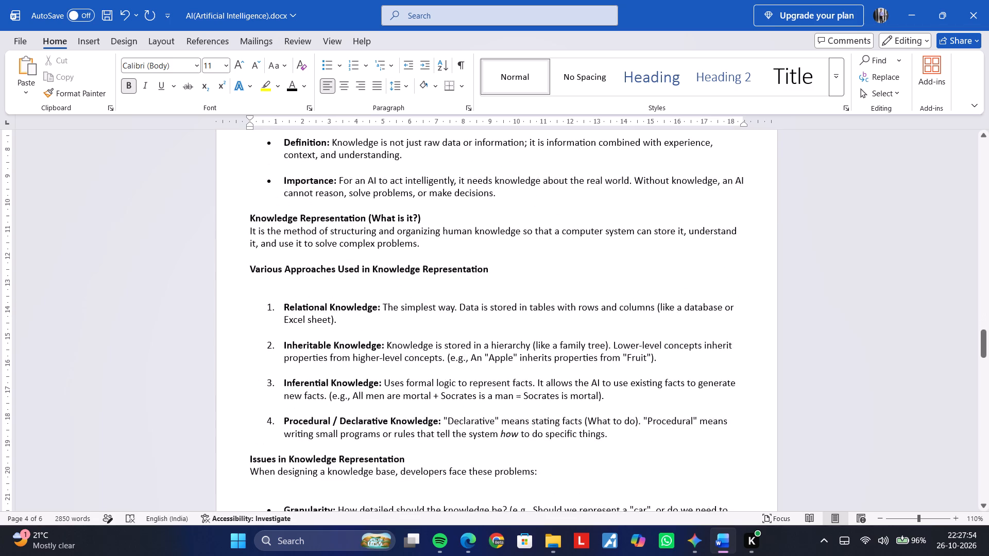
{"action": "scroll", "coordinate": [261, 320], "scroll_direction": "down", "scroll_amount": 2}
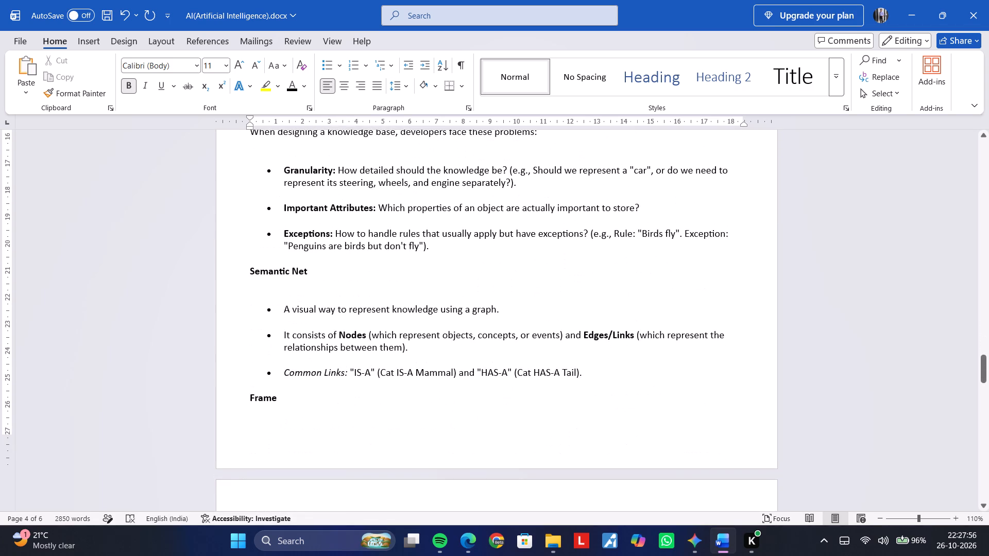
{"action": "scroll", "coordinate": [261, 319], "scroll_direction": "down", "scroll_amount": 2}
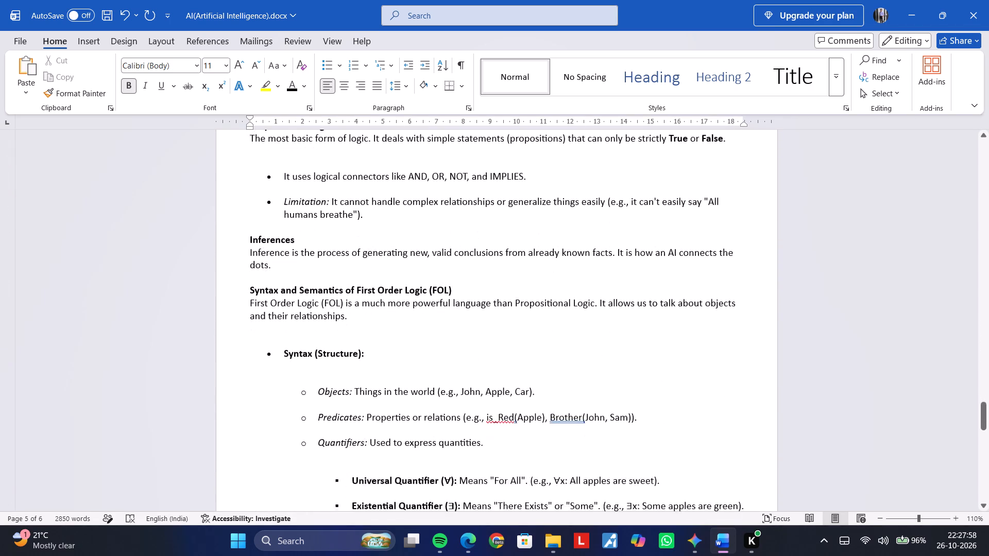
{"action": "scroll", "coordinate": [261, 319], "scroll_direction": "down", "scroll_amount": 1}
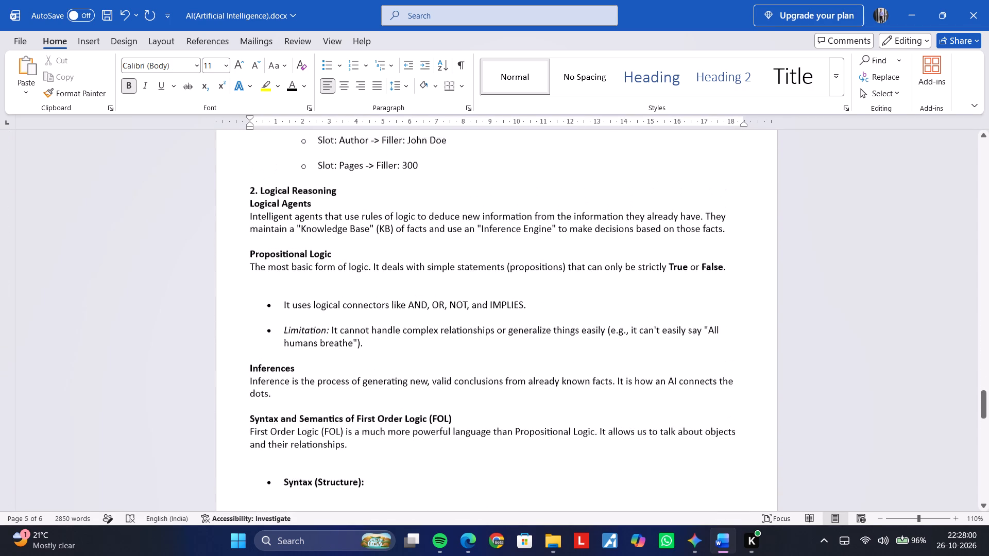
{"action": "scroll", "coordinate": [261, 319], "scroll_direction": "down", "scroll_amount": 1}
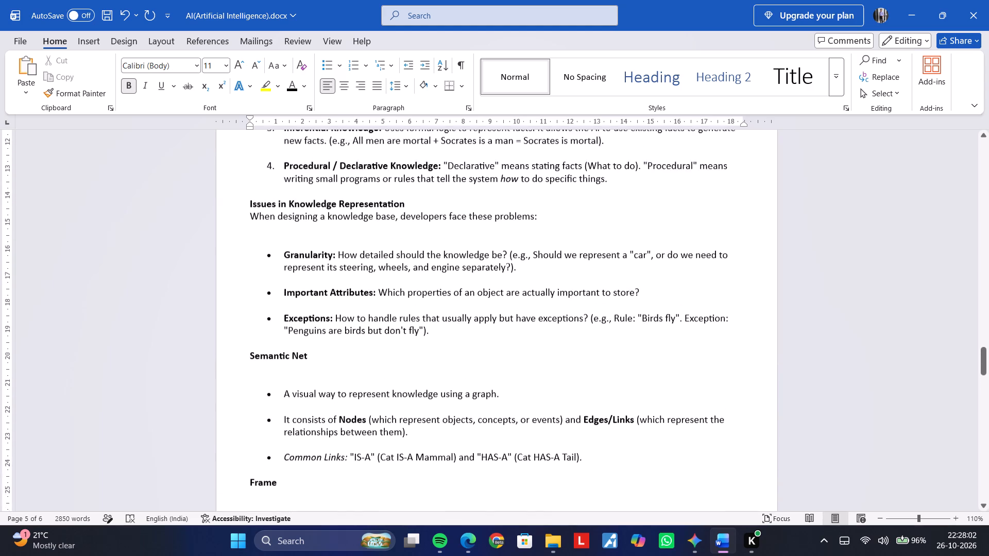
{"action": "scroll", "coordinate": [261, 319], "scroll_direction": "down", "scroll_amount": 1}
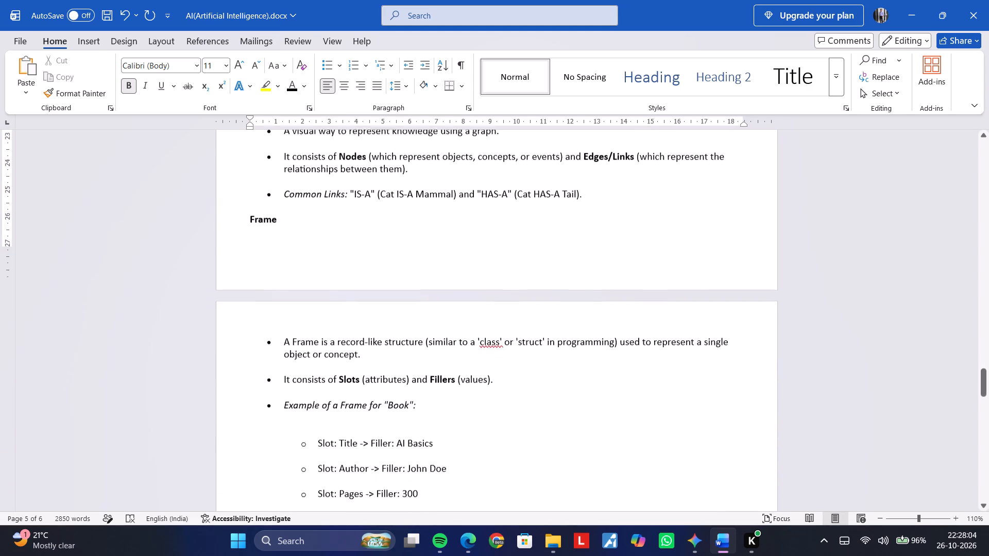
{"action": "scroll", "coordinate": [261, 319], "scroll_direction": "down", "scroll_amount": 1}
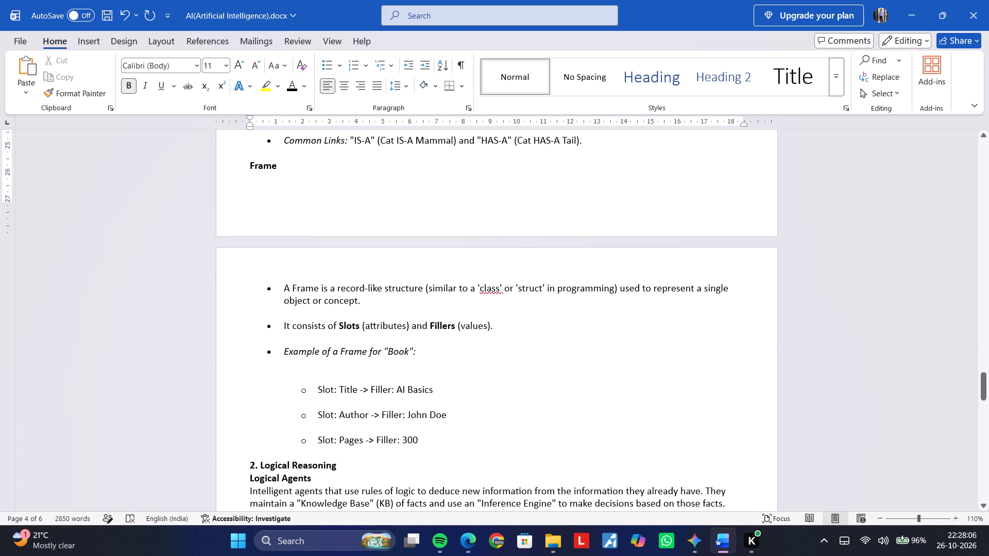
{"action": "scroll", "coordinate": [261, 319], "scroll_direction": "down", "scroll_amount": 2}
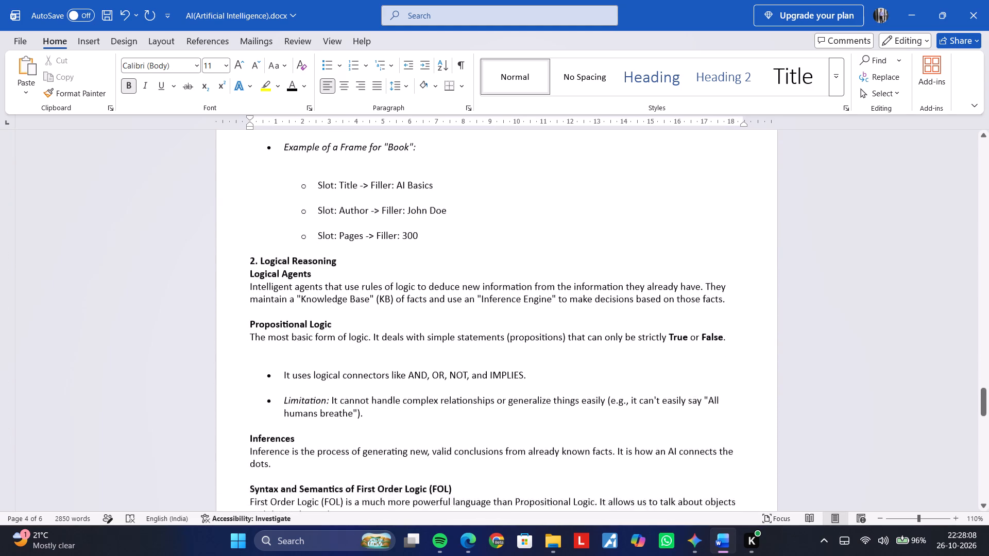
{"action": "scroll", "coordinate": [261, 319], "scroll_direction": "down", "scroll_amount": 1}
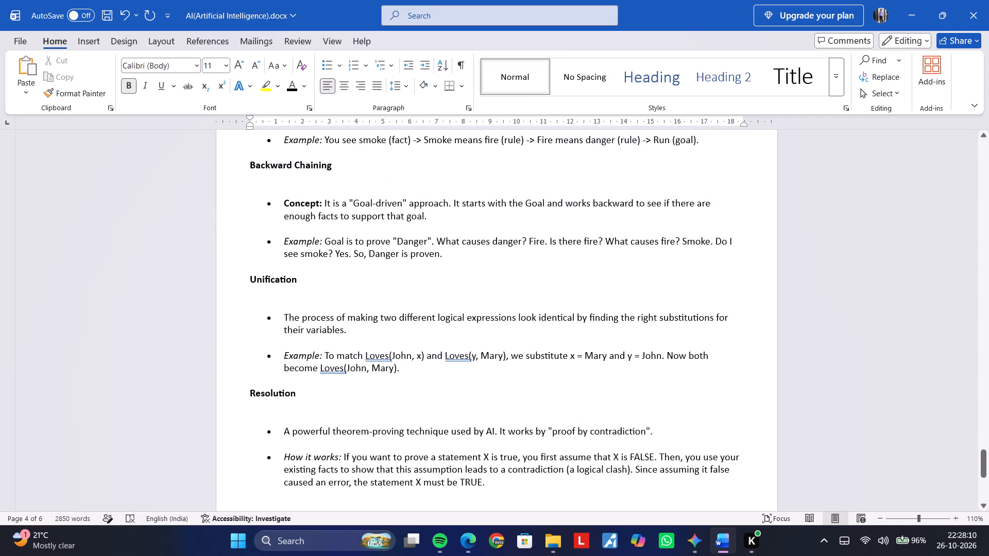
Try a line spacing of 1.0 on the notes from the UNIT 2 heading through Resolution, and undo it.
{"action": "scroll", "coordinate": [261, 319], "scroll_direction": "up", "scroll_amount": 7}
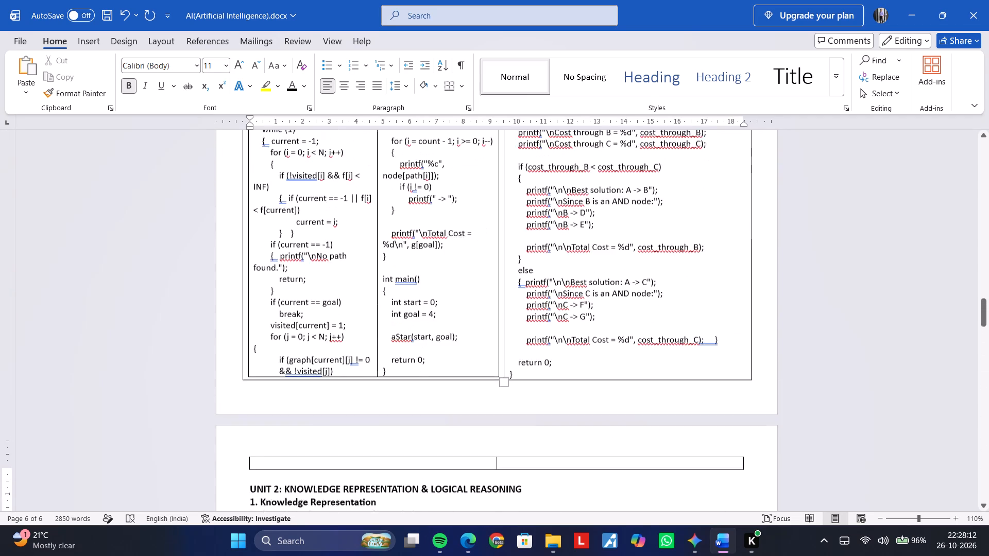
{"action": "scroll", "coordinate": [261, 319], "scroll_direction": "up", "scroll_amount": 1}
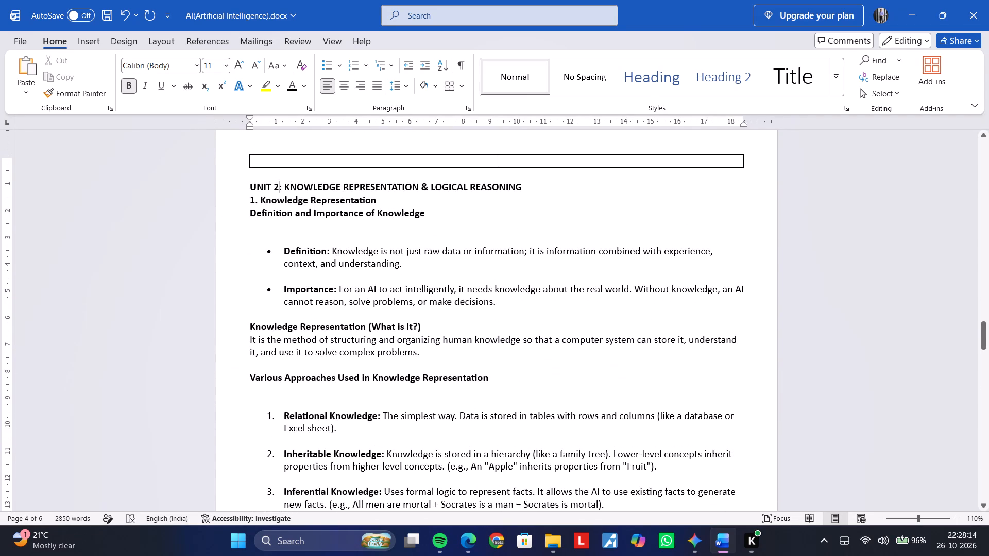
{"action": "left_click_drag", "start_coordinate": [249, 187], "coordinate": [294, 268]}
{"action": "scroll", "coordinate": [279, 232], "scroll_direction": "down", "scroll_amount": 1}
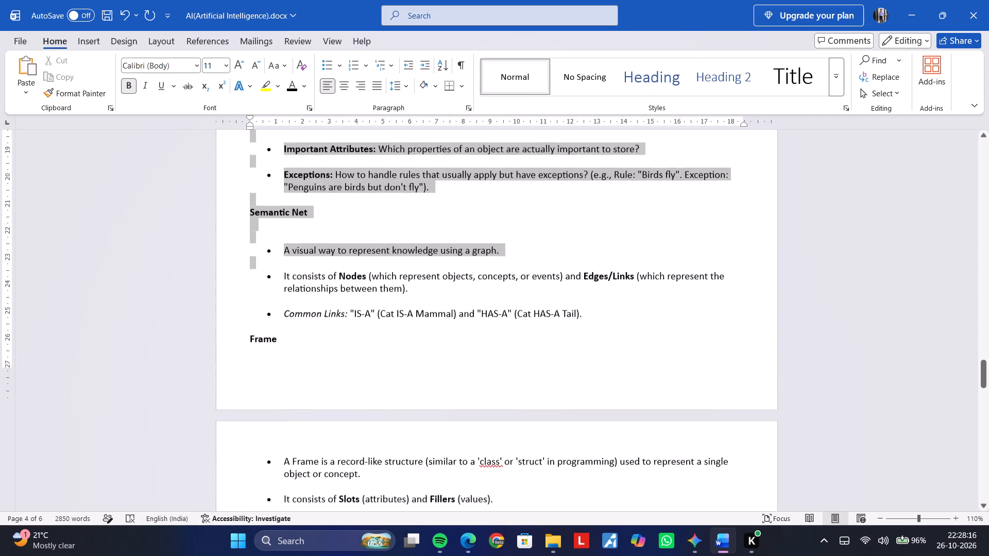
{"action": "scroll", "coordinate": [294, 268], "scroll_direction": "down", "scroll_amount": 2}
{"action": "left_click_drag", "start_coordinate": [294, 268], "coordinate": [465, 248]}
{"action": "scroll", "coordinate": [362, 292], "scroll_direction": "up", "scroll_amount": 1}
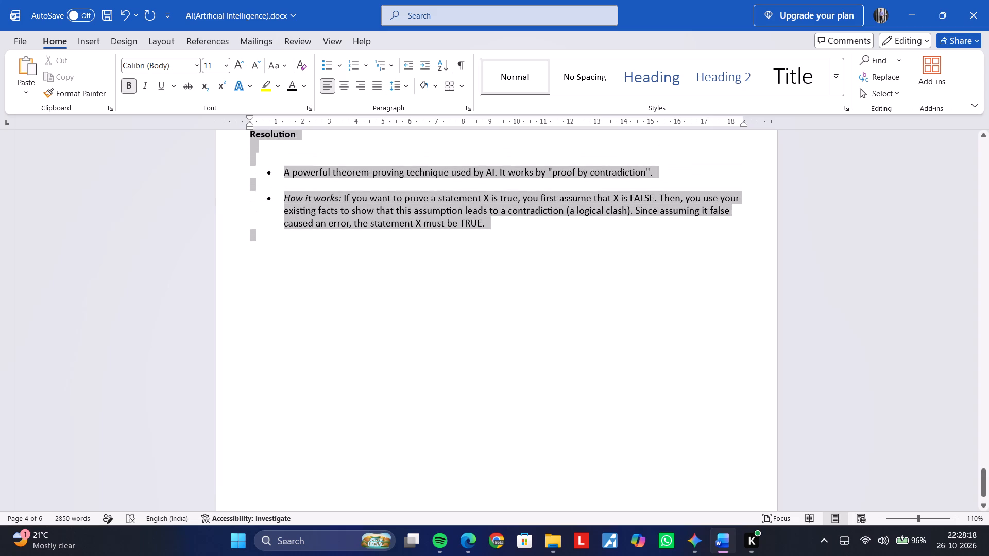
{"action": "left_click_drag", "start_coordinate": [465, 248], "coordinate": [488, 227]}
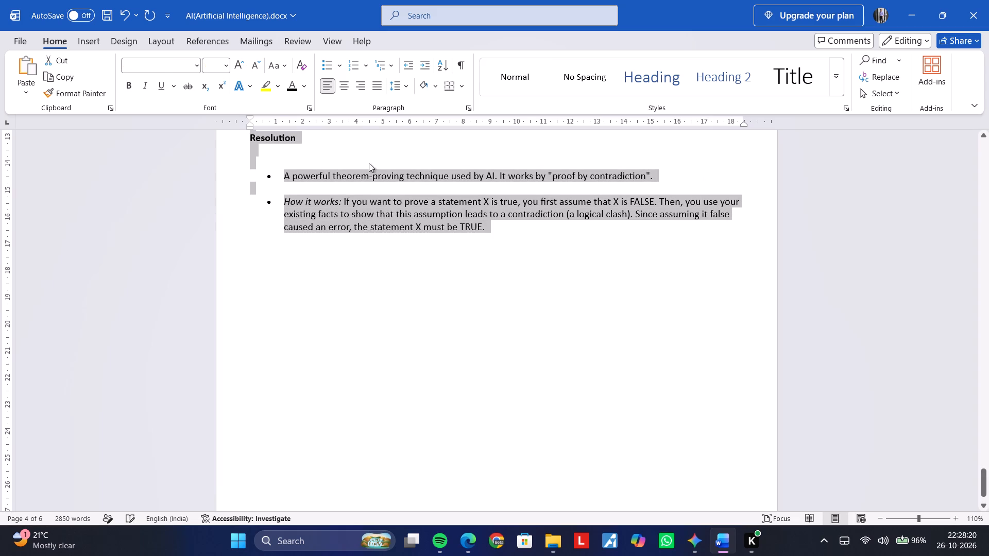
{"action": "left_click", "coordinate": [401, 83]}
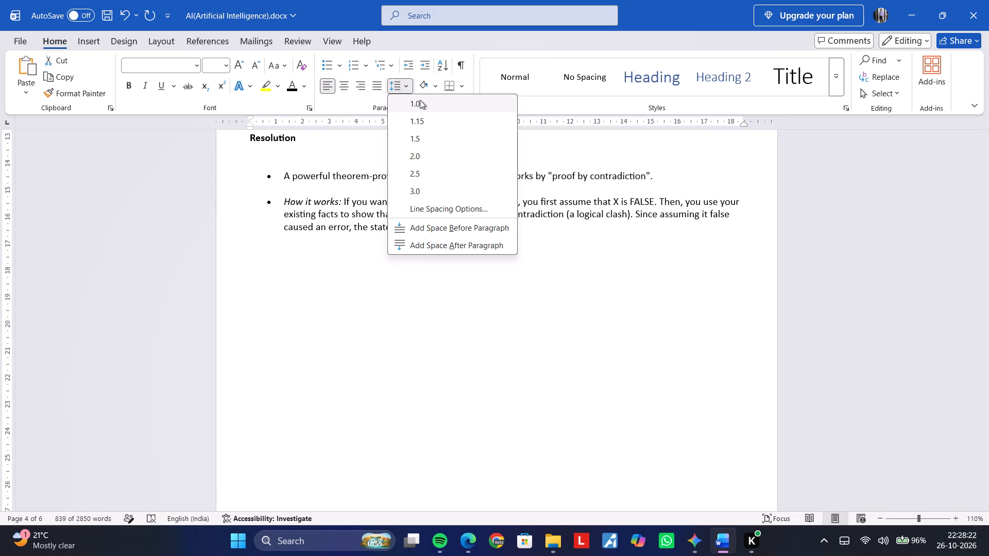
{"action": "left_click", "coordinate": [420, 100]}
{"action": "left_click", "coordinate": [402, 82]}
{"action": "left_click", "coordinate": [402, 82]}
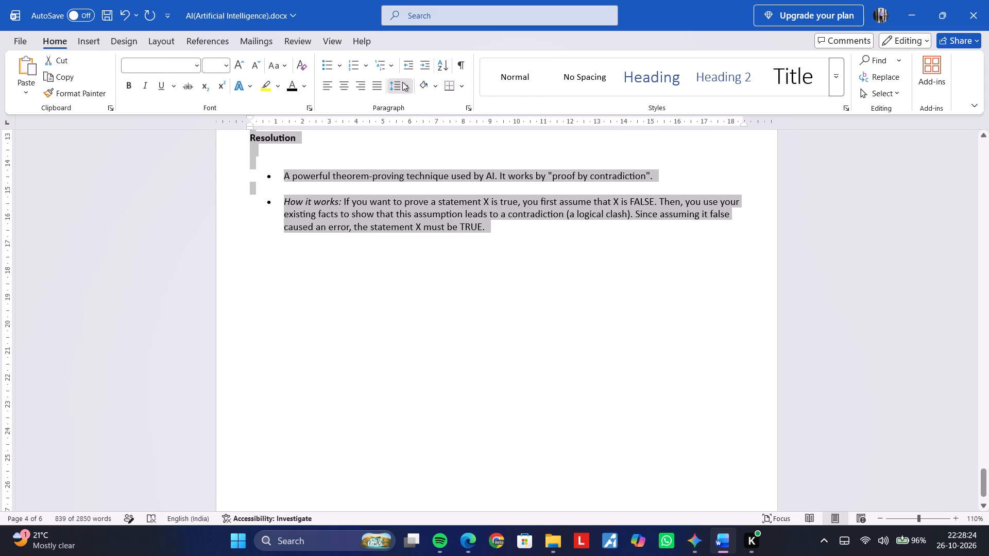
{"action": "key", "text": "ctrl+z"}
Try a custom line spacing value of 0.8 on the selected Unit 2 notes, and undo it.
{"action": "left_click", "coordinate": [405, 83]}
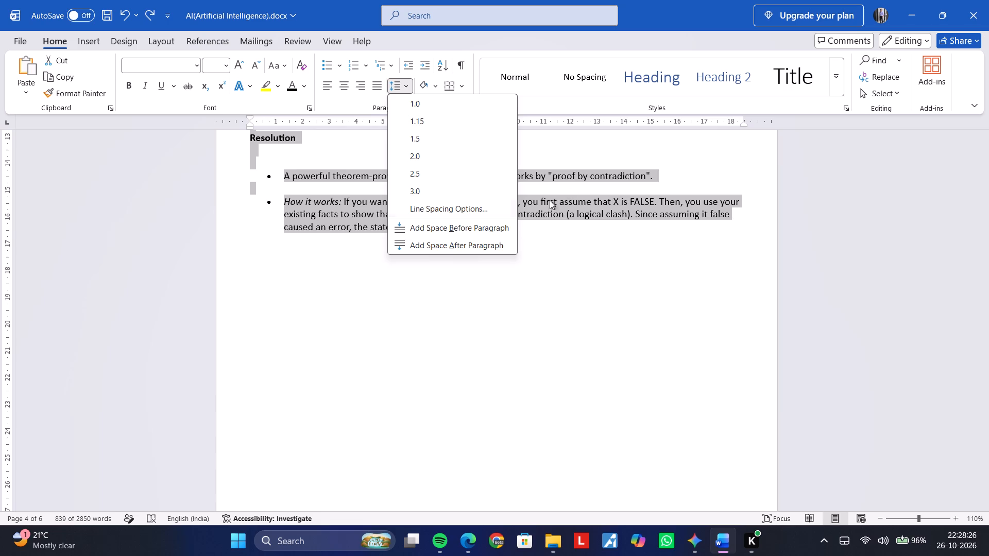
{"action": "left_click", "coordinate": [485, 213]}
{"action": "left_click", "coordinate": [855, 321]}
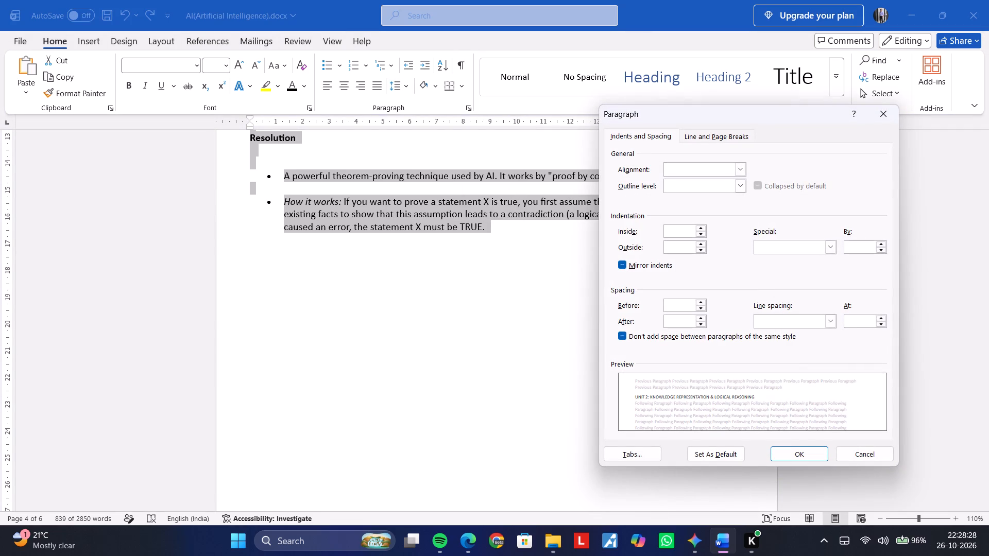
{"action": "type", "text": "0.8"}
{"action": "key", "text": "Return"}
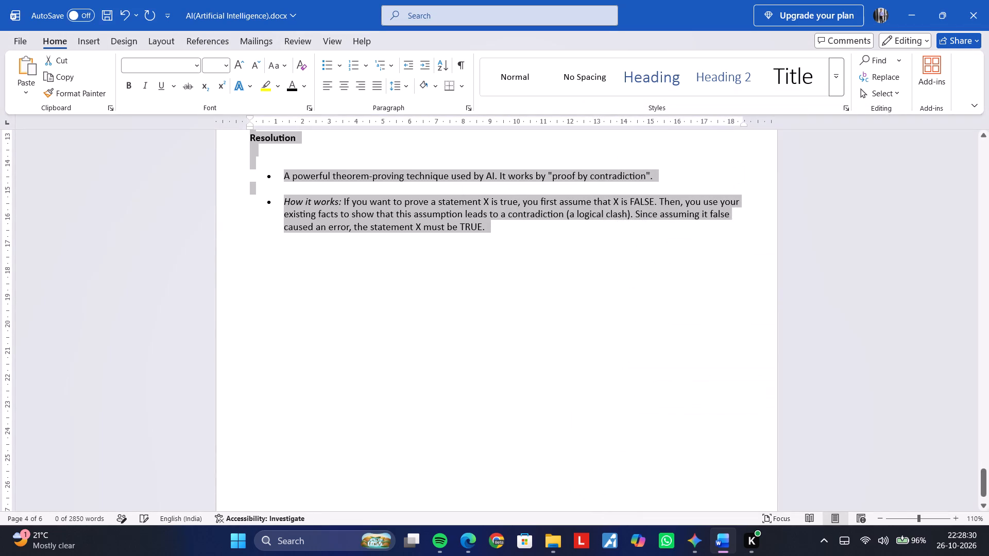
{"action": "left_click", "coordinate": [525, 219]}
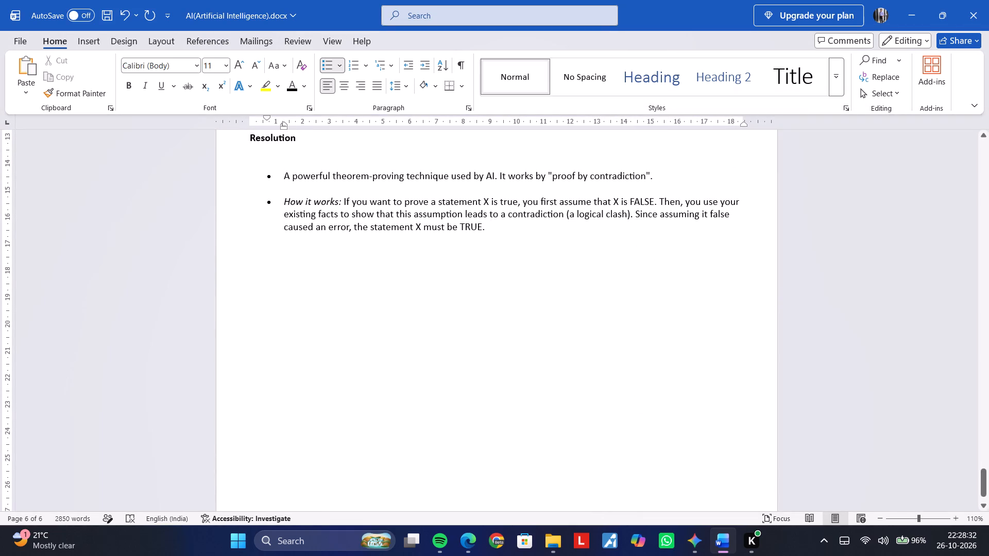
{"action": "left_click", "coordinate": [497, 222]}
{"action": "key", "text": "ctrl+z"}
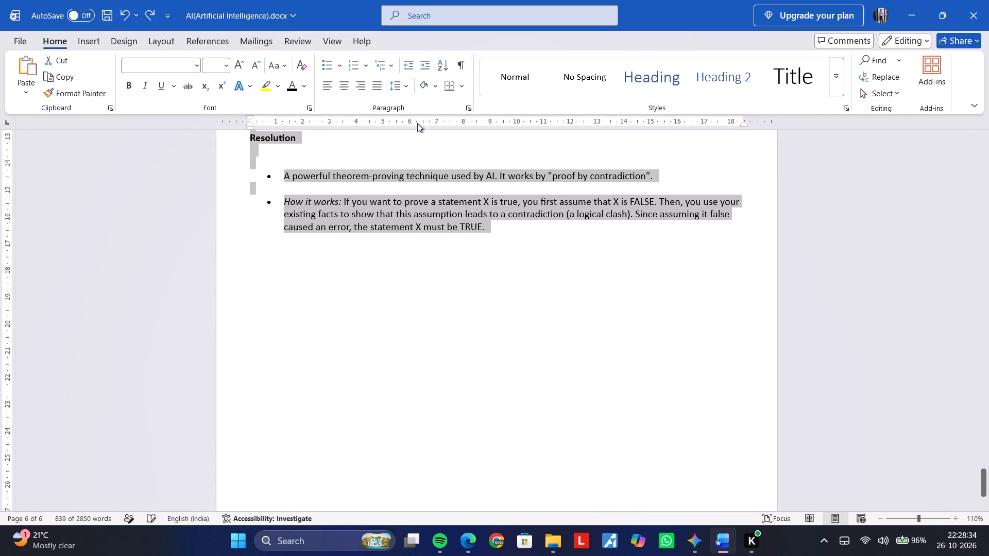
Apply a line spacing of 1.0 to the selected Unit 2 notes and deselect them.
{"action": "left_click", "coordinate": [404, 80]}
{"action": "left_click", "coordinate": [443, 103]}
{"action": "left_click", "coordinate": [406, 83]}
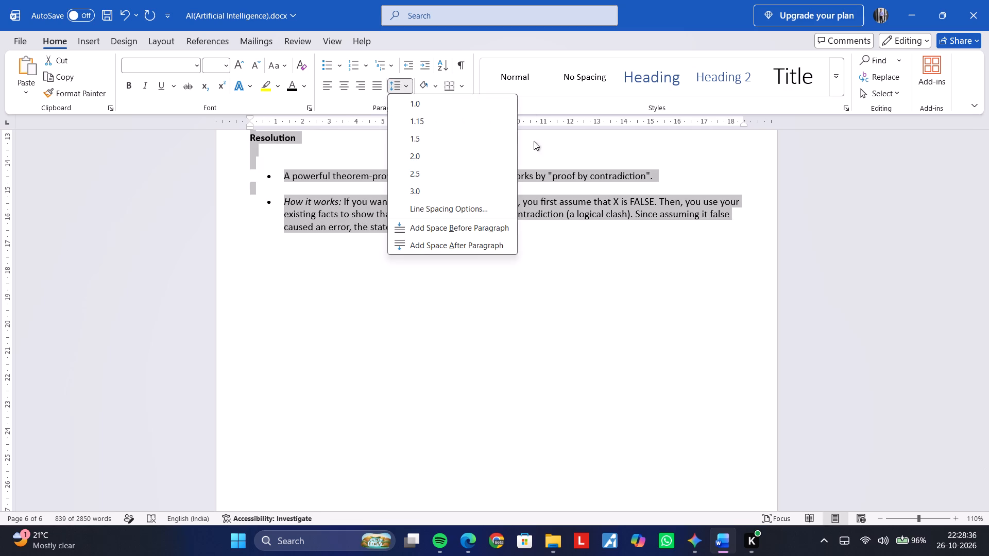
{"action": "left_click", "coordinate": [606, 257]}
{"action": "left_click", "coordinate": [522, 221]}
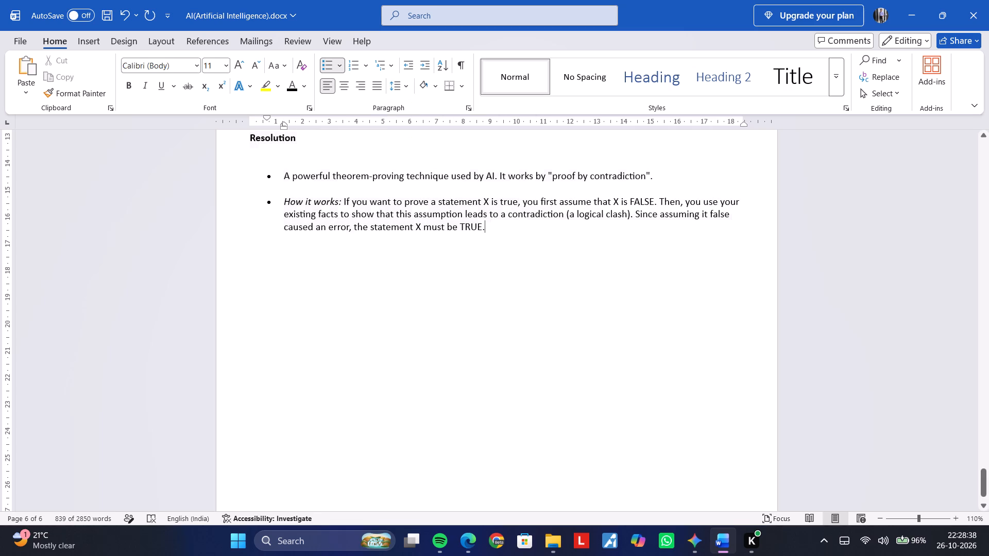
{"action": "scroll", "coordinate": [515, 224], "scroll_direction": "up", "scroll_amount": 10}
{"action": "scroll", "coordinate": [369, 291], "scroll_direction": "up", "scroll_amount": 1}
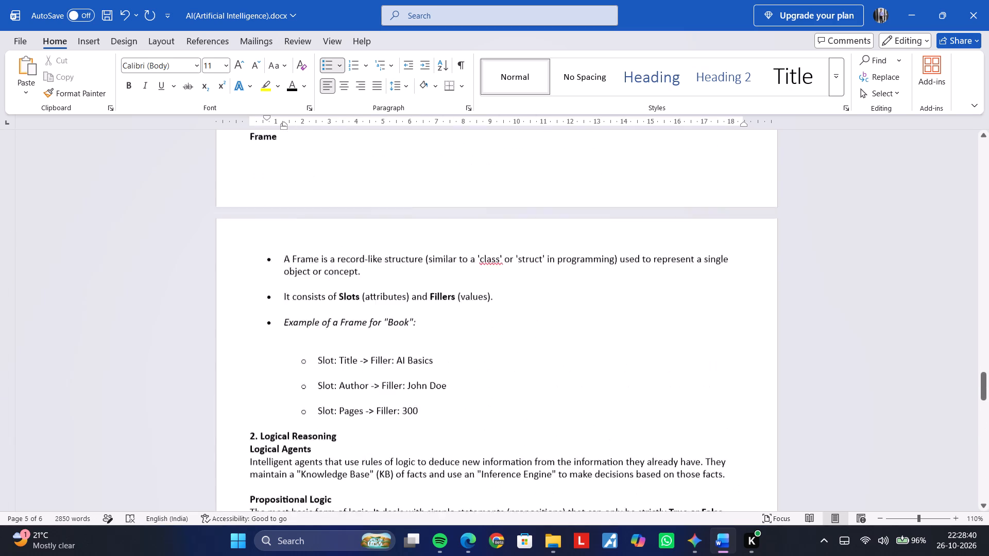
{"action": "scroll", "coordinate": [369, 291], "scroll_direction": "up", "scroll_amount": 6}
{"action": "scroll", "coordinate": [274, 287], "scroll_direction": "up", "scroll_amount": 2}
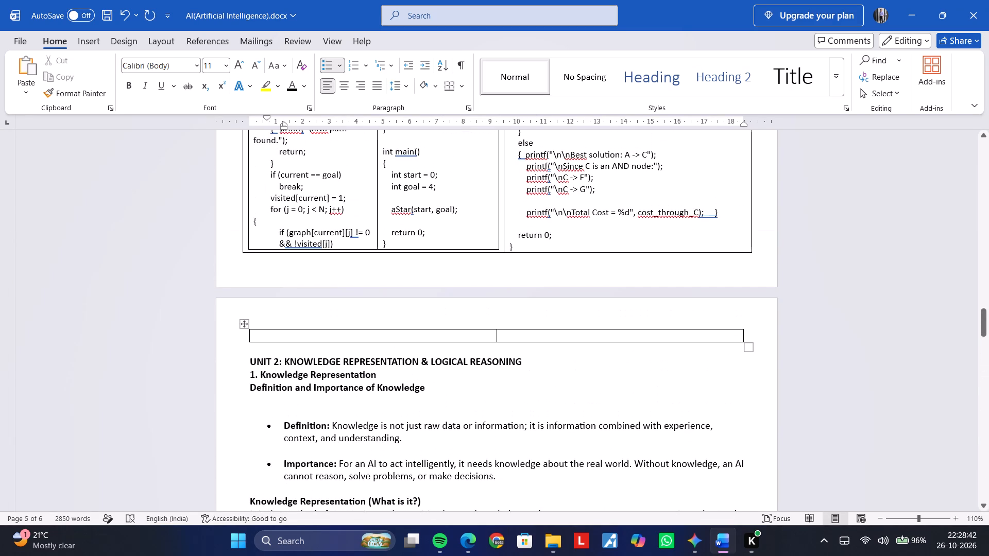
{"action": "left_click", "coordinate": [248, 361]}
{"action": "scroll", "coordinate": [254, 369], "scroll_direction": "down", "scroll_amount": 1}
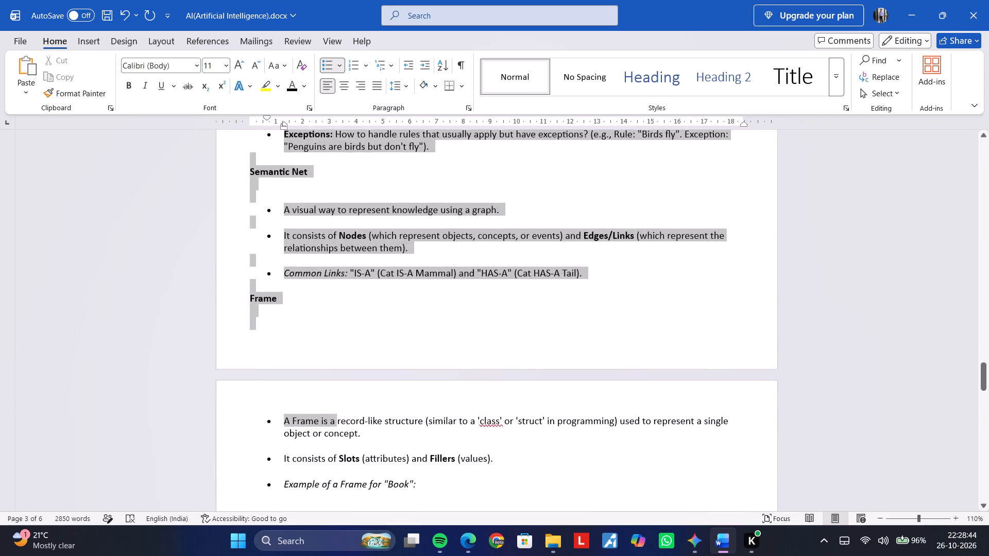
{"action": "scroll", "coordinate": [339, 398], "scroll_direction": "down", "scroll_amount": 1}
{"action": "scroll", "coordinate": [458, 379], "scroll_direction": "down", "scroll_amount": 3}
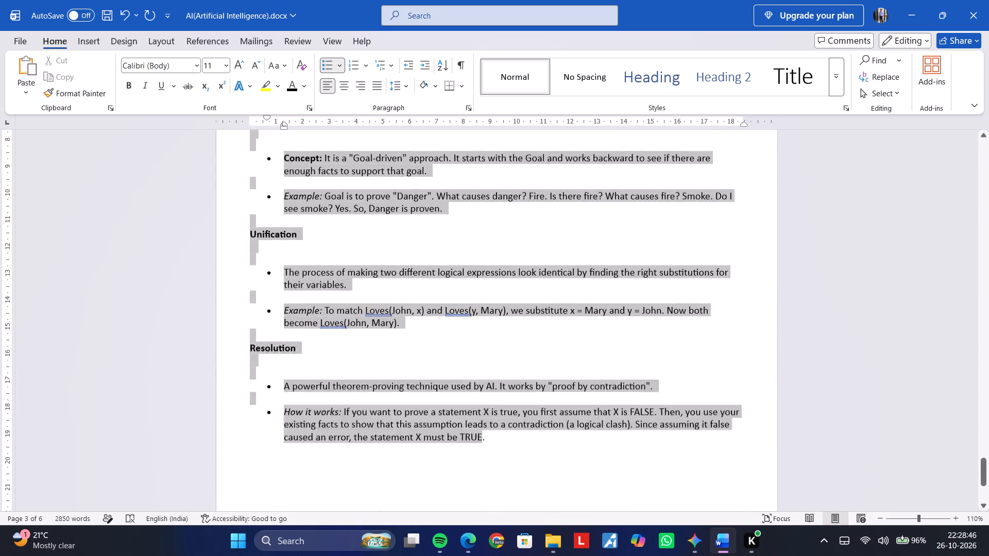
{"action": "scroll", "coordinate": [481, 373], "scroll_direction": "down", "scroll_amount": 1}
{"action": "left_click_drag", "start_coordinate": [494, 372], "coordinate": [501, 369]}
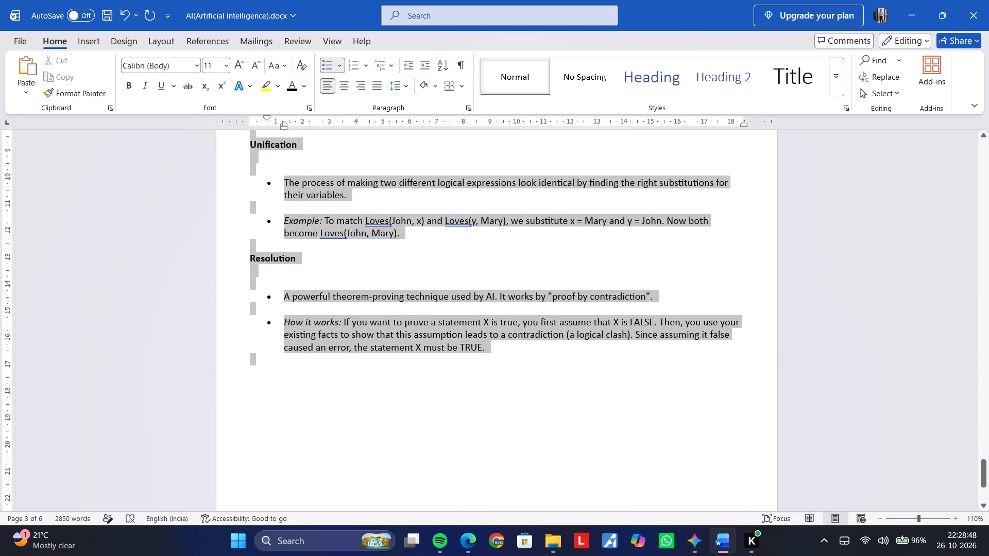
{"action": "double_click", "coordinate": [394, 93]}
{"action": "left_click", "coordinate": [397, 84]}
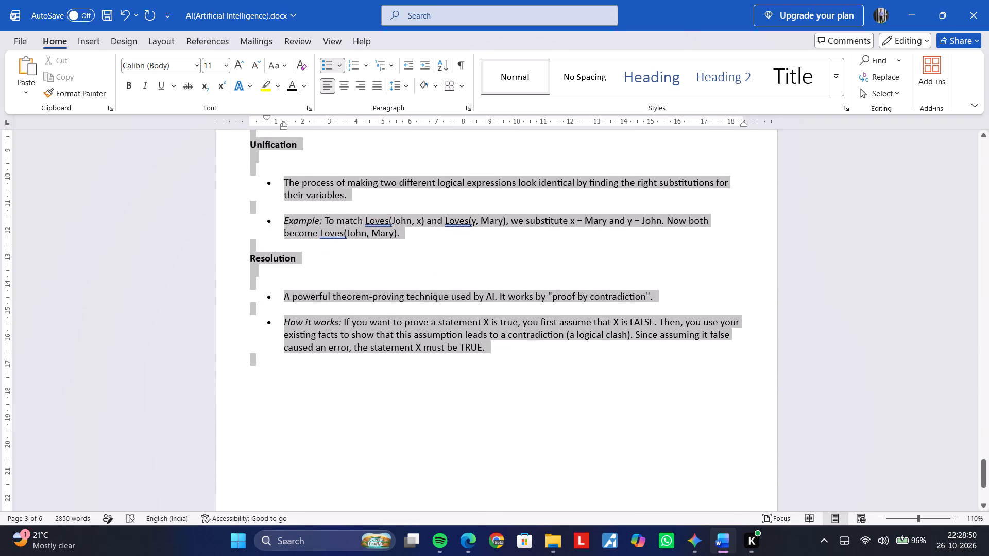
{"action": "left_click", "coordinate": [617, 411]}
Set the line spacing of all Unit 2 notes, from the Resolution section up to the unit heading, to 1.0.
{"action": "left_click_drag", "start_coordinate": [511, 346], "coordinate": [443, 322]}
{"action": "scroll", "coordinate": [490, 343], "scroll_direction": "up", "scroll_amount": 1}
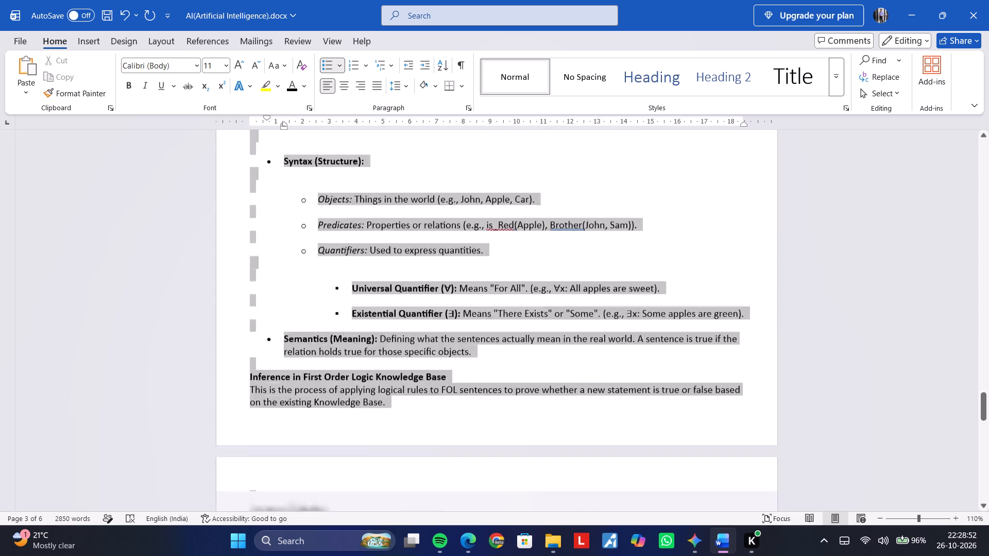
{"action": "scroll", "coordinate": [443, 322], "scroll_direction": "up", "scroll_amount": 1}
{"action": "left_click_drag", "start_coordinate": [443, 322], "coordinate": [281, 342]}
{"action": "scroll", "coordinate": [318, 346], "scroll_direction": "up", "scroll_amount": 2}
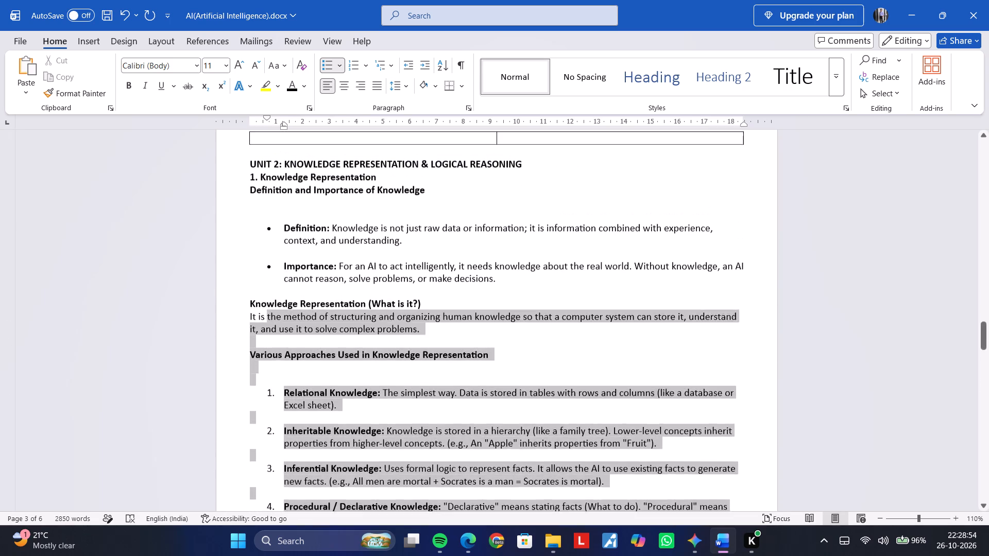
{"action": "scroll", "coordinate": [281, 342], "scroll_direction": "up", "scroll_amount": 1}
{"action": "left_click_drag", "start_coordinate": [281, 342], "coordinate": [245, 231]}
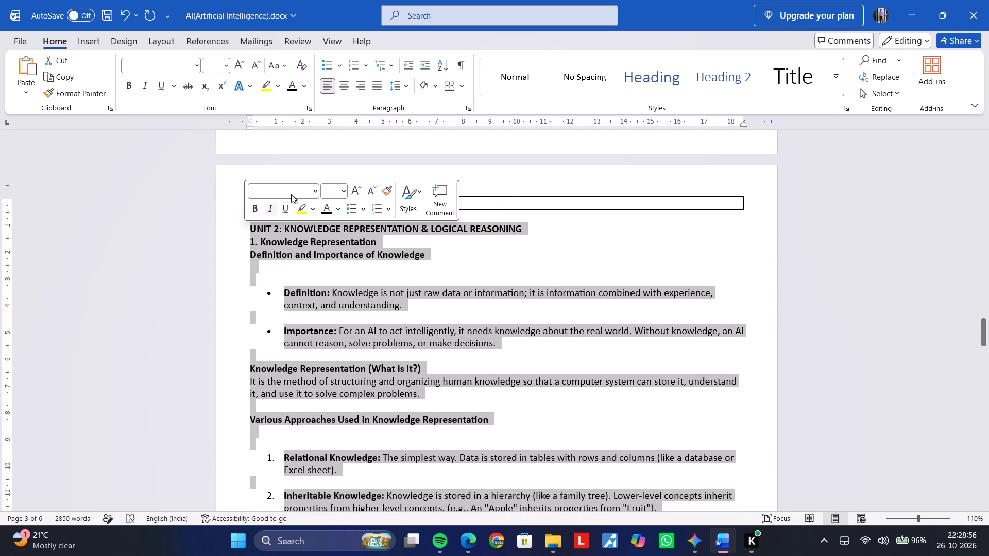
{"action": "left_click", "coordinate": [392, 82]}
{"action": "left_click", "coordinate": [456, 100]}
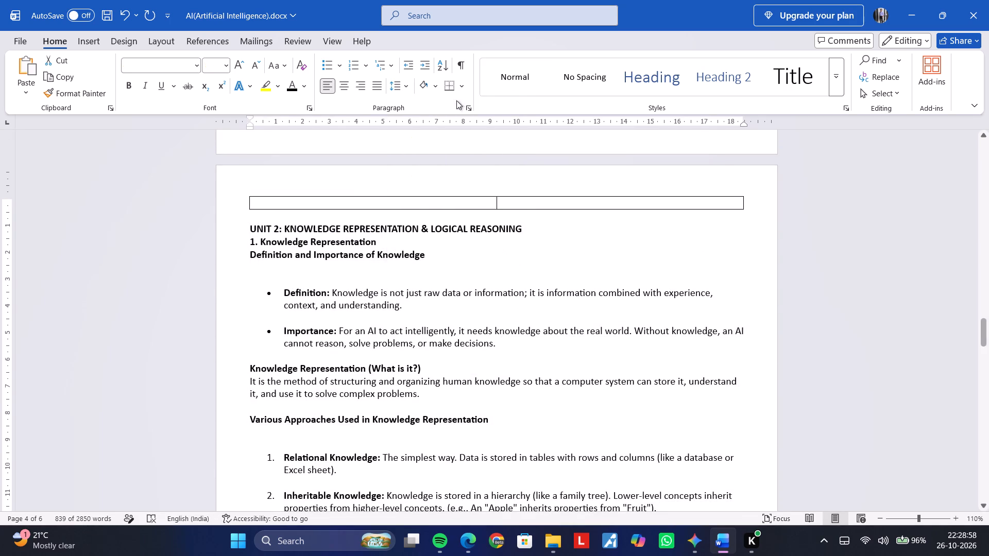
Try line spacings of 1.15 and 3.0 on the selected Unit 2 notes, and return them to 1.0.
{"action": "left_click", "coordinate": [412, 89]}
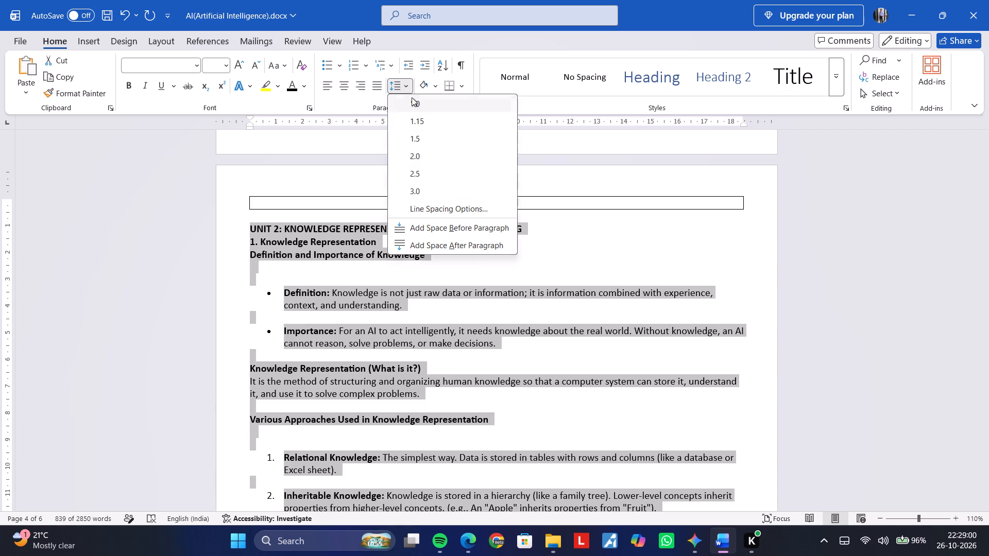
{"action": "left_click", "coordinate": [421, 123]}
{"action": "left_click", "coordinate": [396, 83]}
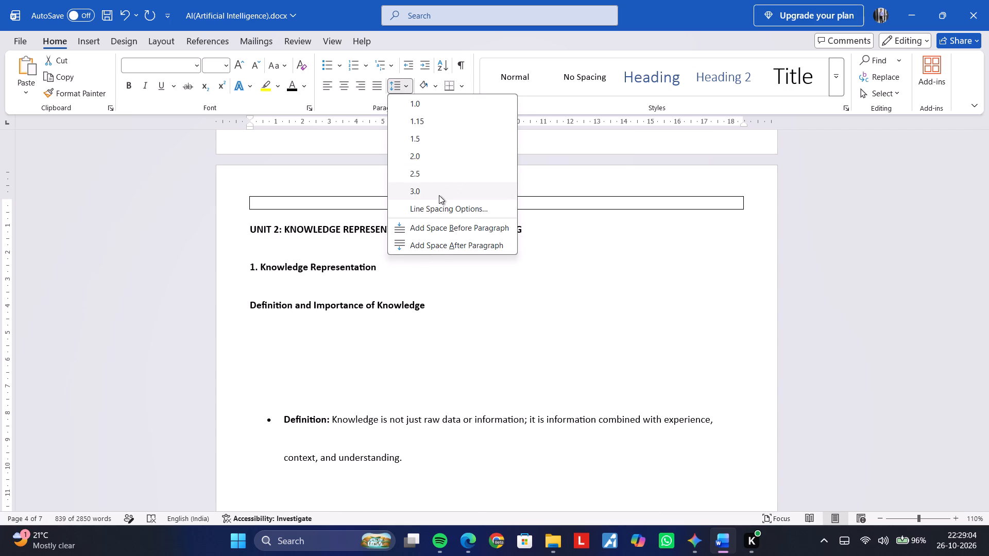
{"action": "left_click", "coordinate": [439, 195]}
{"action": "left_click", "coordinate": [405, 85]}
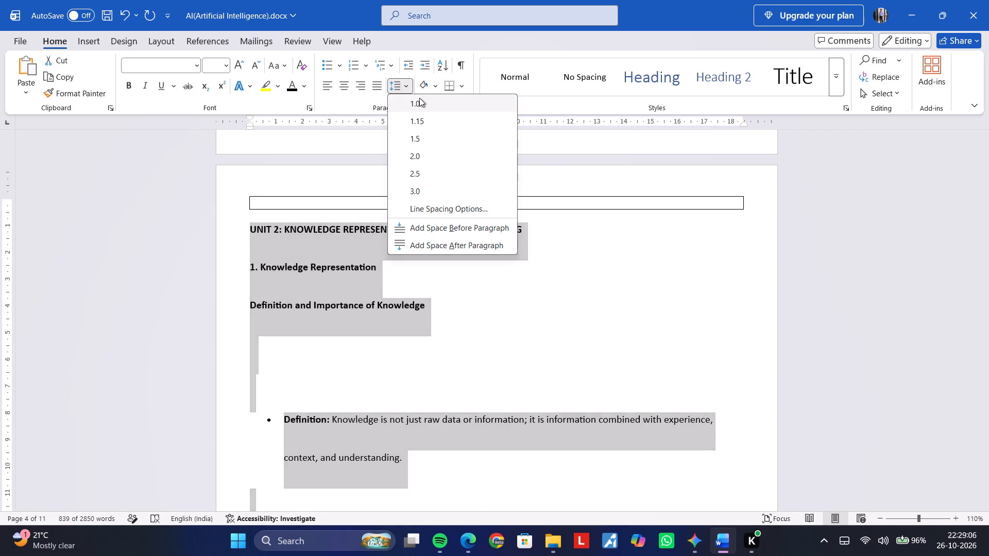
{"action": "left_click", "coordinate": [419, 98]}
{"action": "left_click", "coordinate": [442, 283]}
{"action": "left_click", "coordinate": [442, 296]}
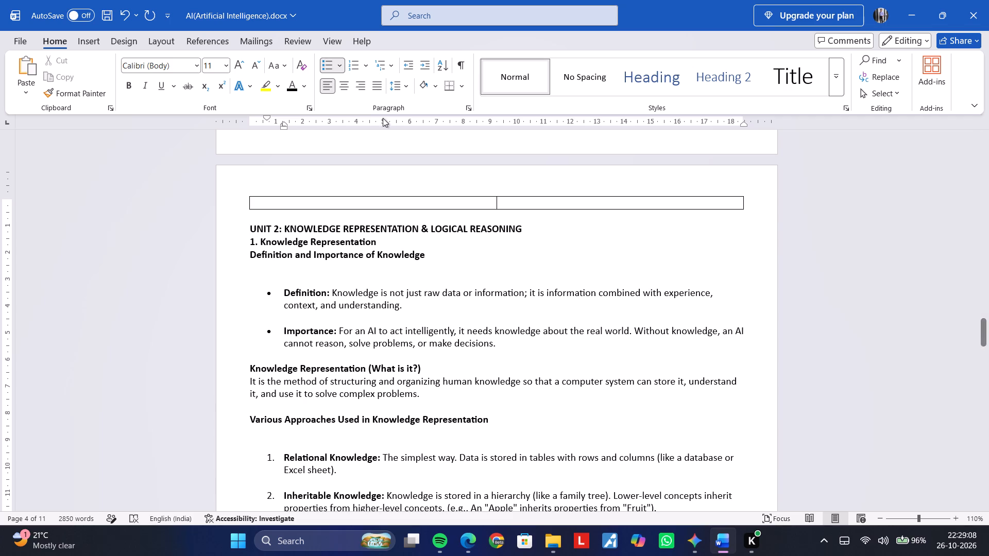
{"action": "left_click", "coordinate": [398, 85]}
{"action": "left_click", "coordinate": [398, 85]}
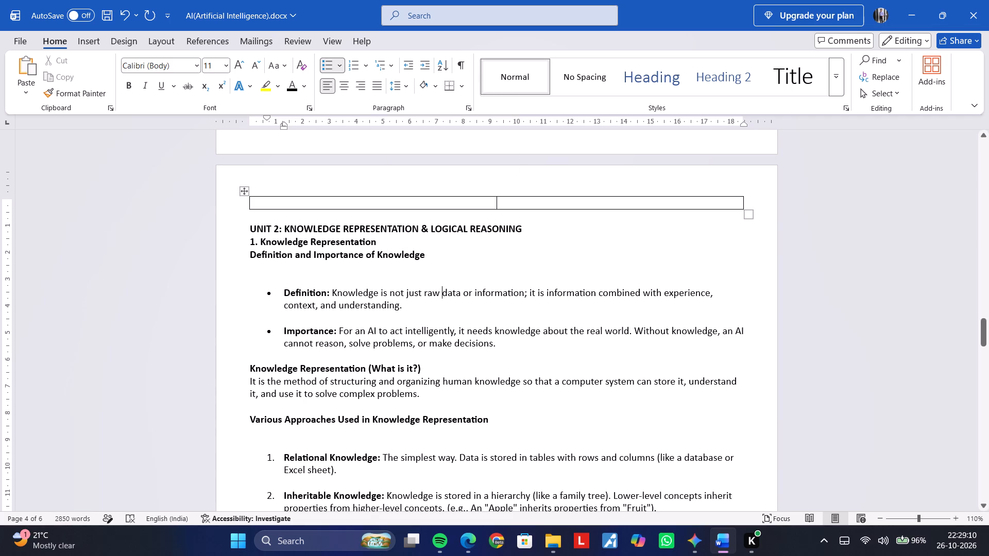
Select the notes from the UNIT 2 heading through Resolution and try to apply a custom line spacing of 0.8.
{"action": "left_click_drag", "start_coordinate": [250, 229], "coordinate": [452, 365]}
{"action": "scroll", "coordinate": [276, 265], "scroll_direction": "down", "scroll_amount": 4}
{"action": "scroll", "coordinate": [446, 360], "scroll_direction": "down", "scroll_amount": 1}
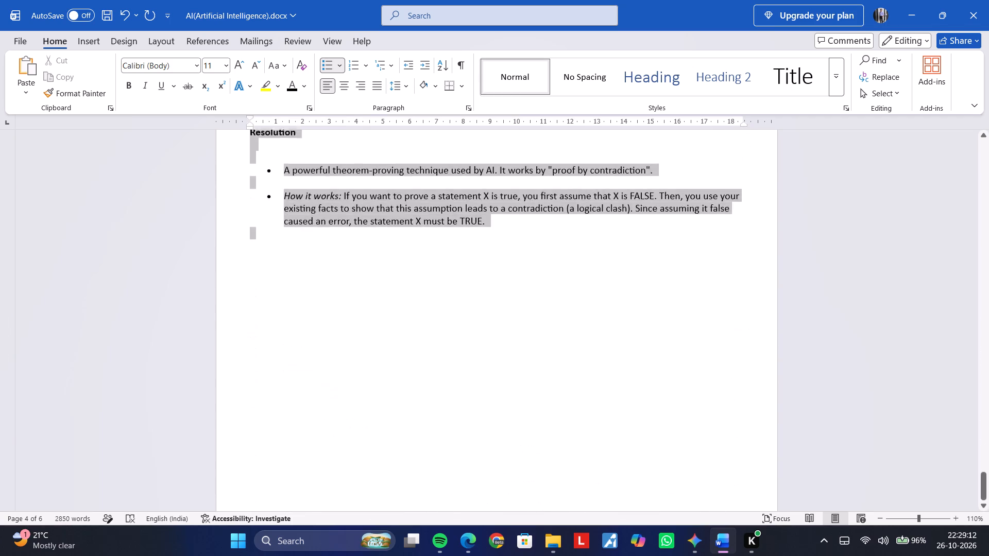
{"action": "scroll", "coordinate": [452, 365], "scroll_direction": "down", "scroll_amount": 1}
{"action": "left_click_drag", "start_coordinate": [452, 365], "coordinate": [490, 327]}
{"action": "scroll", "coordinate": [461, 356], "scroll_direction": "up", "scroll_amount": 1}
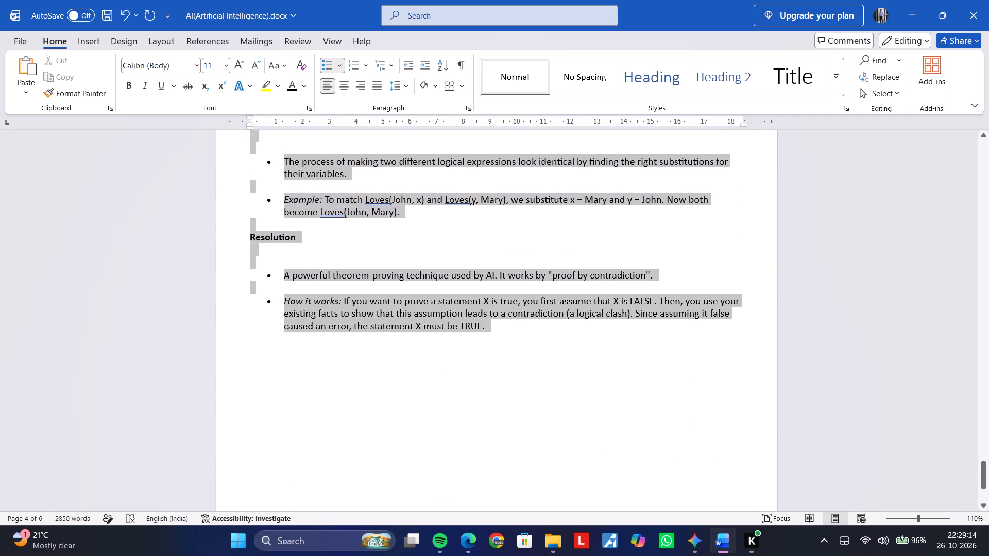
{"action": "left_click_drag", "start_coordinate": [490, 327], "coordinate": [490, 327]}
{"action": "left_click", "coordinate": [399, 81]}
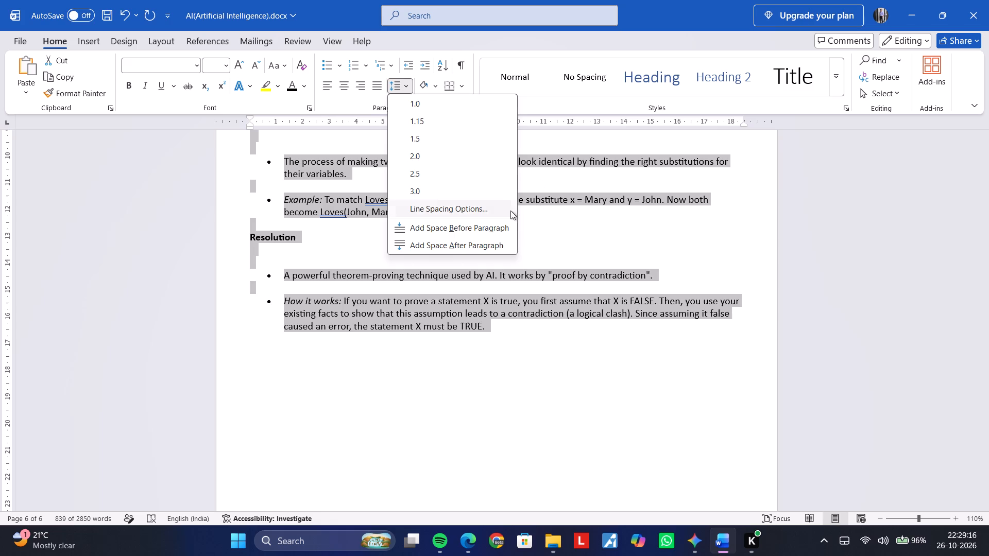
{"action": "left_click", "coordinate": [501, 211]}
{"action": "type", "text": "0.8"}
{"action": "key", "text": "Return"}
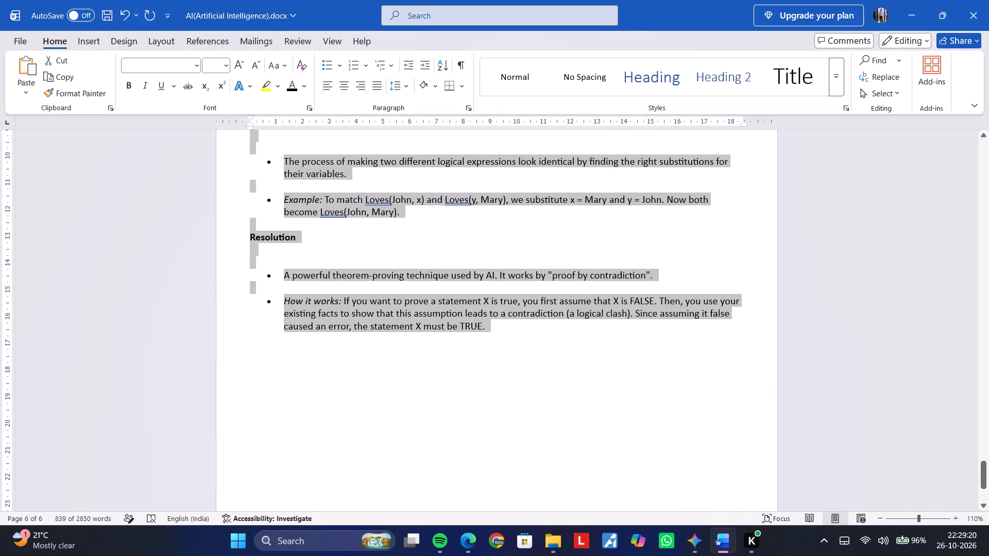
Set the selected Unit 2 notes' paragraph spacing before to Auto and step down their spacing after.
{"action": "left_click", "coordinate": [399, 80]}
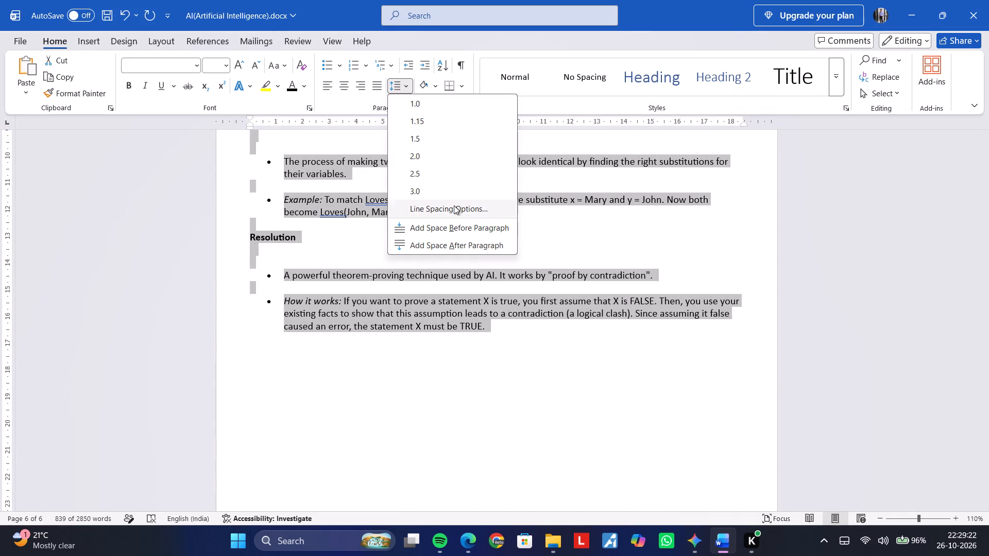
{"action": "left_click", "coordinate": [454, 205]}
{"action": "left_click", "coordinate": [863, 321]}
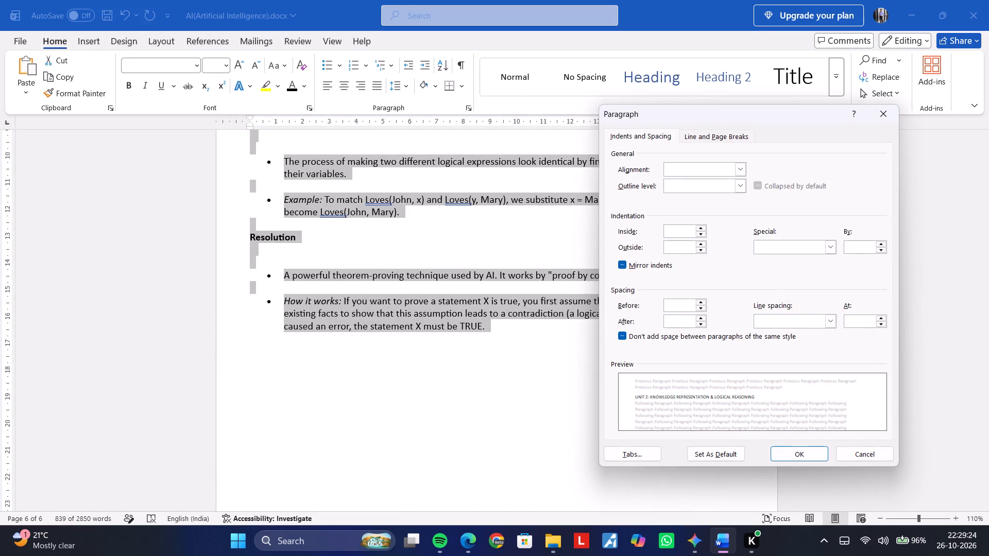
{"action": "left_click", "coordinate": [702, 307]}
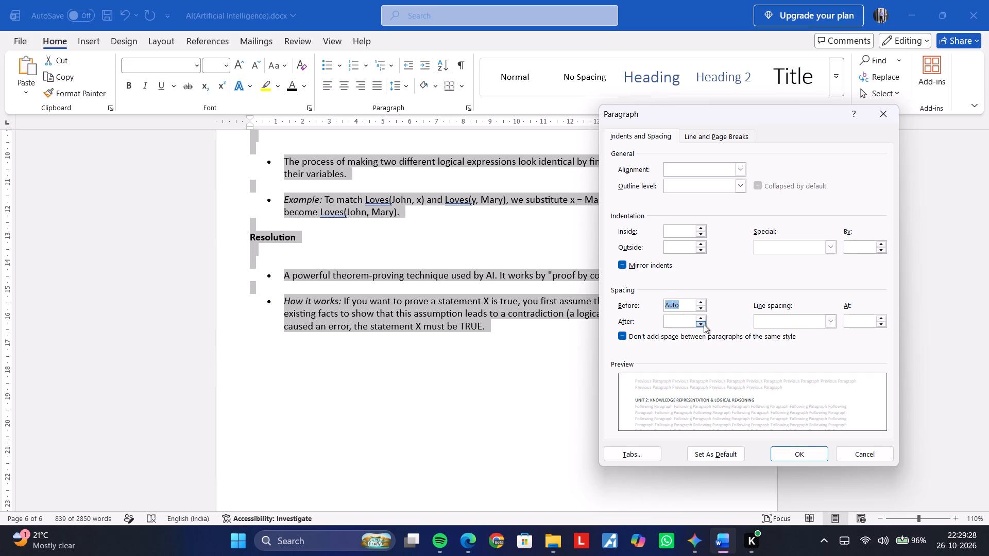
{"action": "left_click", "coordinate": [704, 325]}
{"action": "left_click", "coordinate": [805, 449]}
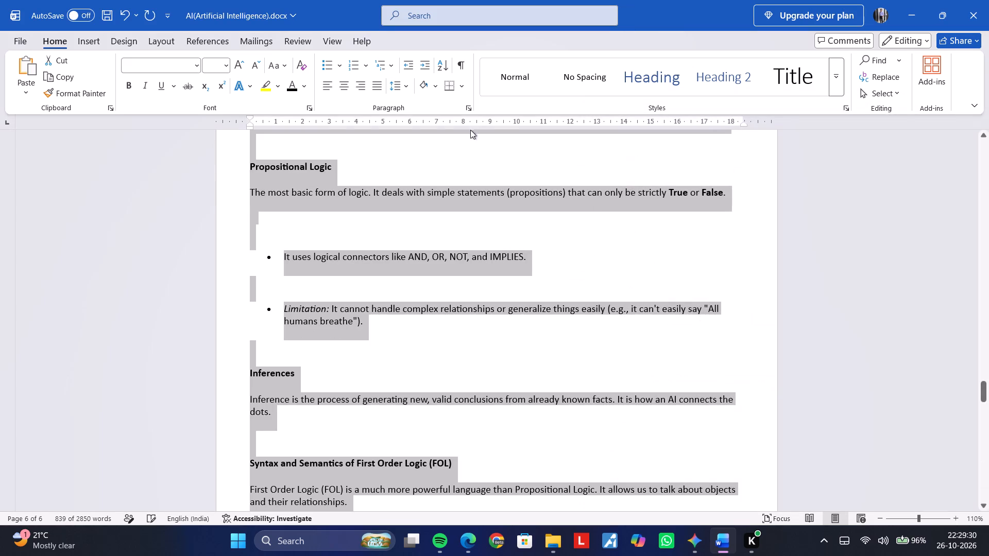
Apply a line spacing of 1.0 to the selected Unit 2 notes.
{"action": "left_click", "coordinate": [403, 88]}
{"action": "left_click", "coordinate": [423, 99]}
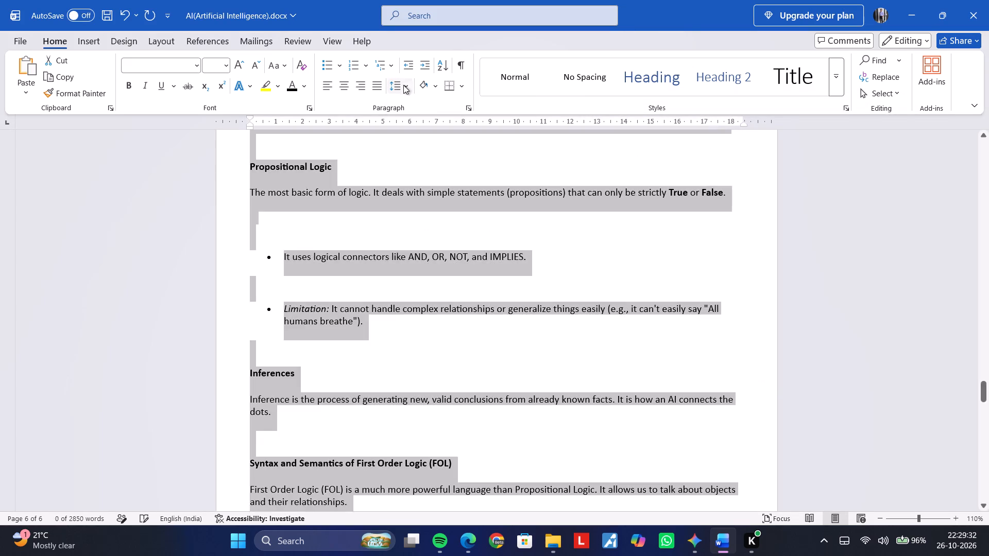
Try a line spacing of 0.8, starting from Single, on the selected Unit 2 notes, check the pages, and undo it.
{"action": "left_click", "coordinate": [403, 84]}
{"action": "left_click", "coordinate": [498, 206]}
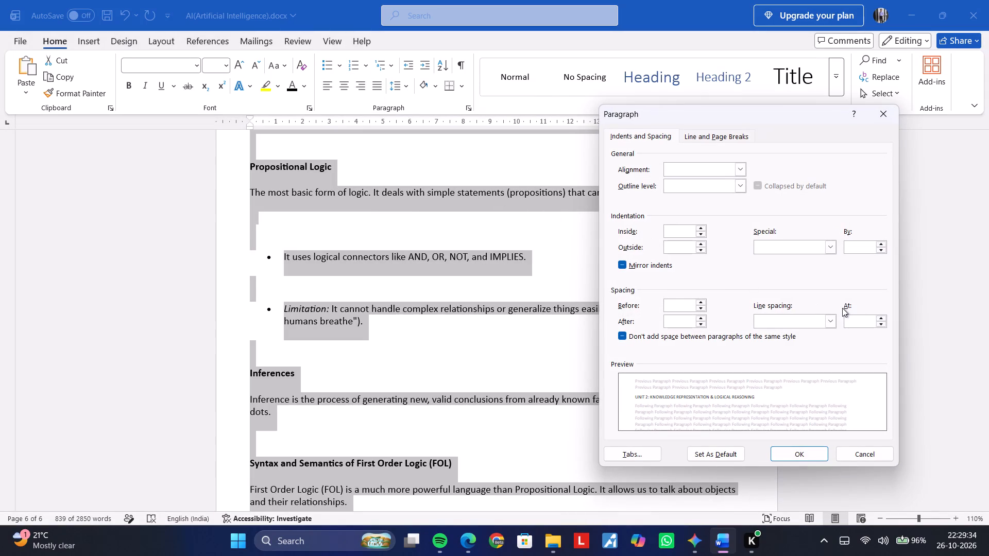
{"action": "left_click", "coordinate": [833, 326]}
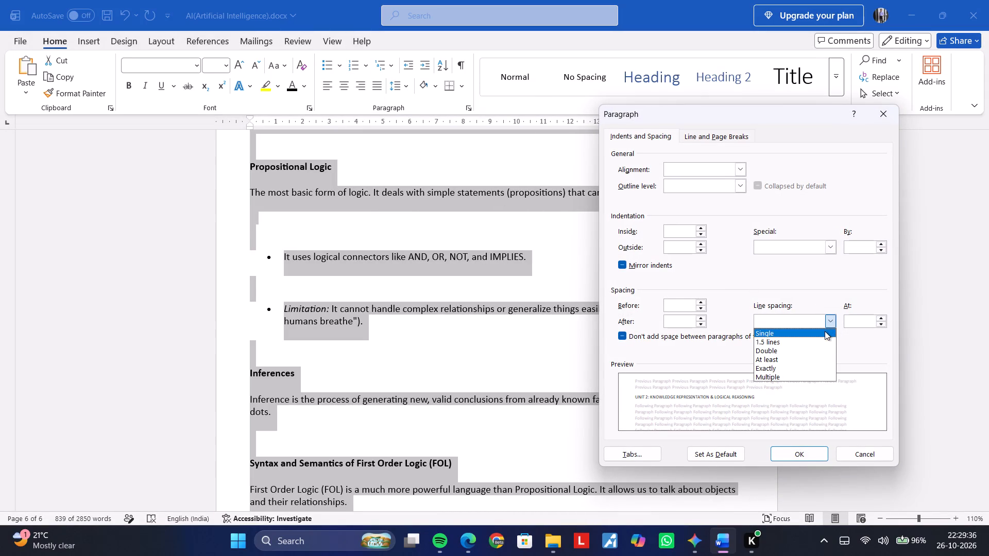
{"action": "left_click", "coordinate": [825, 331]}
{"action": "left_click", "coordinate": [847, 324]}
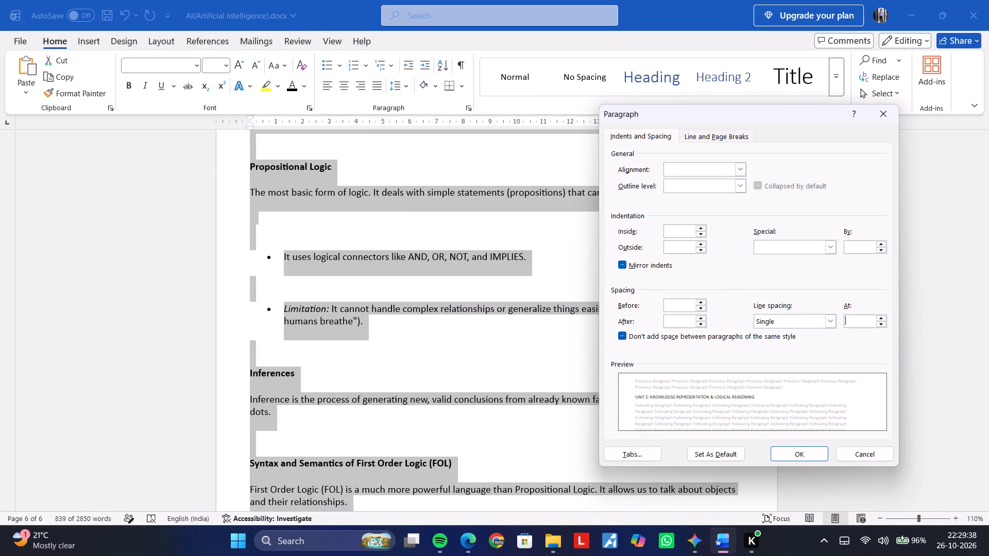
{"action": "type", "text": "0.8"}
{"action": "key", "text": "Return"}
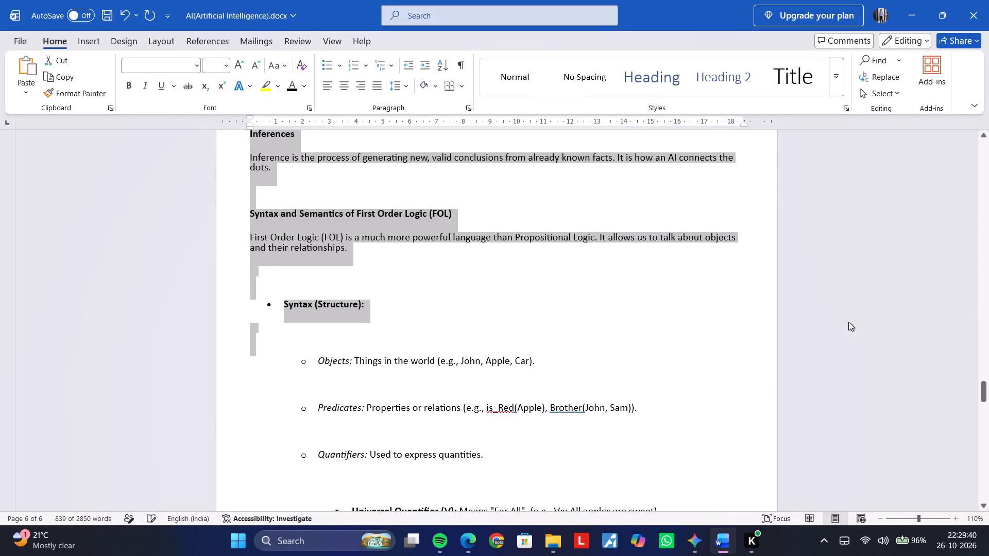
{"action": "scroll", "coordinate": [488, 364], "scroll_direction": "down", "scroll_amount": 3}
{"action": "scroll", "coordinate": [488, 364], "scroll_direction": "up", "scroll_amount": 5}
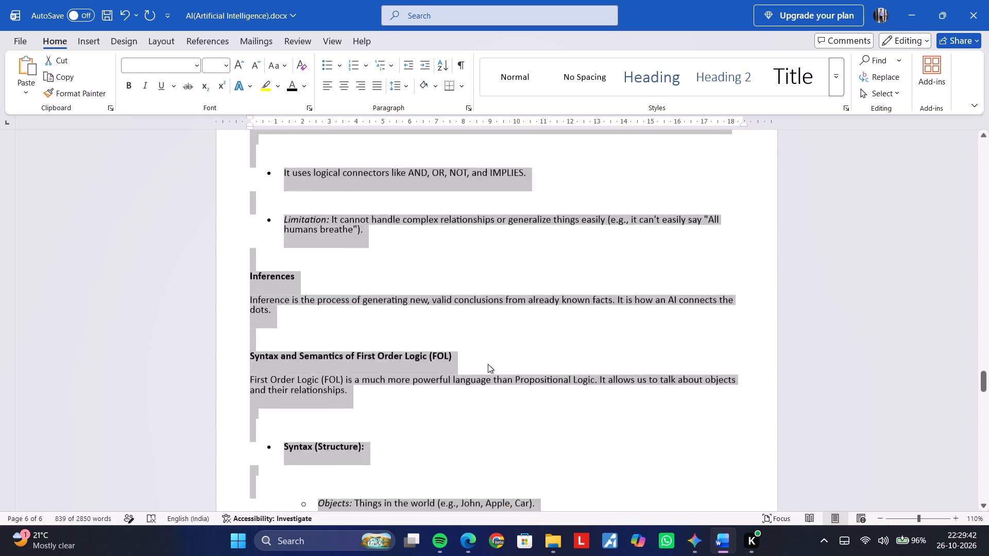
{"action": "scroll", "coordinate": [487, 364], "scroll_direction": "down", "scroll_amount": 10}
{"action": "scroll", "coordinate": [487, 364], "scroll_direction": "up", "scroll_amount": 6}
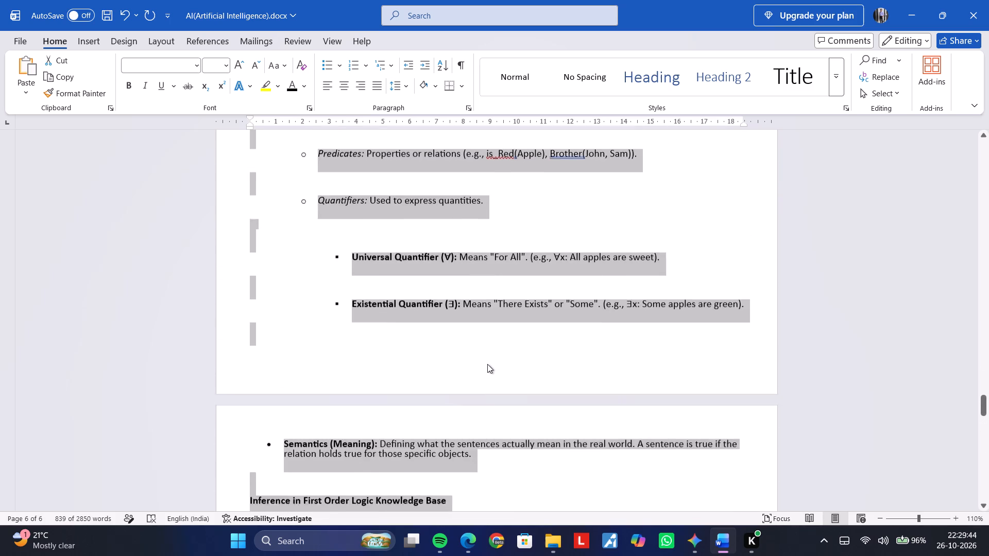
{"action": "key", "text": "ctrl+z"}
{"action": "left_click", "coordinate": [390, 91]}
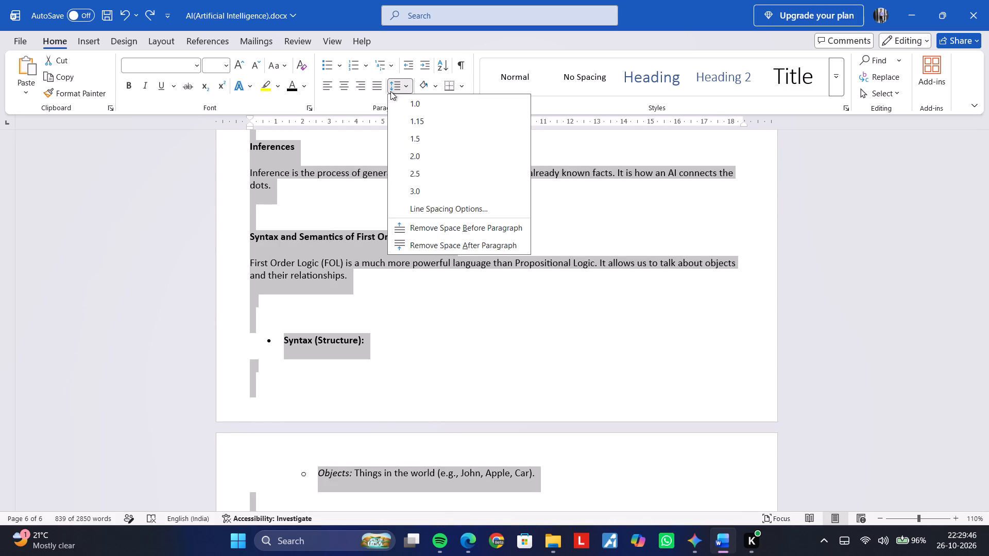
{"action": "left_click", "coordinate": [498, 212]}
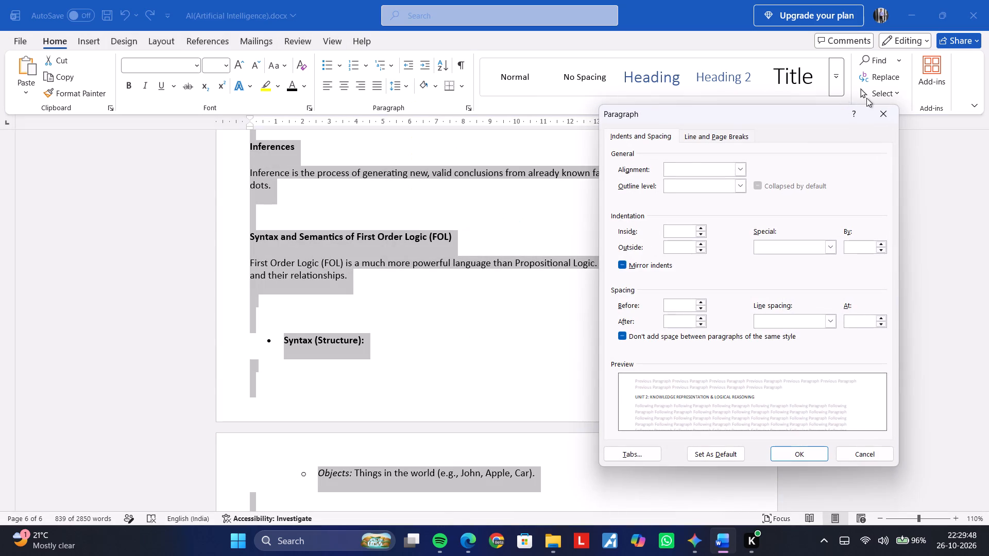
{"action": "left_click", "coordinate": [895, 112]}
Remove the space before and after the paragraphs in the selected Unit 2 notes.
{"action": "left_click", "coordinate": [396, 86]}
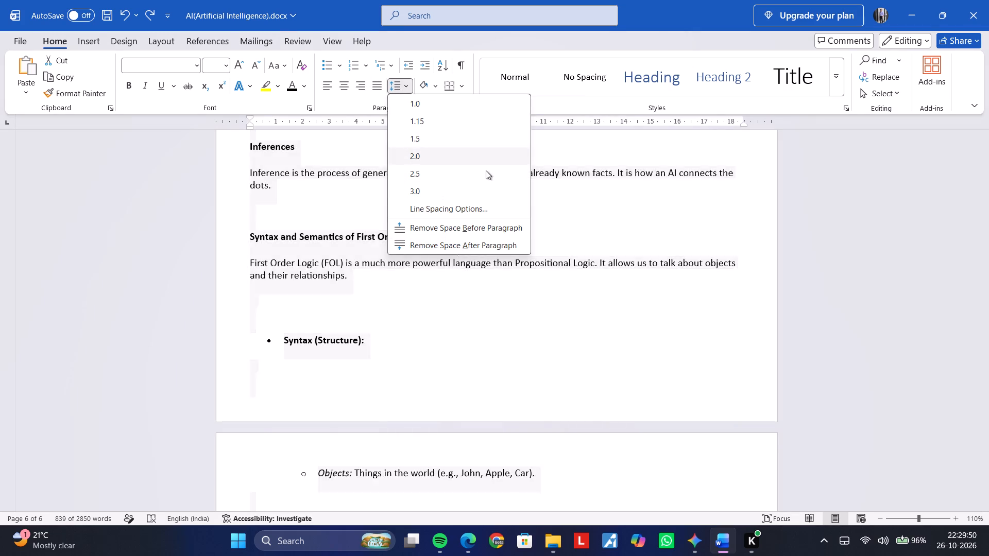
{"action": "left_click", "coordinate": [485, 228]}
{"action": "left_click", "coordinate": [404, 83]}
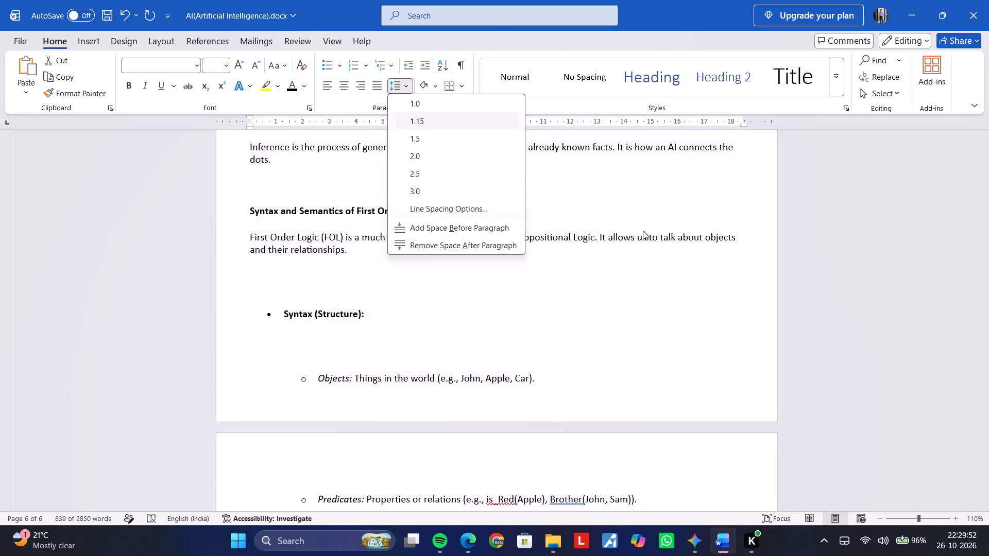
{"action": "left_click", "coordinate": [496, 249]}
{"action": "scroll", "coordinate": [401, 146], "scroll_direction": "up", "scroll_amount": 2}
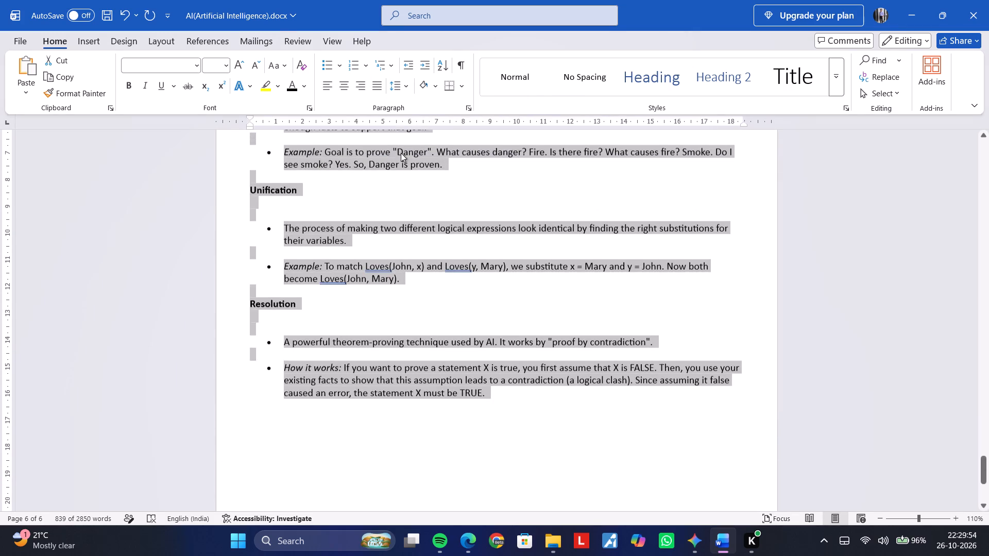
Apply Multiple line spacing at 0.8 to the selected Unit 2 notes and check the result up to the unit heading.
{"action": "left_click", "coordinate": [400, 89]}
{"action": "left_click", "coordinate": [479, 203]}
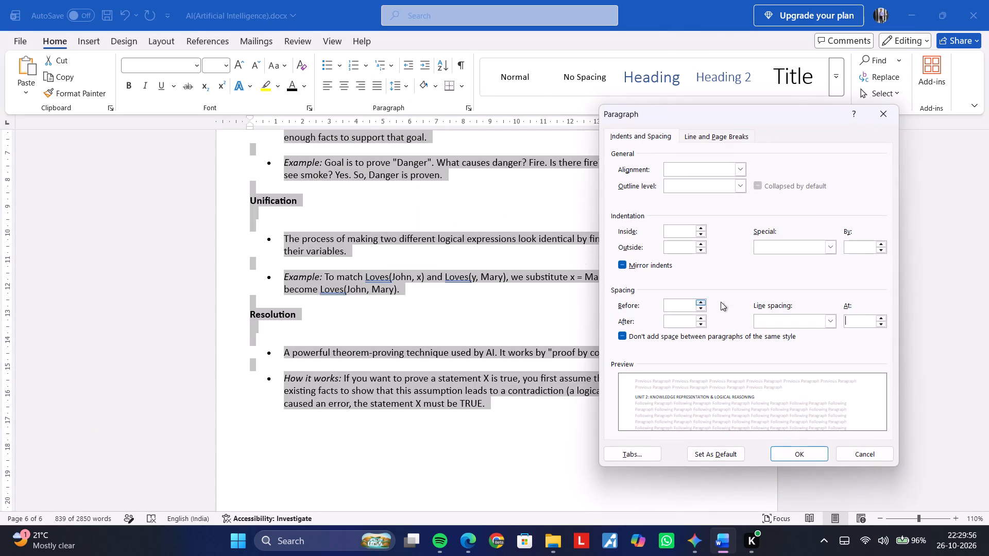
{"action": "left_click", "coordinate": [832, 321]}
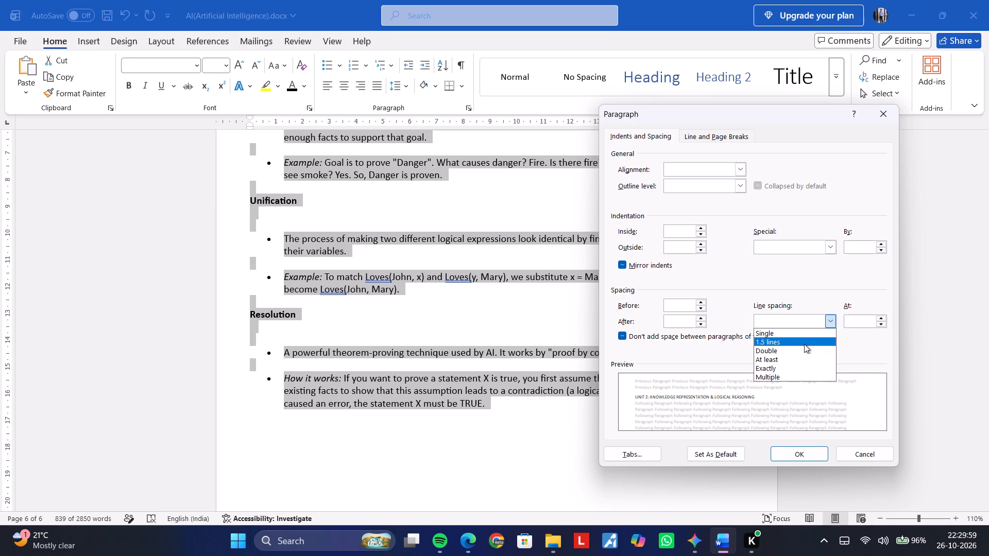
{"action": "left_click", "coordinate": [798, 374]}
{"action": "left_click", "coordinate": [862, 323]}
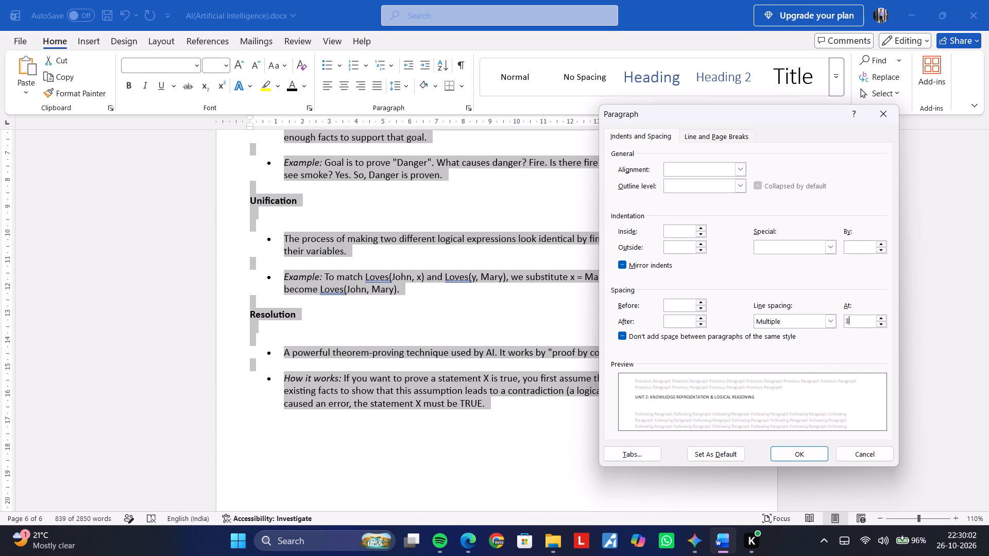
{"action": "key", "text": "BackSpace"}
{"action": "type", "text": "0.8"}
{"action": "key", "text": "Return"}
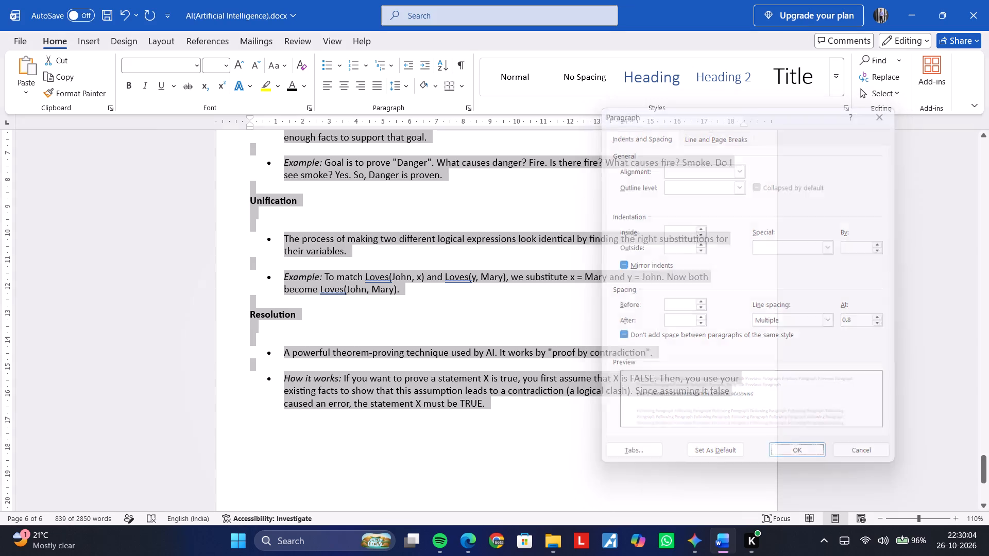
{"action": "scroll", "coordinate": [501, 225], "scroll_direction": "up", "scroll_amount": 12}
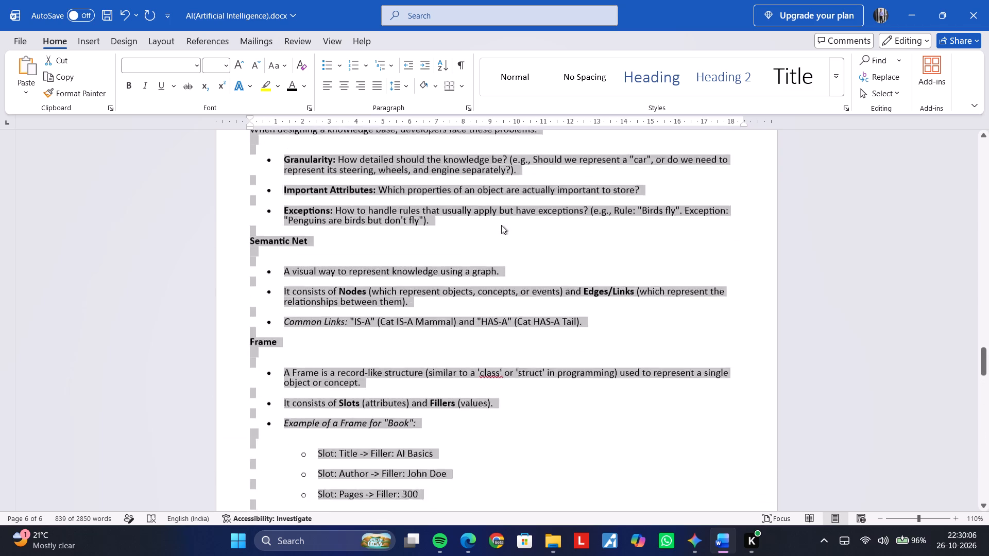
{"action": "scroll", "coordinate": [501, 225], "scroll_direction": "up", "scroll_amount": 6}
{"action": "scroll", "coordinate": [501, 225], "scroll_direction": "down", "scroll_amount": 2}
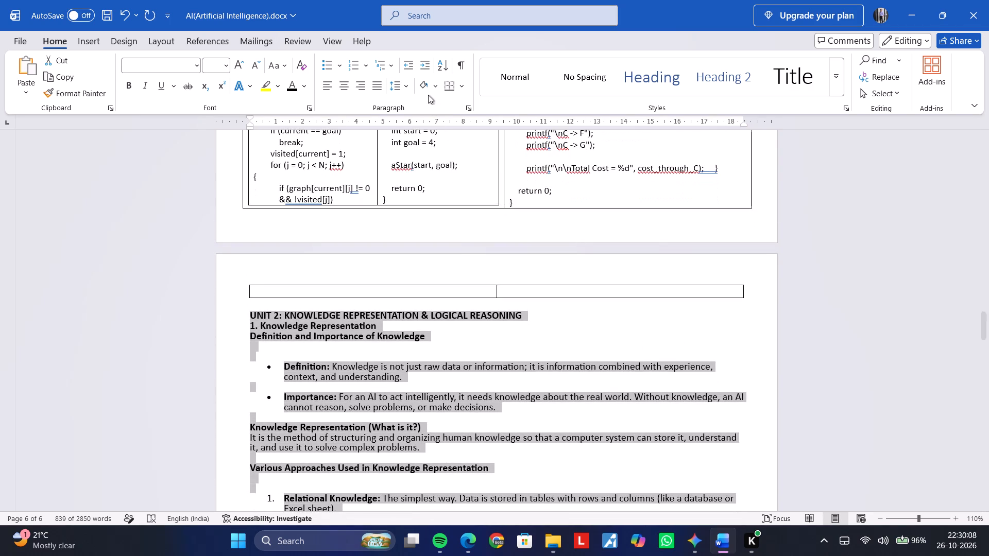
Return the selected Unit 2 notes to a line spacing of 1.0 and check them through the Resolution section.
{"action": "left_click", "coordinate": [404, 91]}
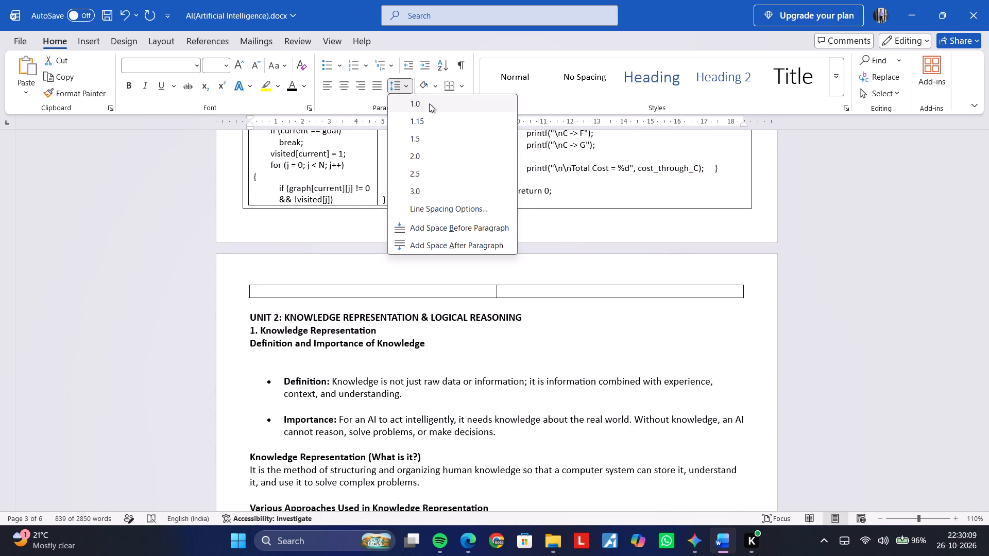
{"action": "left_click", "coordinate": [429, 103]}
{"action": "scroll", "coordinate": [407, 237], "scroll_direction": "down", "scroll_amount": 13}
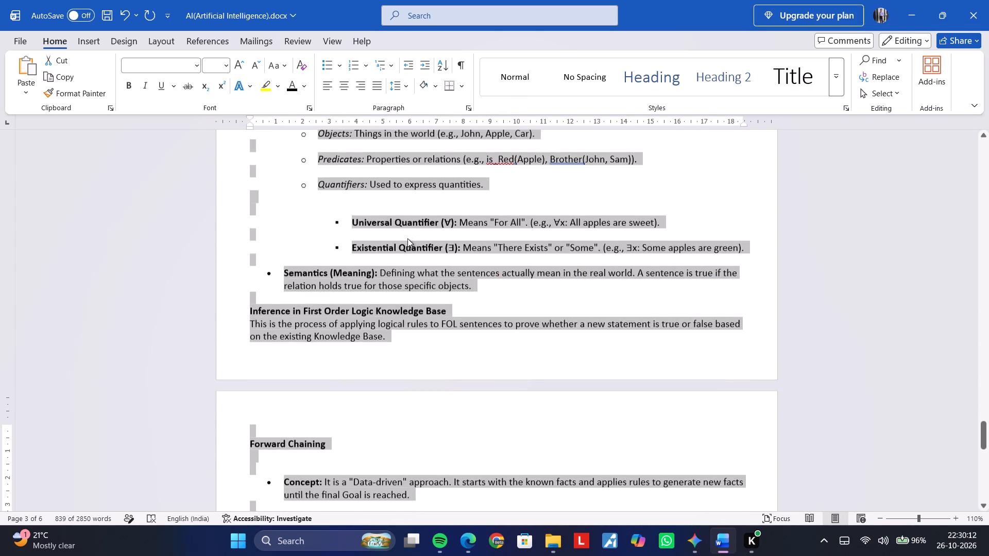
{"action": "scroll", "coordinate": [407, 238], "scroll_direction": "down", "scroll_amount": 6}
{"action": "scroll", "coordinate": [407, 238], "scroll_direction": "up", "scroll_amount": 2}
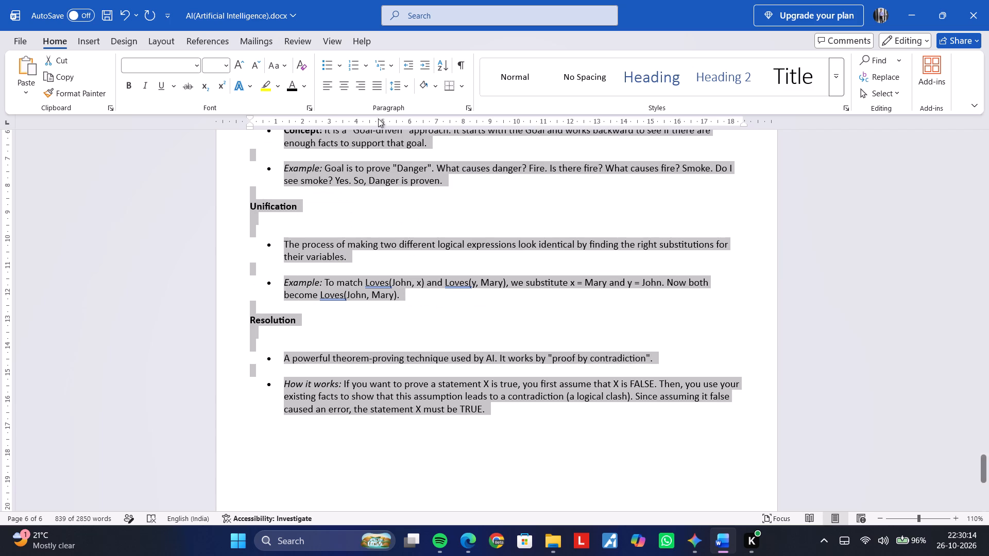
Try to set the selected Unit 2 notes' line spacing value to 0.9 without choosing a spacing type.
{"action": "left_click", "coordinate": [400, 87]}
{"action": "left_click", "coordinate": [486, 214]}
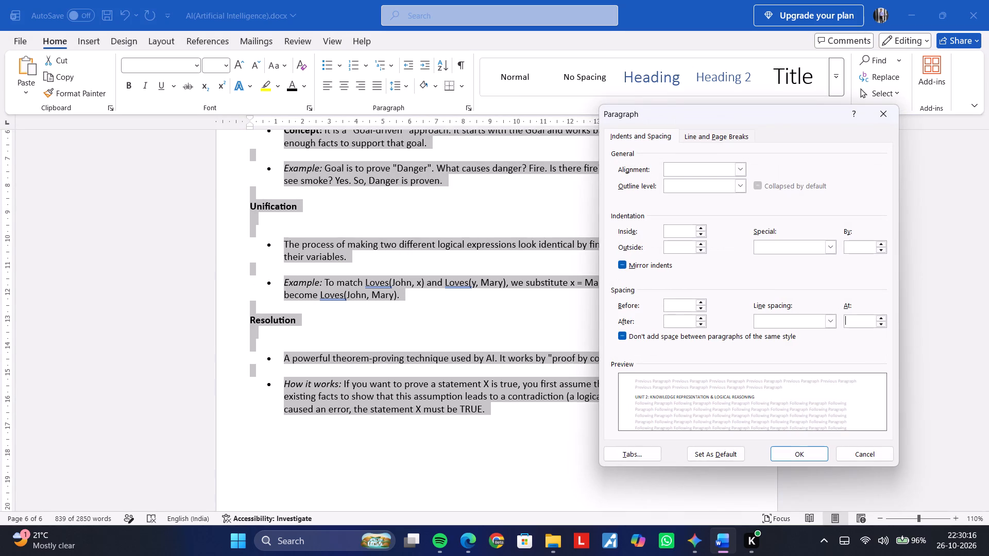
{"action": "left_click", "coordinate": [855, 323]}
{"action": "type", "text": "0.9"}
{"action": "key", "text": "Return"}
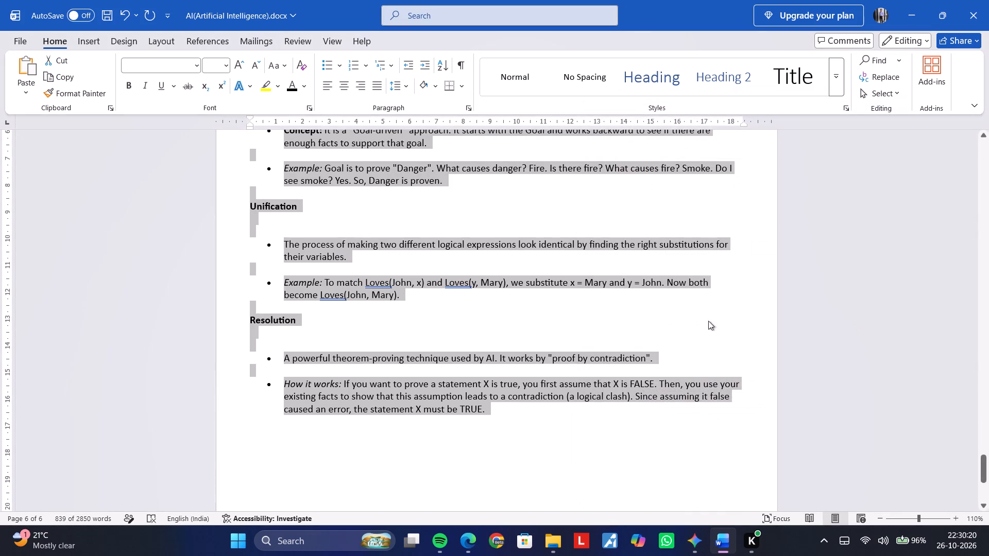
Apply Multiple line spacing at 0.9 to the selected Unit 2 notes, check them up to the unit heading, and deselect.
{"action": "left_click", "coordinate": [392, 84]}
{"action": "left_click", "coordinate": [503, 207]}
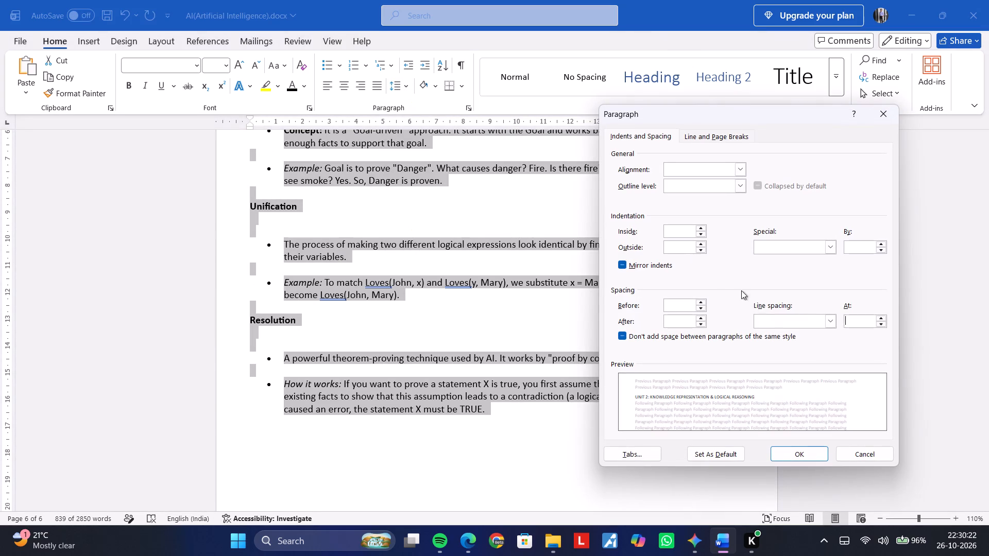
{"action": "left_click", "coordinate": [826, 322]}
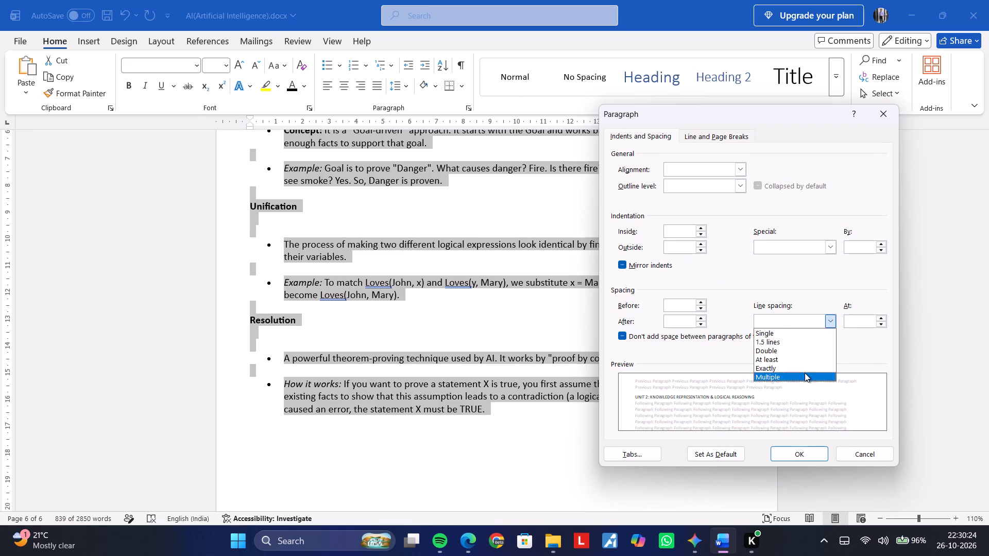
{"action": "left_click", "coordinate": [805, 373]}
{"action": "left_click", "coordinate": [858, 322]}
{"action": "key", "text": "BackSpace"}
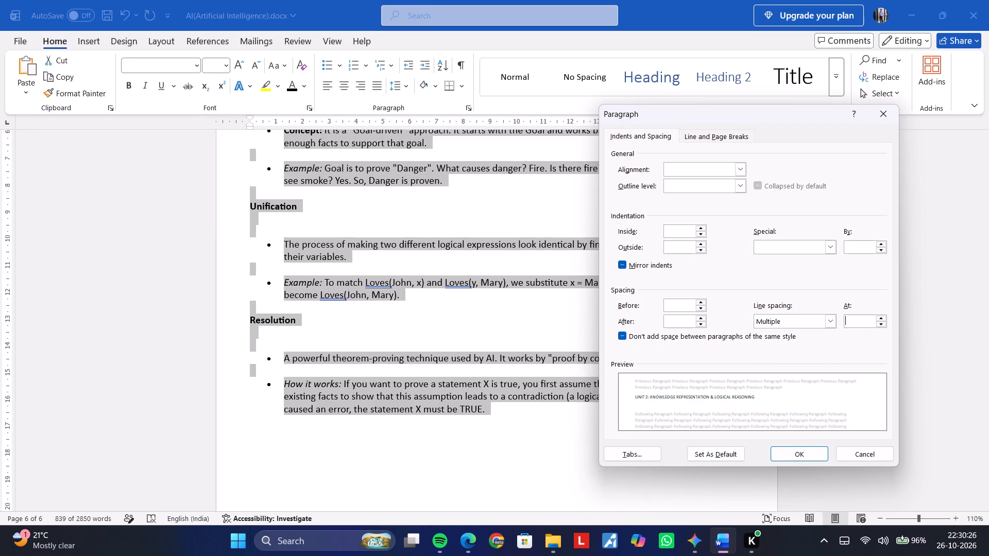
{"action": "type", "text": "0.9"}
{"action": "key", "text": "Return"}
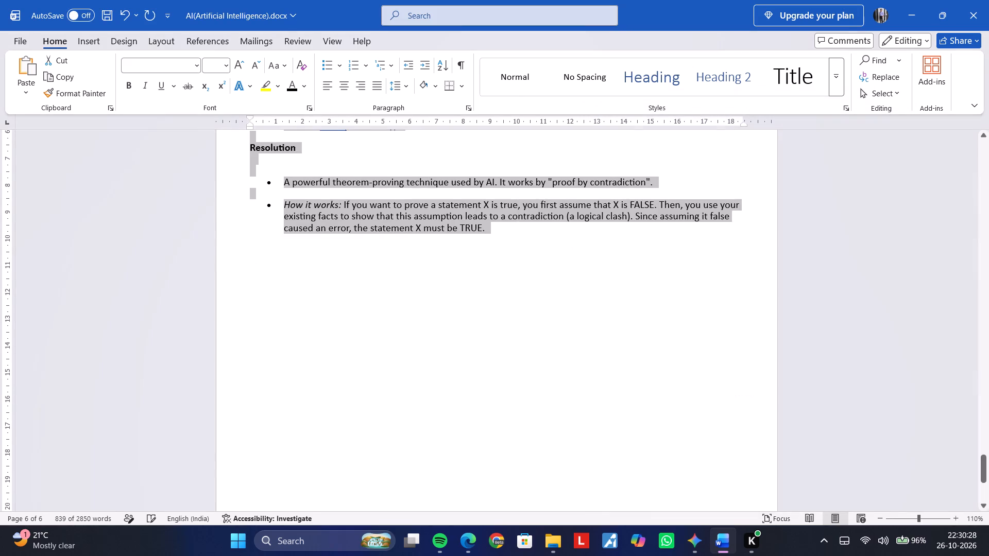
{"action": "scroll", "coordinate": [622, 329], "scroll_direction": "up", "scroll_amount": 11}
{"action": "scroll", "coordinate": [558, 349], "scroll_direction": "up", "scroll_amount": 2}
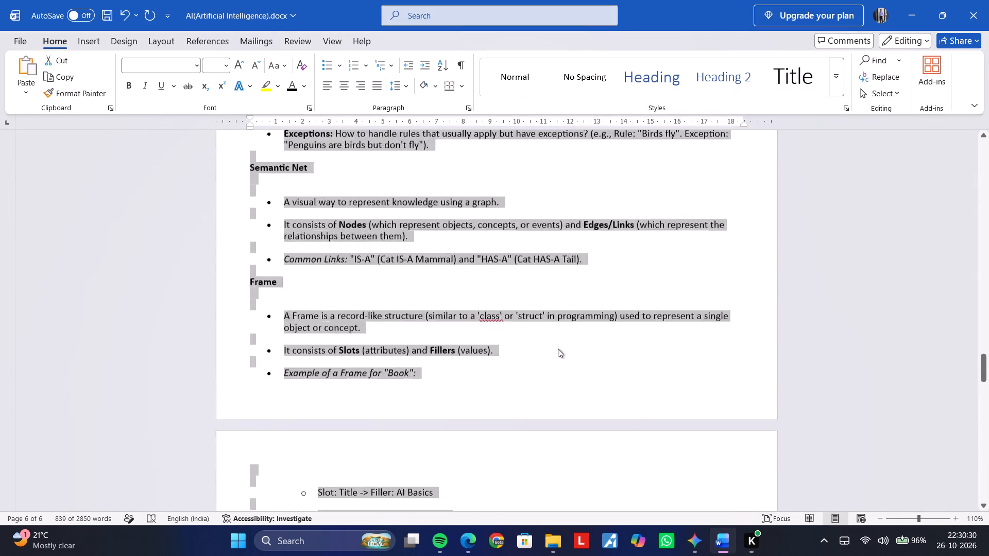
{"action": "scroll", "coordinate": [558, 349], "scroll_direction": "up", "scroll_amount": 6}
{"action": "scroll", "coordinate": [522, 363], "scroll_direction": "down", "scroll_amount": 3}
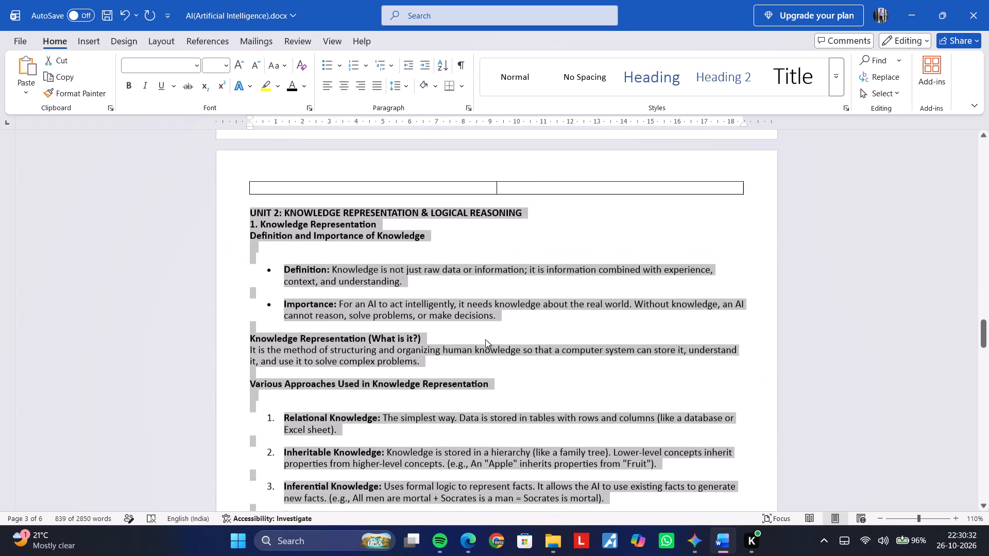
{"action": "left_click", "coordinate": [424, 294]}
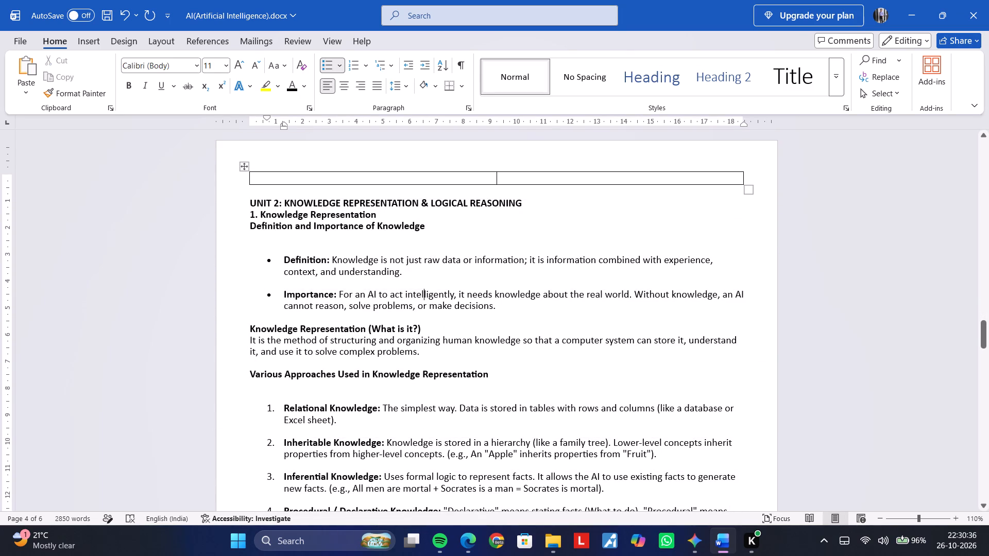
Move the Unit 2 heading up so it sits directly under the empty two-column table.
{"action": "left_click_drag", "start_coordinate": [251, 205], "coordinate": [532, 203]}
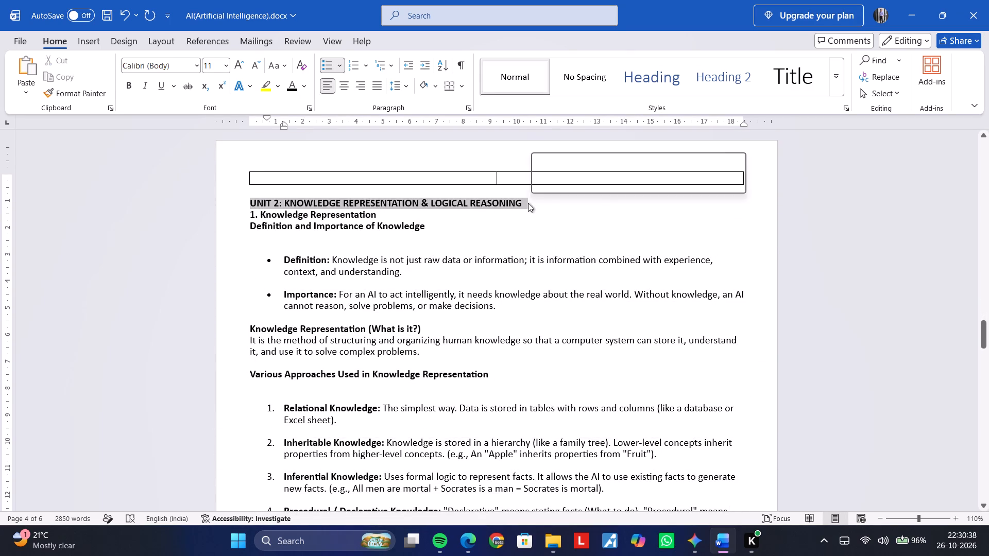
{"action": "left_click_drag", "start_coordinate": [466, 201], "coordinate": [371, 146]}
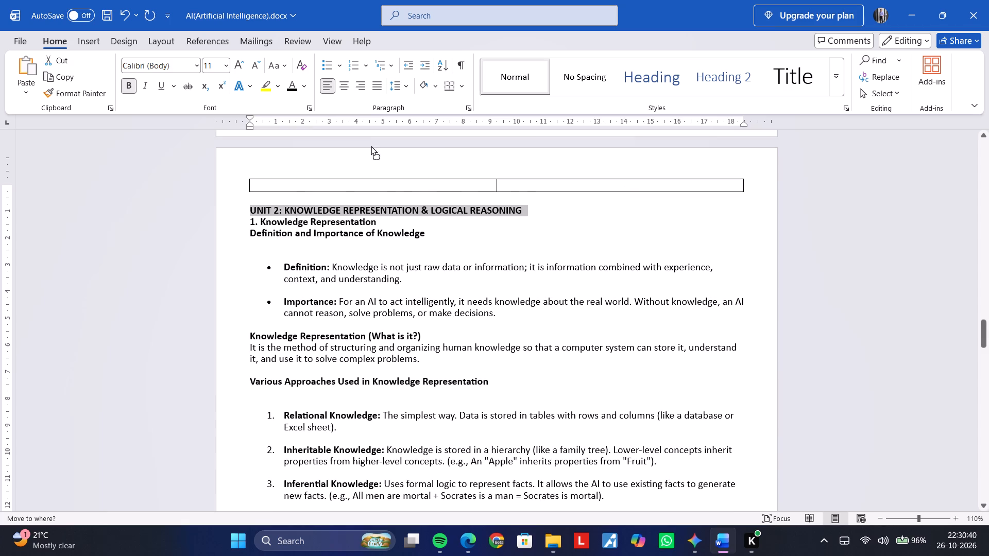
{"action": "left_click_drag", "start_coordinate": [371, 146], "coordinate": [229, 192]}
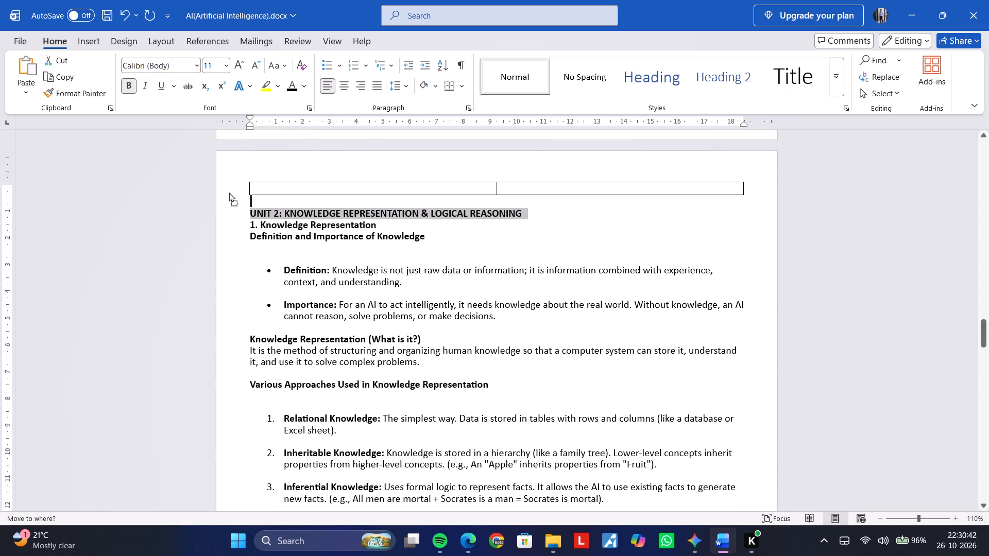
{"action": "left_click_drag", "start_coordinate": [229, 192], "coordinate": [242, 169]}
{"action": "scroll", "coordinate": [304, 209], "scroll_direction": "up", "scroll_amount": 1}
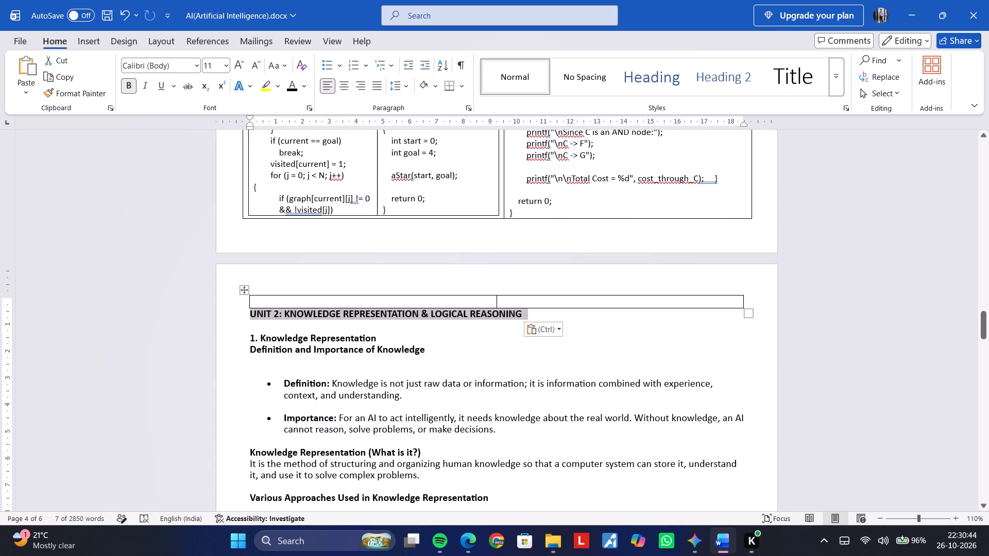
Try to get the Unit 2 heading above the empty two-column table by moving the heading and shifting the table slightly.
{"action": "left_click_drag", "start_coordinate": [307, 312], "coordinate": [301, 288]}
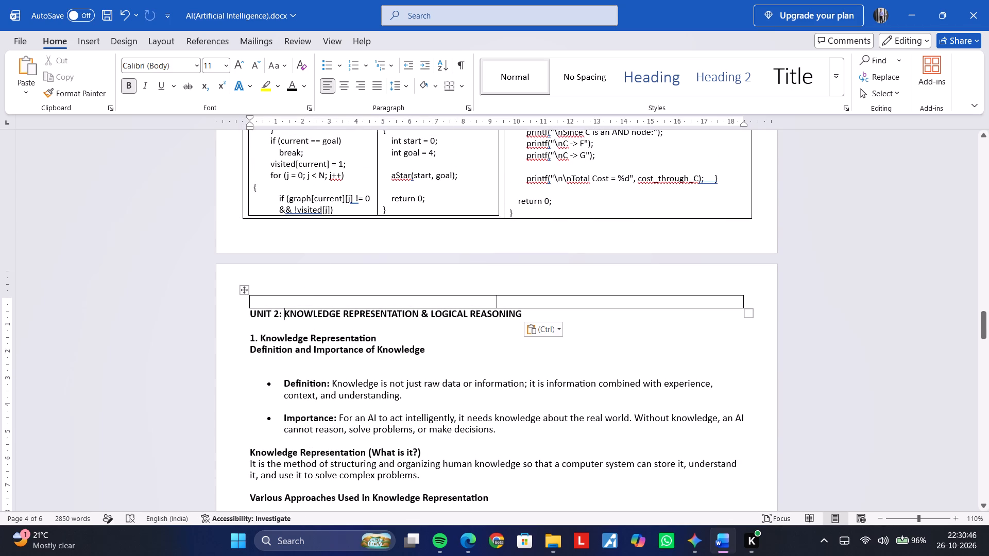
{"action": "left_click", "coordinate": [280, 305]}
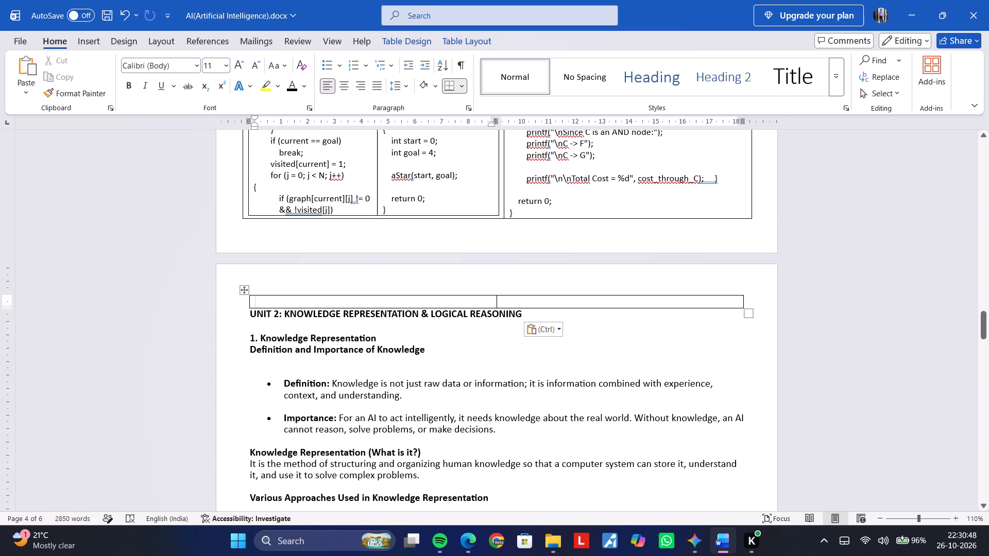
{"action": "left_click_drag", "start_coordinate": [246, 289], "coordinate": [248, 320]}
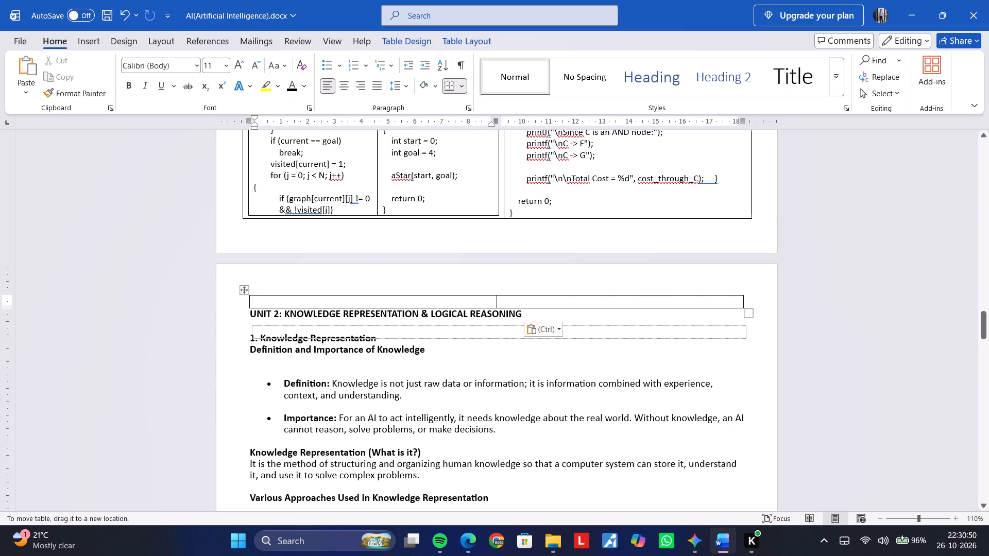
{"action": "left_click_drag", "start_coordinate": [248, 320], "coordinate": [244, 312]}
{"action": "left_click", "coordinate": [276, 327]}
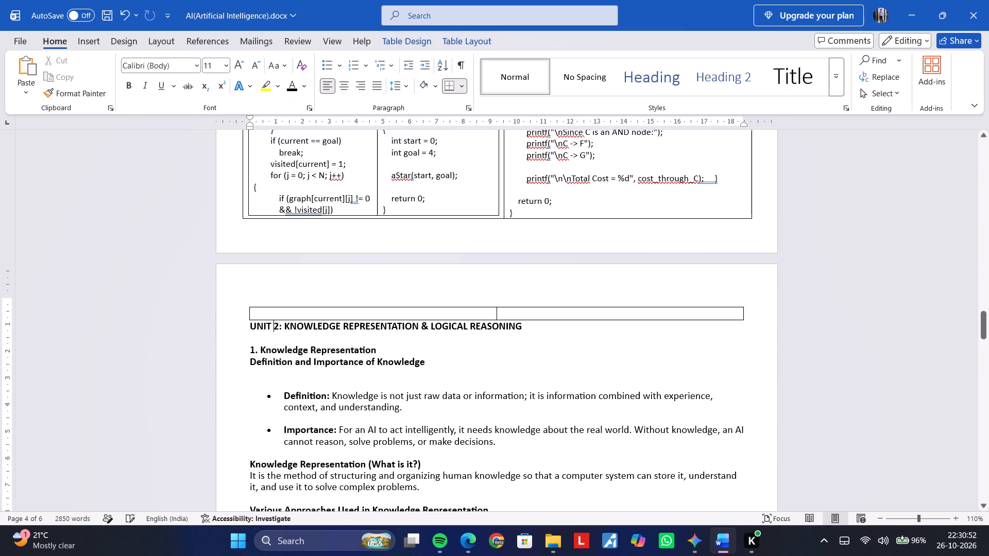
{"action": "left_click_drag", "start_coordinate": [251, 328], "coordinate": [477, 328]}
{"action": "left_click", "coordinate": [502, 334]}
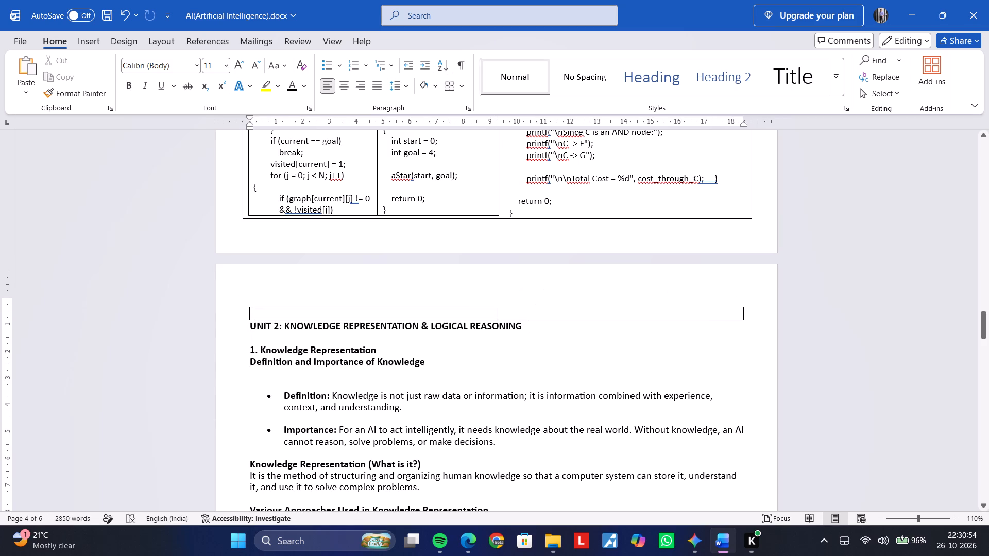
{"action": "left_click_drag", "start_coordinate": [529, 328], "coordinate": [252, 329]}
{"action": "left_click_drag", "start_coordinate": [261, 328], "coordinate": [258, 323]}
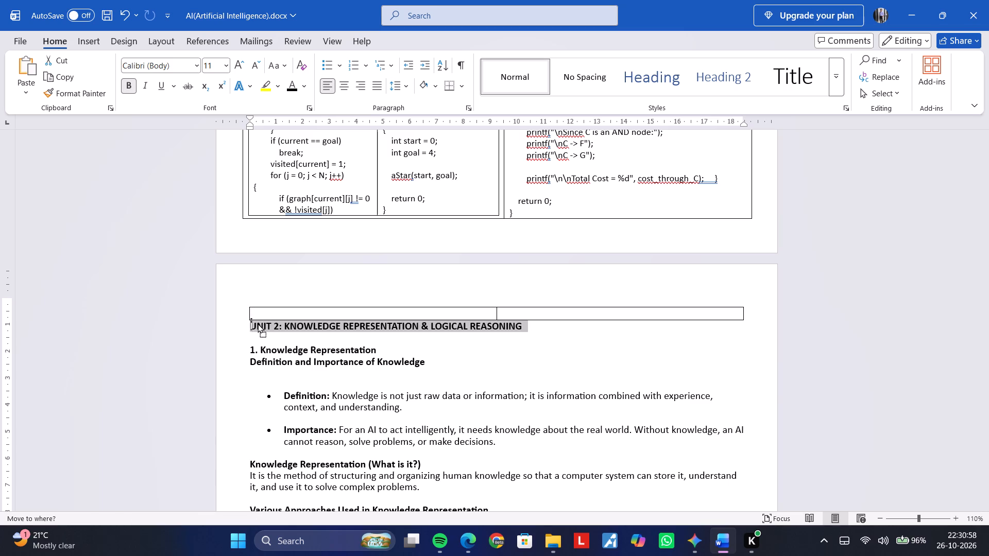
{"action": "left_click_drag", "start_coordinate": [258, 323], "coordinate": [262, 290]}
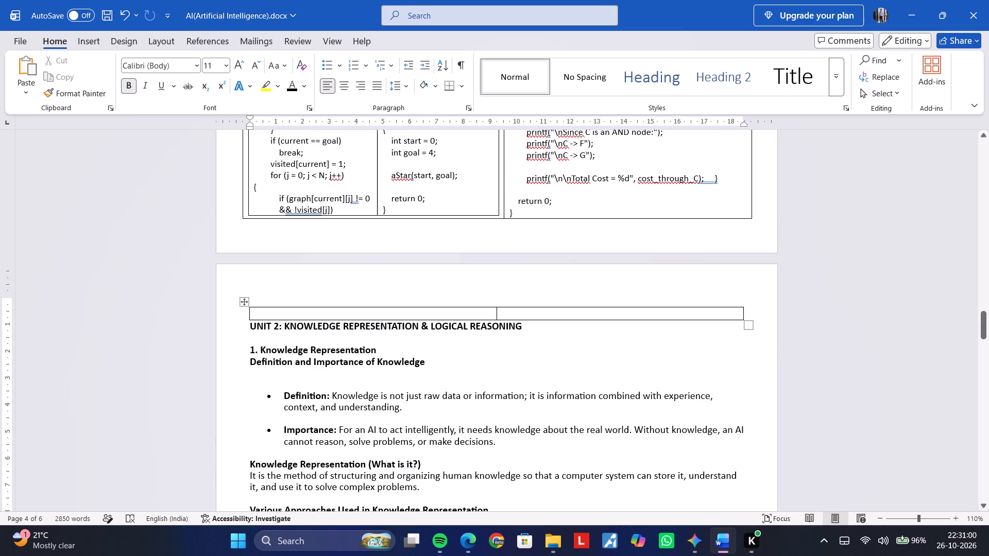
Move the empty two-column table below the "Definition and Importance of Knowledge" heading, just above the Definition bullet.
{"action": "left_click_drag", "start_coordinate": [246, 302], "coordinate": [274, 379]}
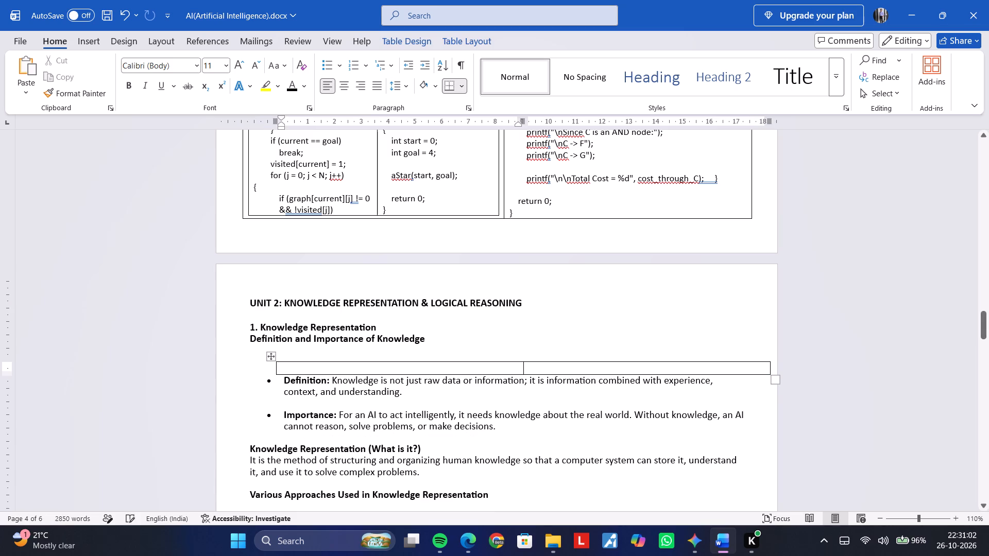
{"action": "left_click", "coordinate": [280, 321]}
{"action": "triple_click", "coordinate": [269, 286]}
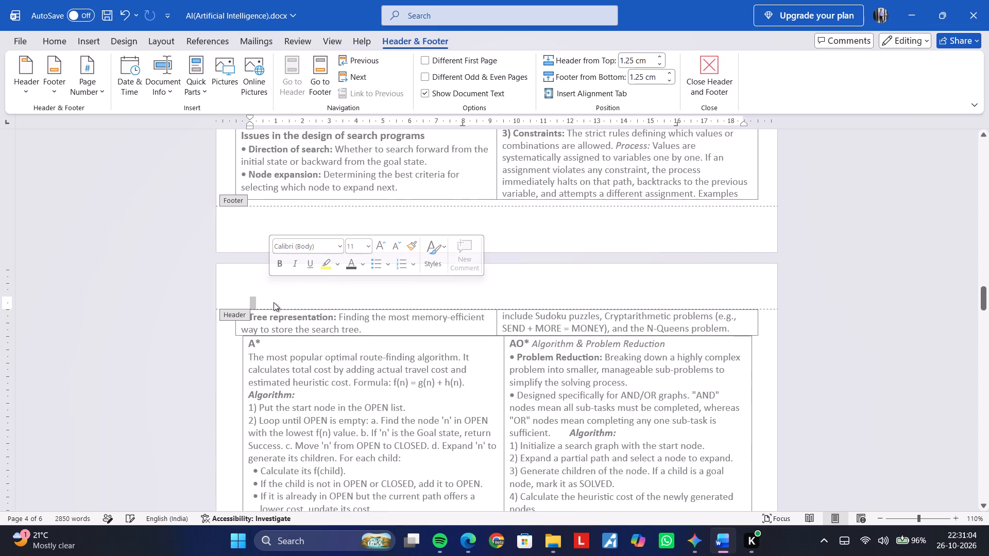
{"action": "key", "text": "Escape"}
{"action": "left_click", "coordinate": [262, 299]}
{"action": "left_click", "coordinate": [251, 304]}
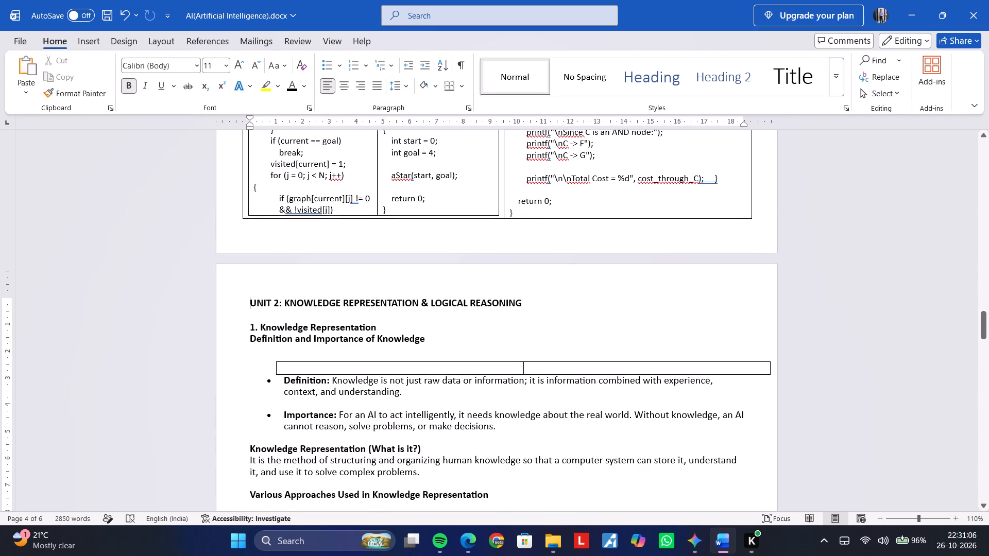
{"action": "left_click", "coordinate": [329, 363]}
Add a blank line under the Unit 2 heading and insert a table with two columns and one row there.
{"action": "left_click", "coordinate": [267, 317]}
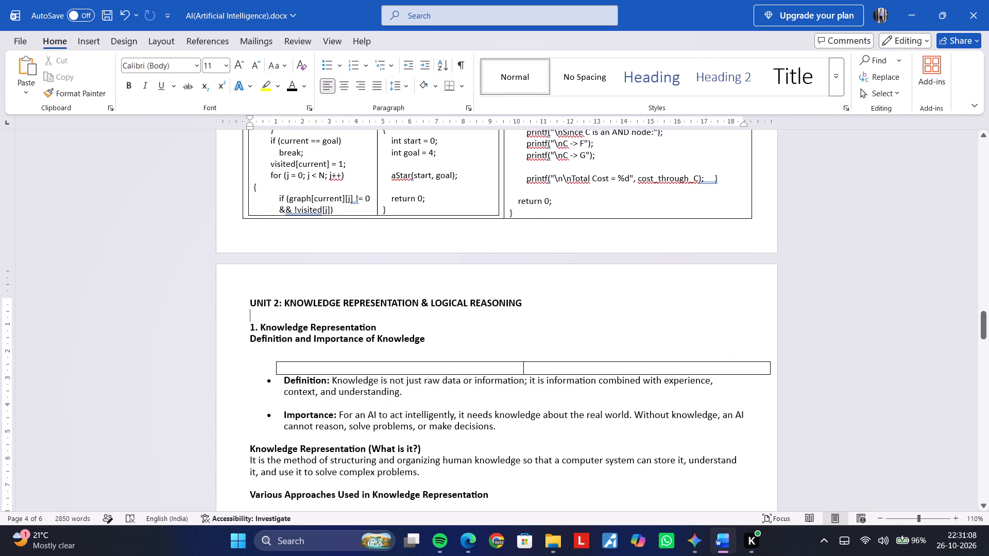
{"action": "key", "text": "Return"}
{"action": "left_click", "coordinate": [269, 321]}
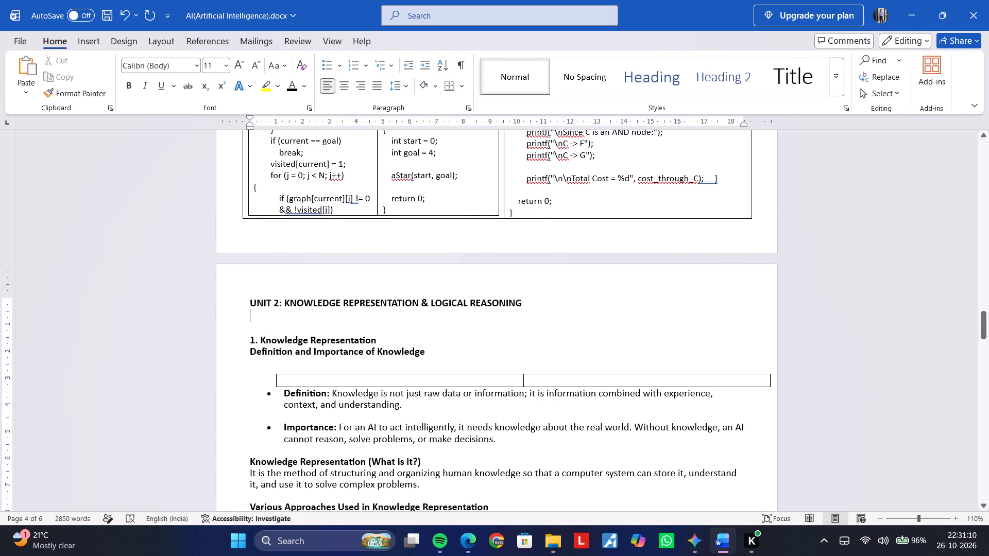
{"action": "left_click", "coordinate": [90, 36]}
{"action": "left_click", "coordinate": [114, 72]}
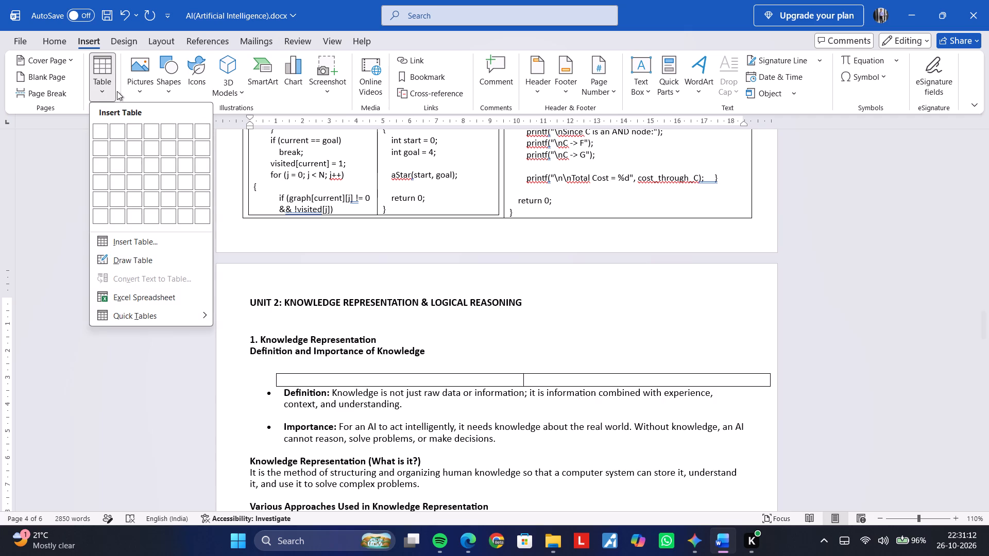
{"action": "left_click", "coordinate": [117, 132]}
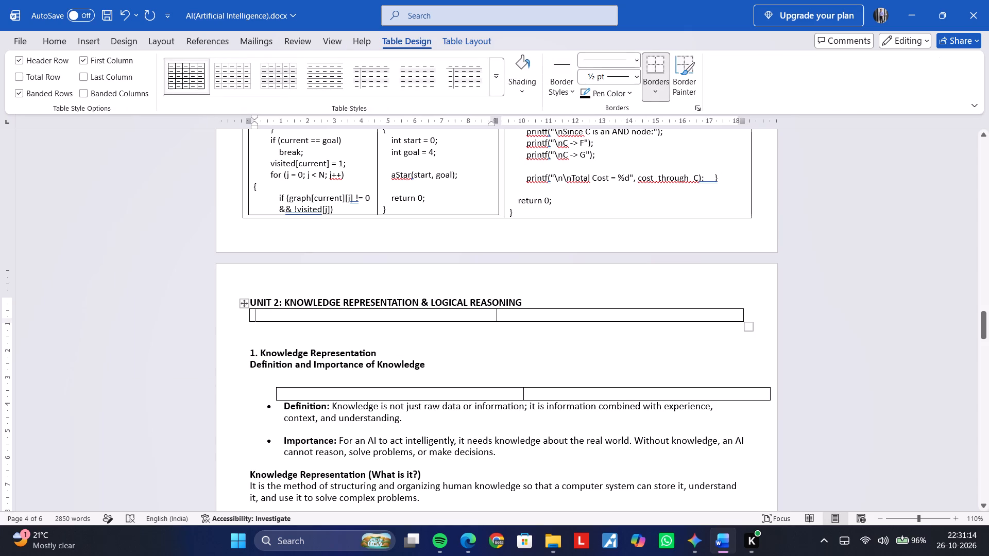
Delete the older empty table above the Definition bullet, along with the blank lines around it.
{"action": "left_click", "coordinate": [279, 390]}
{"action": "left_click", "coordinate": [269, 384]}
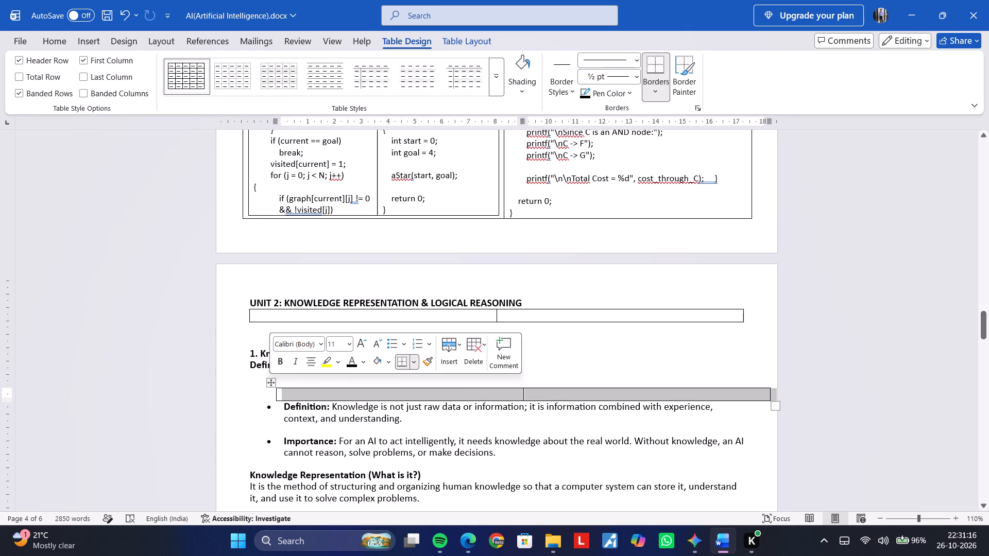
{"action": "key", "text": "BackSpace"}
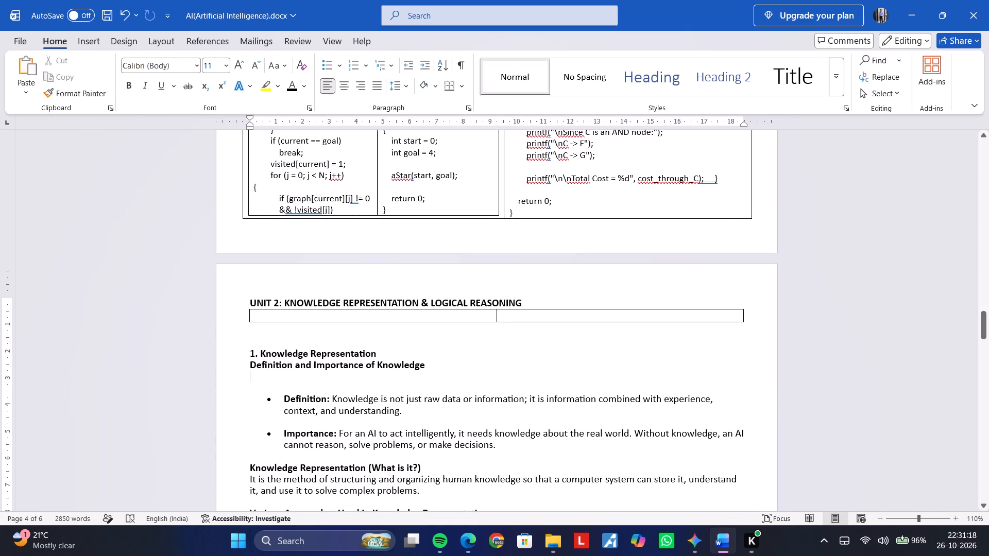
{"action": "left_click", "coordinate": [279, 387]}
{"action": "key", "text": "BackSpace"}
{"action": "key", "text": "BackSpace"}
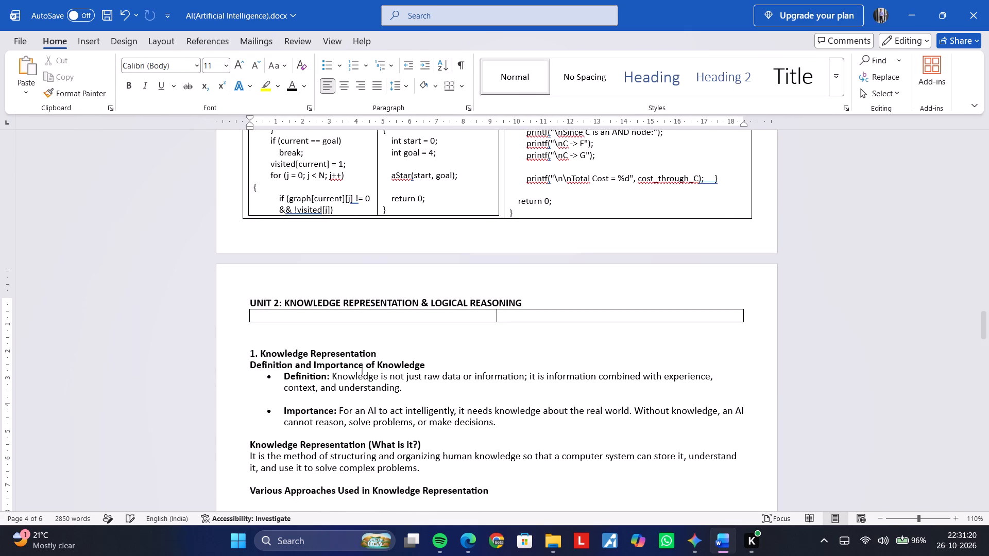
Remove the automatic bullet and indent from the Definition paragraph so it starts at the page margin.
{"action": "key", "text": "Down"}
{"action": "key", "text": "Left"}
{"action": "key", "text": "ctrl+Left"}
{"action": "key", "text": "ctrl+Left"}
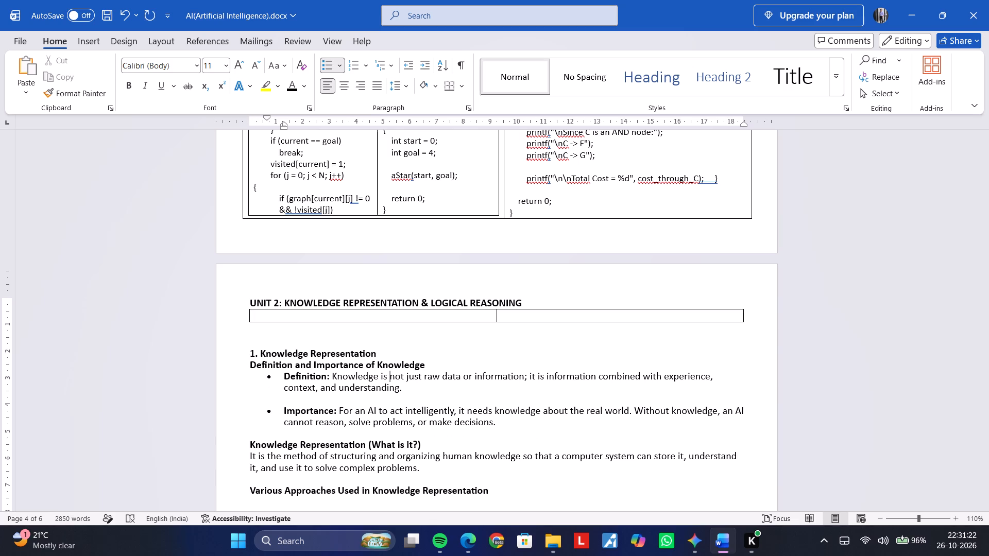
{"action": "key", "text": "ctrl+Left"}
{"action": "key", "text": "ctrl+Left"}
{"action": "key", "text": "ctrl+Left"}
{"action": "key", "text": "ctrl+Left"}
{"action": "key", "text": "ctrl+Left"}
{"action": "key", "text": "Right"}
{"action": "key", "text": "BackSpace"}
{"action": "key", "text": "BackSpace"}
Copy the inline bullet character before "Designed specifically for AND/OR graphs" and paste it in front of "Definition:".
{"action": "scroll", "coordinate": [278, 386], "scroll_direction": "up", "scroll_amount": 1}
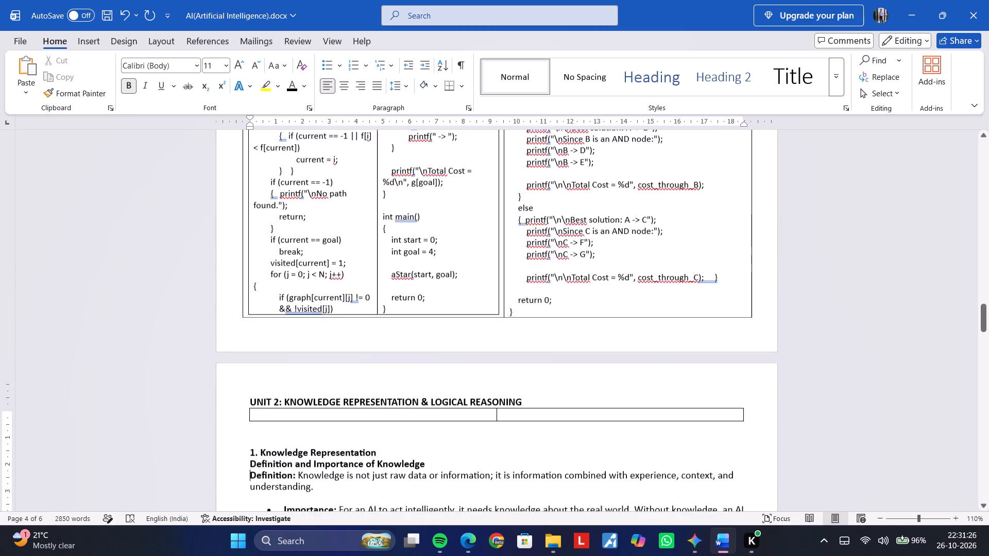
{"action": "scroll", "coordinate": [278, 386], "scroll_direction": "up", "scroll_amount": 1}
{"action": "scroll", "coordinate": [323, 333], "scroll_direction": "down", "scroll_amount": 2}
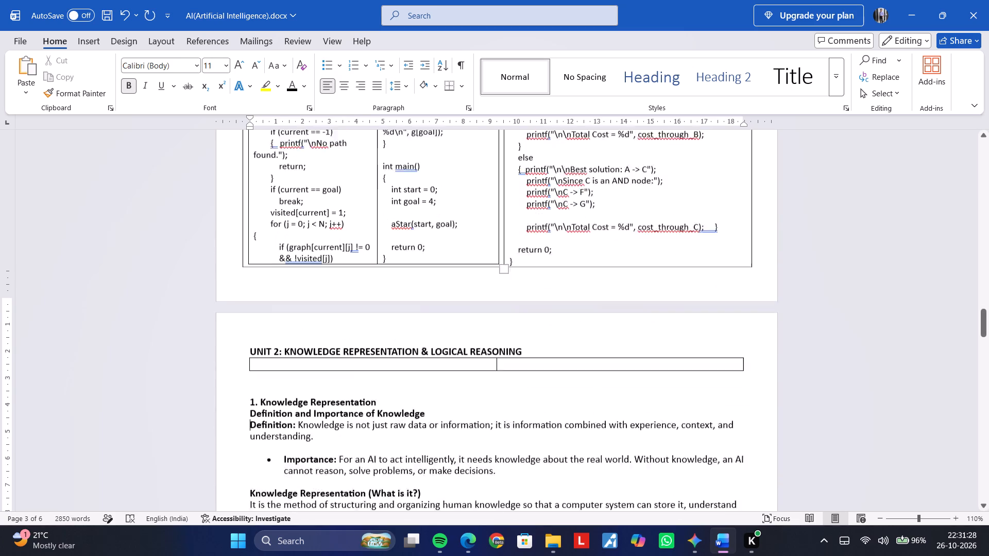
{"action": "scroll", "coordinate": [323, 333], "scroll_direction": "up", "scroll_amount": 3}
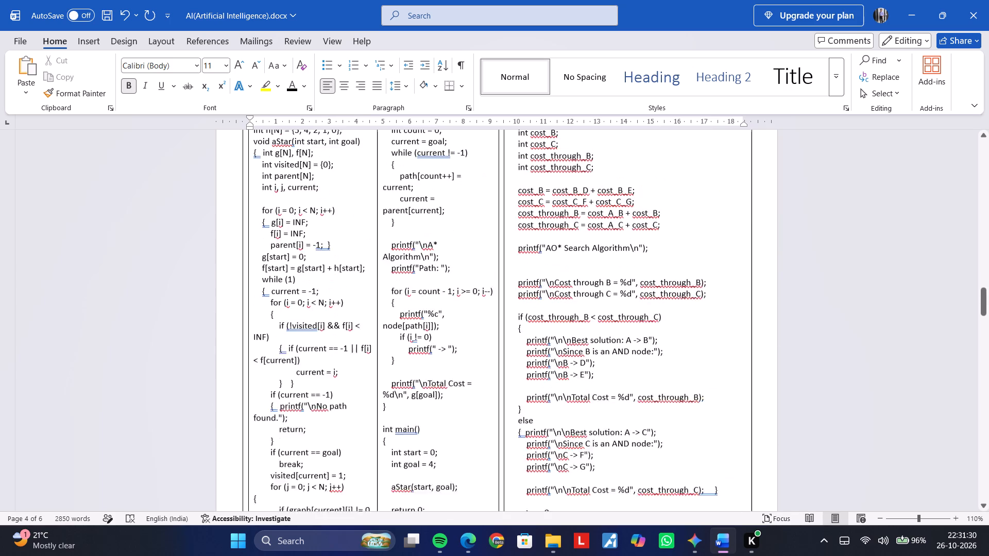
{"action": "scroll", "coordinate": [323, 333], "scroll_direction": "up", "scroll_amount": 3}
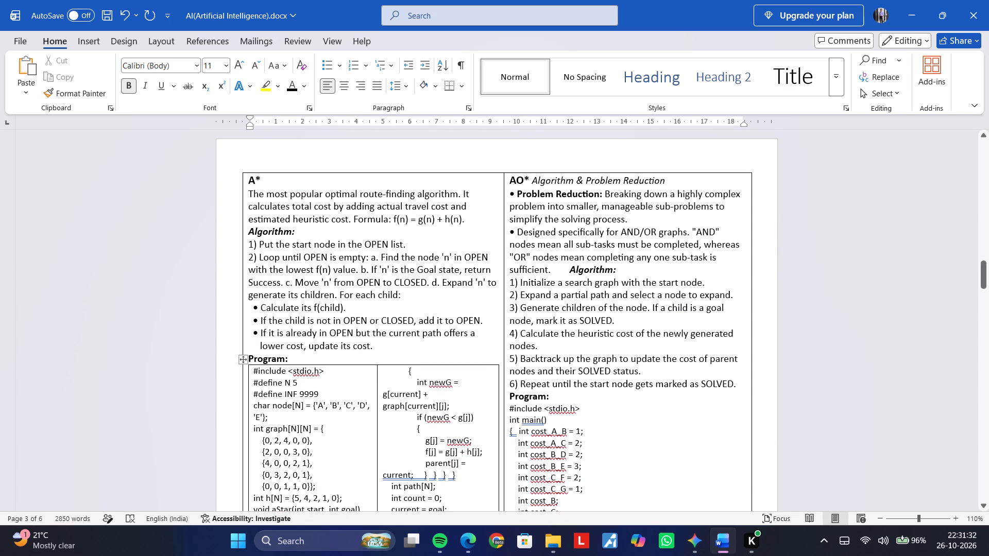
{"action": "left_click", "coordinate": [516, 235]}
{"action": "key", "text": "ctrl+shift+Down"}
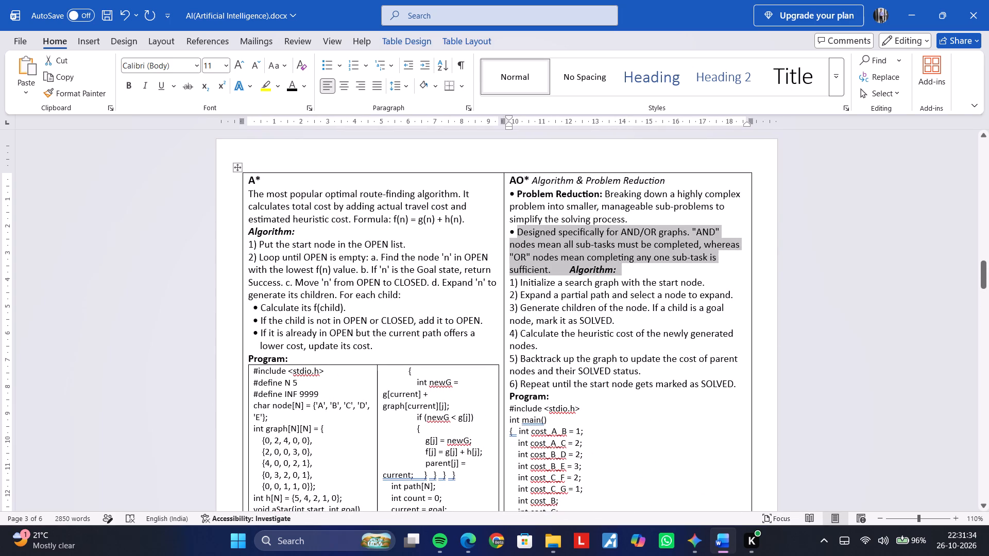
{"action": "key", "text": "ctrl+shift+Up"}
{"action": "key", "text": "ctrl+c"}
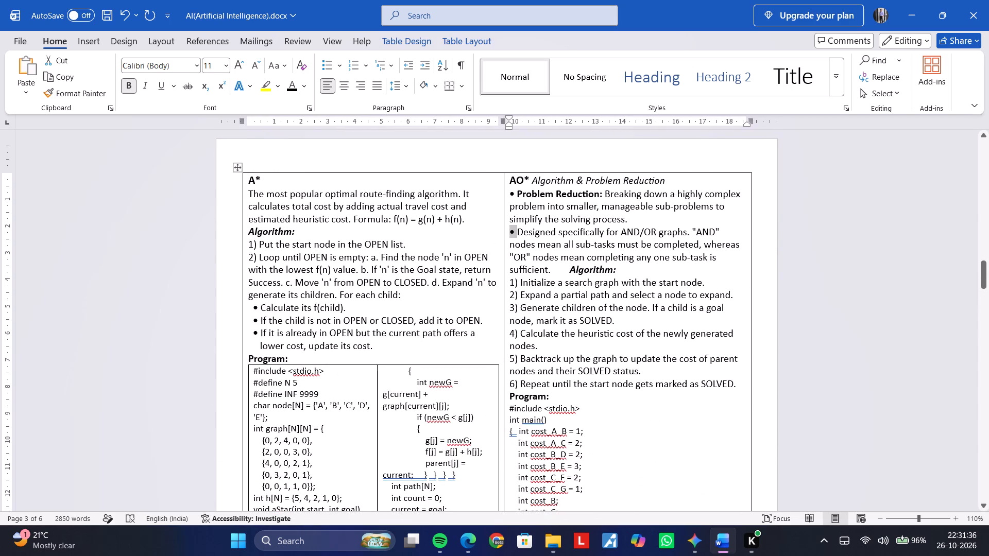
{"action": "scroll", "coordinate": [531, 235], "scroll_direction": "down", "scroll_amount": 5}
{"action": "scroll", "coordinate": [294, 247], "scroll_direction": "down", "scroll_amount": 3}
{"action": "scroll", "coordinate": [217, 205], "scroll_direction": "up", "scroll_amount": 1}
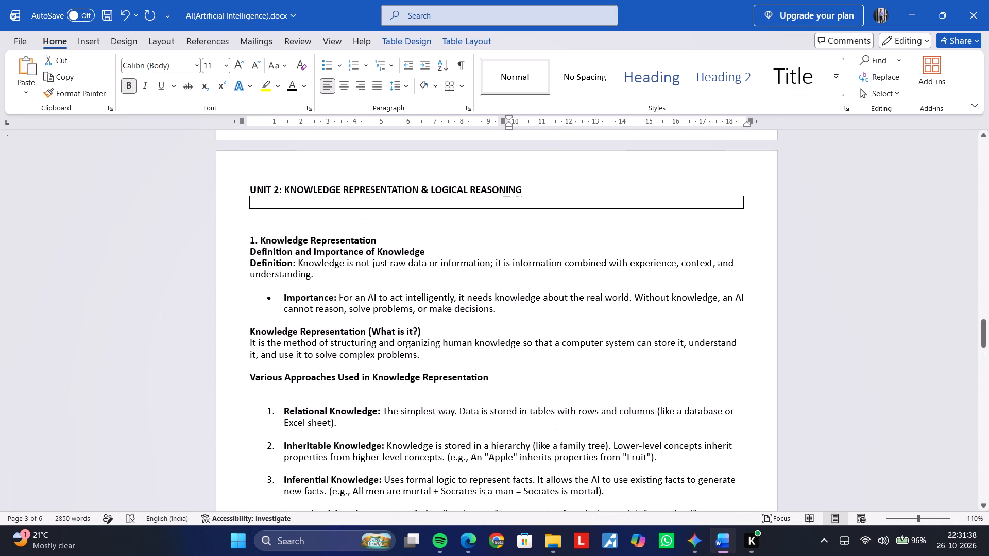
{"action": "left_click", "coordinate": [248, 260]}
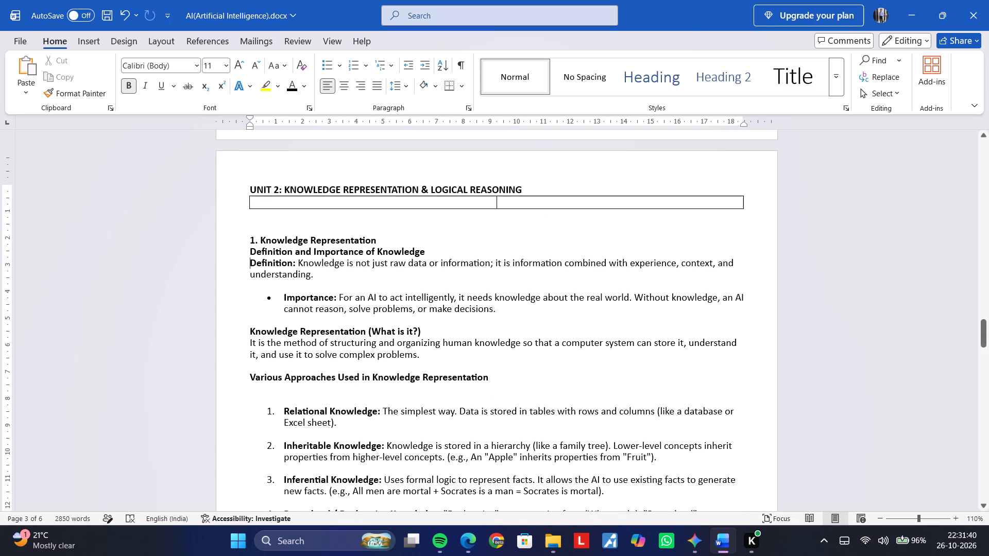
{"action": "key", "text": "ctrl+v"}
Replace the Importance paragraph's automatic bullet with the copied inline bullet, and remove the blank line above it.
{"action": "key", "text": "Down"}
{"action": "key", "text": "Down"}
{"action": "key", "text": "Down"}
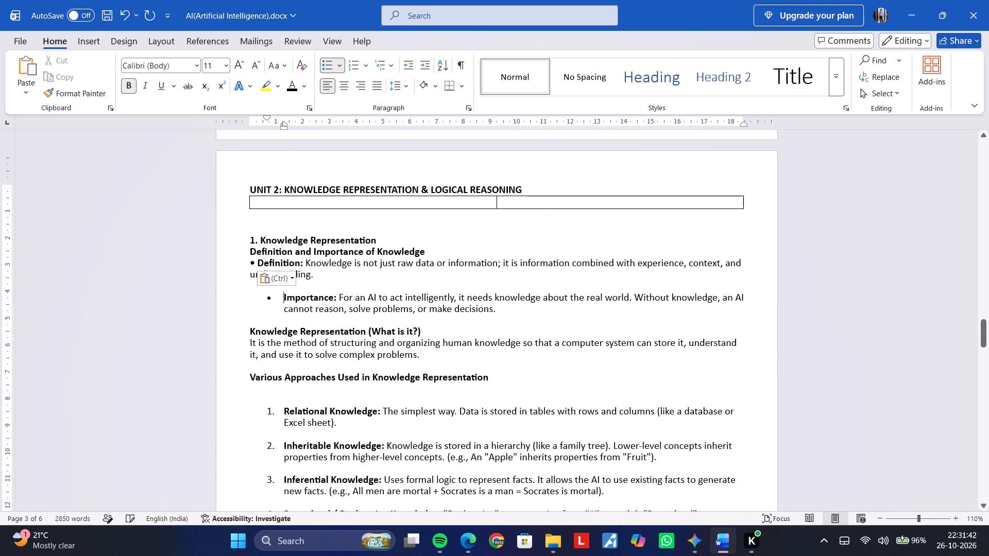
{"action": "key", "text": "BackSpace"}
{"action": "key", "text": "BackSpace"}
{"action": "key", "text": "ctrl+v"}
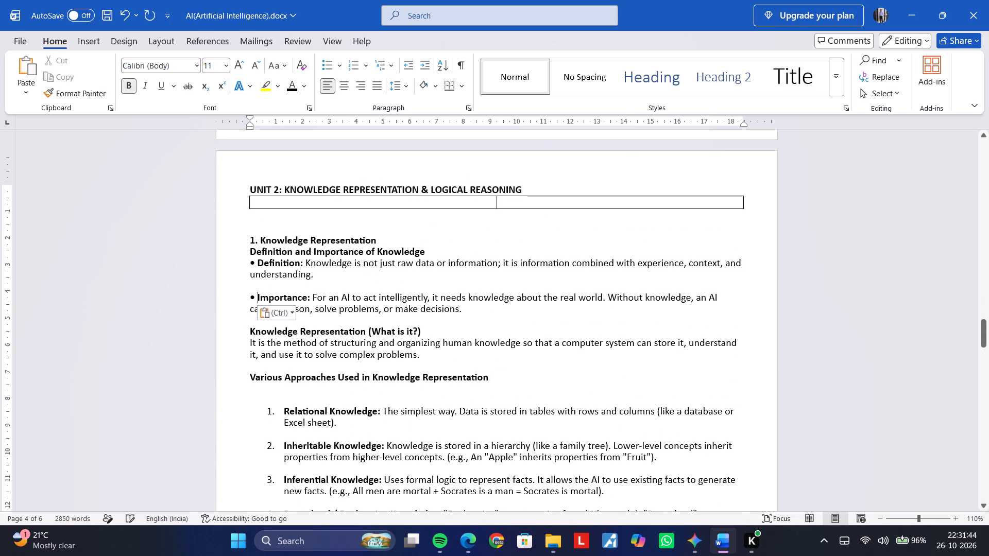
{"action": "key", "text": "Up"}
{"action": "key", "text": "BackSpace"}
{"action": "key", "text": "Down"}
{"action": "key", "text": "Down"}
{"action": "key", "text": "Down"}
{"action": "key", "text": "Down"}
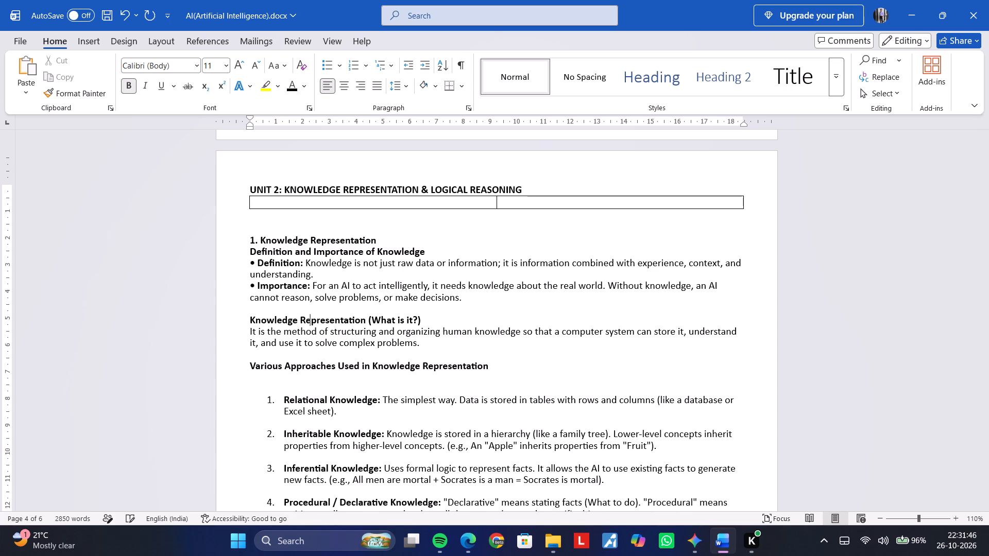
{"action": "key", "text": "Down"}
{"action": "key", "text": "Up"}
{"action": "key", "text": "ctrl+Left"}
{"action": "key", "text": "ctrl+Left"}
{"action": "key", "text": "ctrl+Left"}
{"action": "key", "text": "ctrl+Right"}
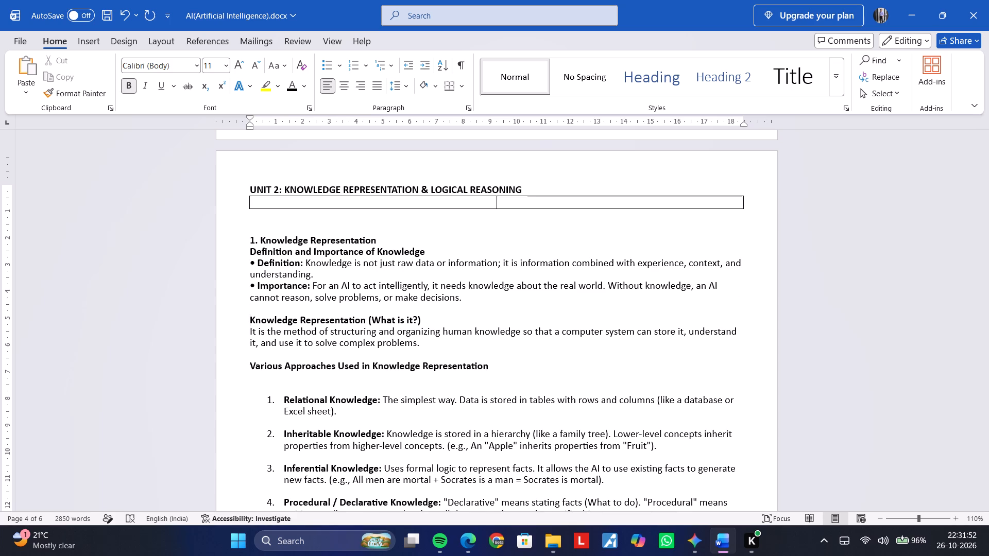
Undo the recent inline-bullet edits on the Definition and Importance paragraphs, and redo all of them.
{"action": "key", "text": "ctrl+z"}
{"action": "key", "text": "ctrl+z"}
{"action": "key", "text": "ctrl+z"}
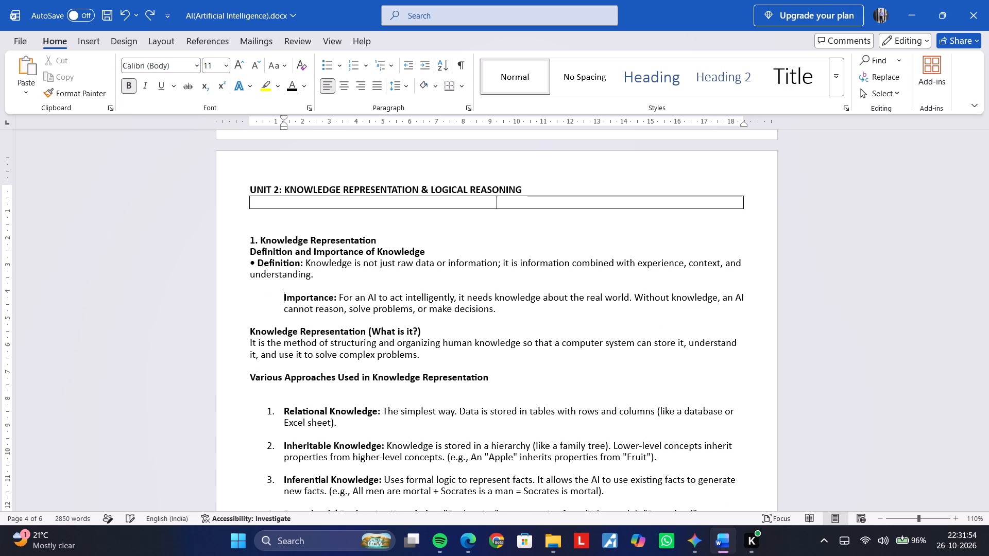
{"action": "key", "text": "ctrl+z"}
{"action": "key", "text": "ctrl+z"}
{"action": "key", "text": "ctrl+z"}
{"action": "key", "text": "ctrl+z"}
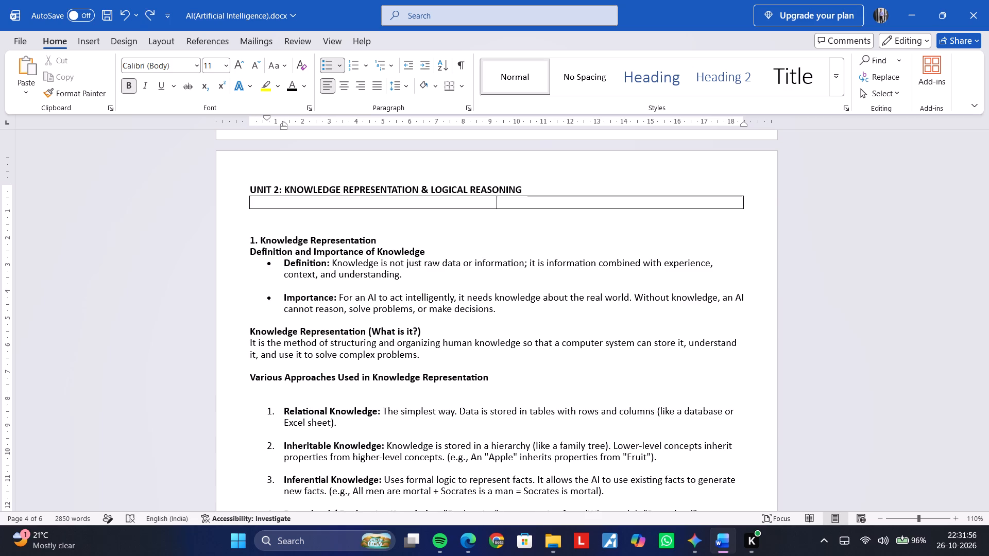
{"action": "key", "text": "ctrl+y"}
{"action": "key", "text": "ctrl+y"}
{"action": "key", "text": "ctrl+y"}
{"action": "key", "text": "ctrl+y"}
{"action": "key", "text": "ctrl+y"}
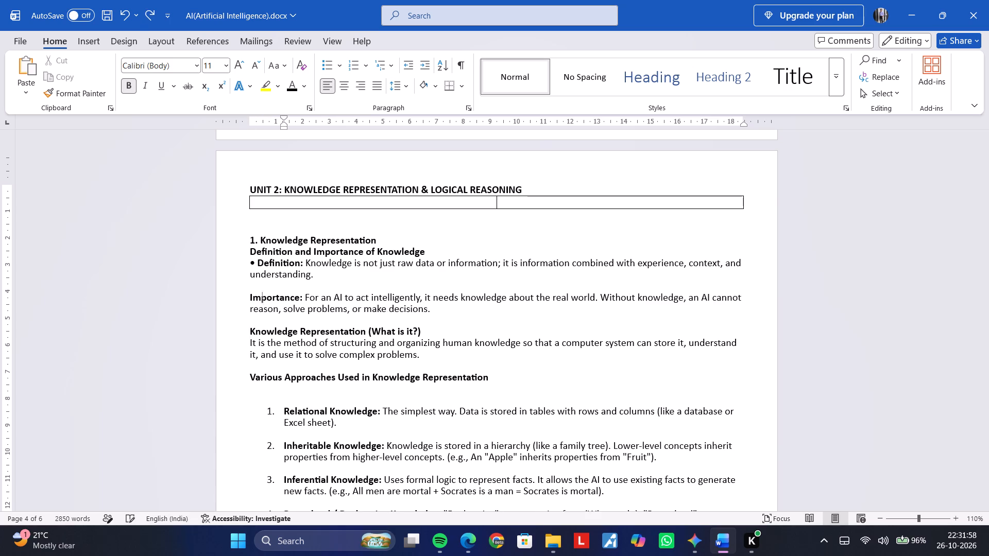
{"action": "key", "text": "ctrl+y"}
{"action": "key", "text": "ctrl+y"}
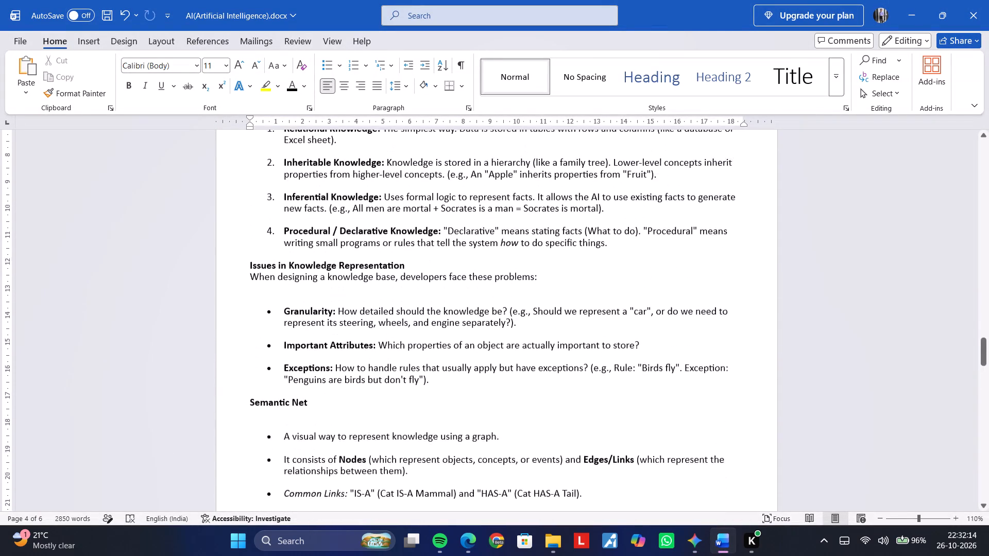
In Word, replace the Granularity paragraph's automatic bullet and indent with the copied inline bullet.
{"action": "left_click", "coordinate": [284, 387]}
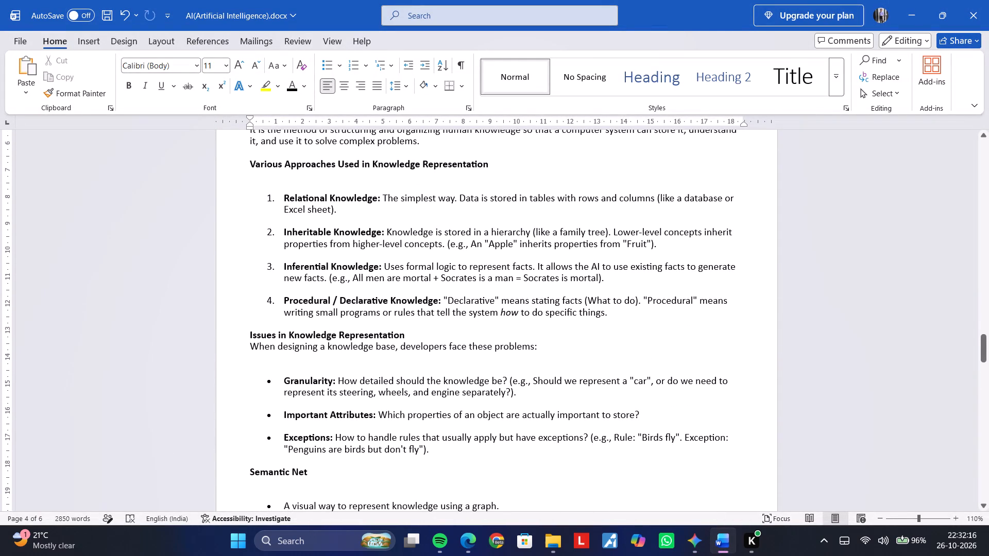
{"action": "key", "text": "Up"}
{"action": "key", "text": "BackSpace"}
{"action": "key", "text": "BackSpace"}
{"action": "key", "text": "ctrl+v"}
Replace the Important Attributes paragraph's automatic bullet with the copied inline bullet, and remove the blank line above it.
{"action": "key", "text": "Down"}
{"action": "key", "text": "Down"}
{"action": "key", "text": "Down"}
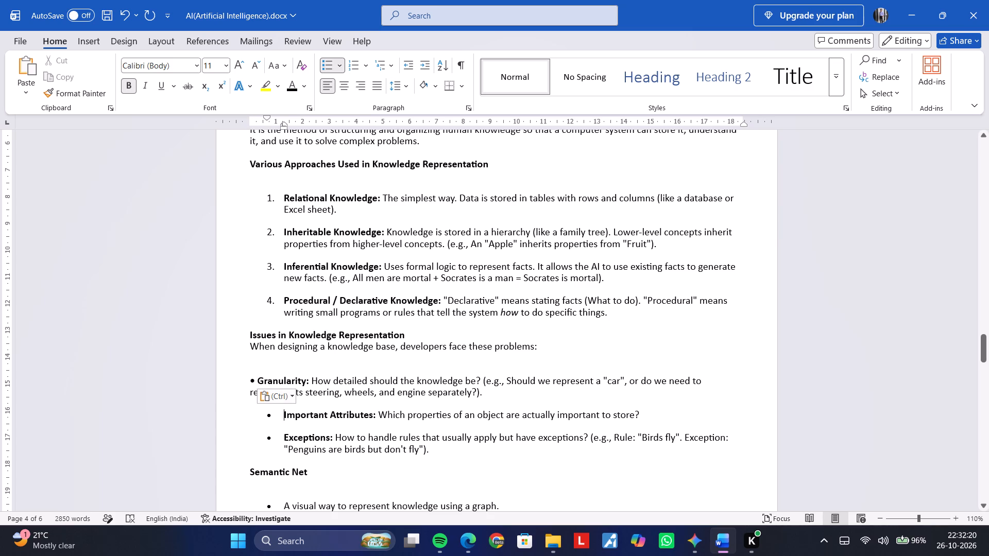
{"action": "key", "text": "BackSpace"}
{"action": "key", "text": "BackSpace"}
{"action": "key", "text": "ctrl+v"}
{"action": "key", "text": "Up"}
{"action": "key", "text": "BackSpace"}
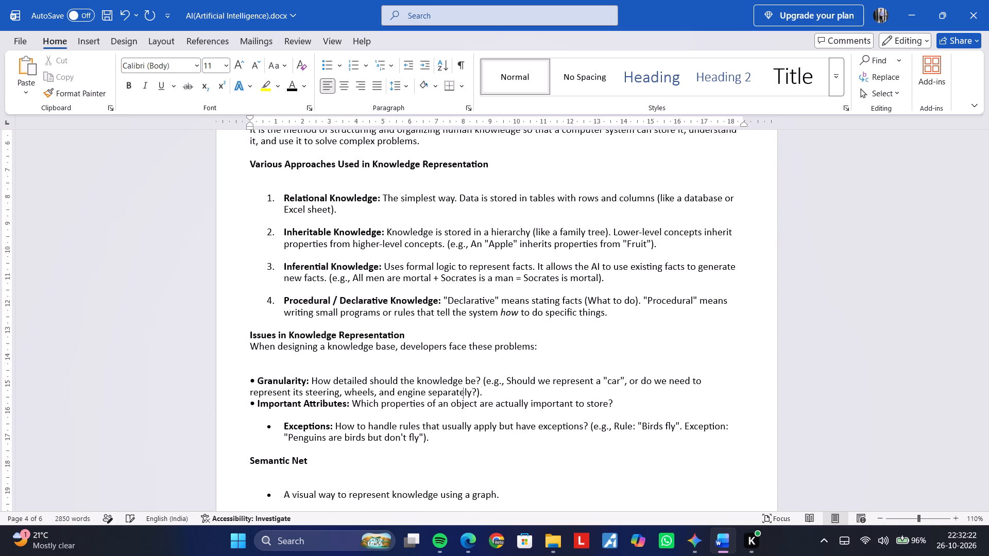
Replace the Exceptions paragraph's automatic bullet with the copied inline bullet, and remove the blank line above it.
{"action": "key", "text": "Down"}
{"action": "key", "text": "Down"}
{"action": "key", "text": "Down"}
{"action": "key", "text": "Down"}
{"action": "key", "text": "ctrl+Left"}
{"action": "key", "text": "ctrl+Left"}
{"action": "key", "text": "ctrl+Left"}
{"action": "key", "text": "ctrl+Up"}
{"action": "key", "text": "BackSpace"}
{"action": "key", "text": "BackSpace"}
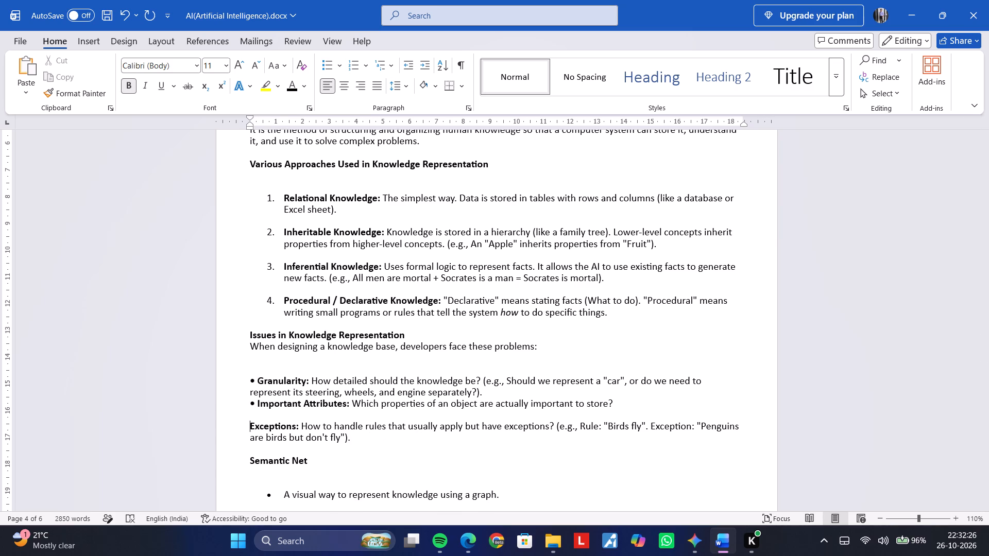
{"action": "key", "text": "ctrl+v"}
{"action": "key", "text": "Up"}
{"action": "key", "text": "BackSpace"}
Replace the automatic bullet of "A visual way to represent knowledge using a graph" under Semantic Net with the copied inline bullet.
{"action": "key", "text": "Down"}
{"action": "key", "text": "Down"}
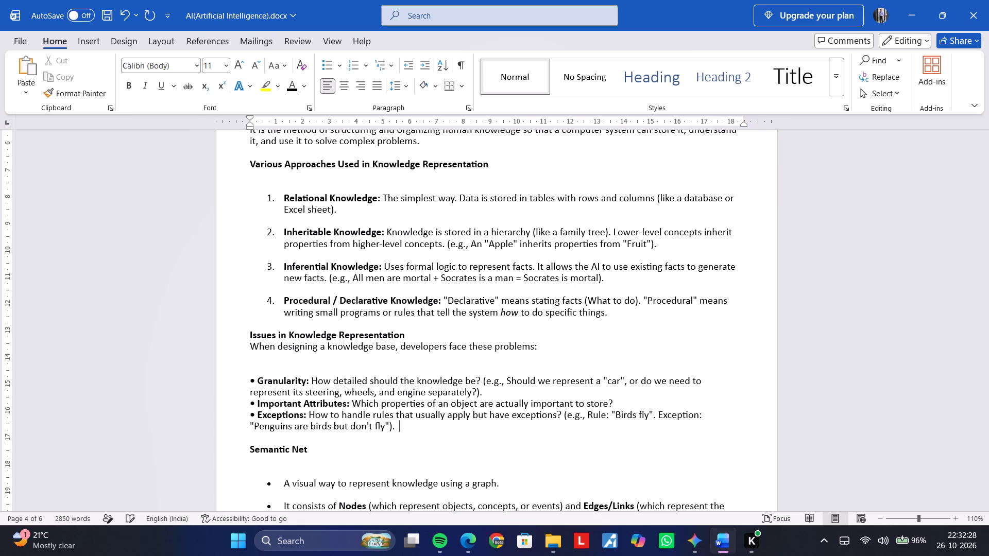
{"action": "key", "text": "Down"}
{"action": "key", "text": "Down"}
{"action": "key", "text": "Down"}
{"action": "key", "text": "Down"}
{"action": "key", "text": "Down"}
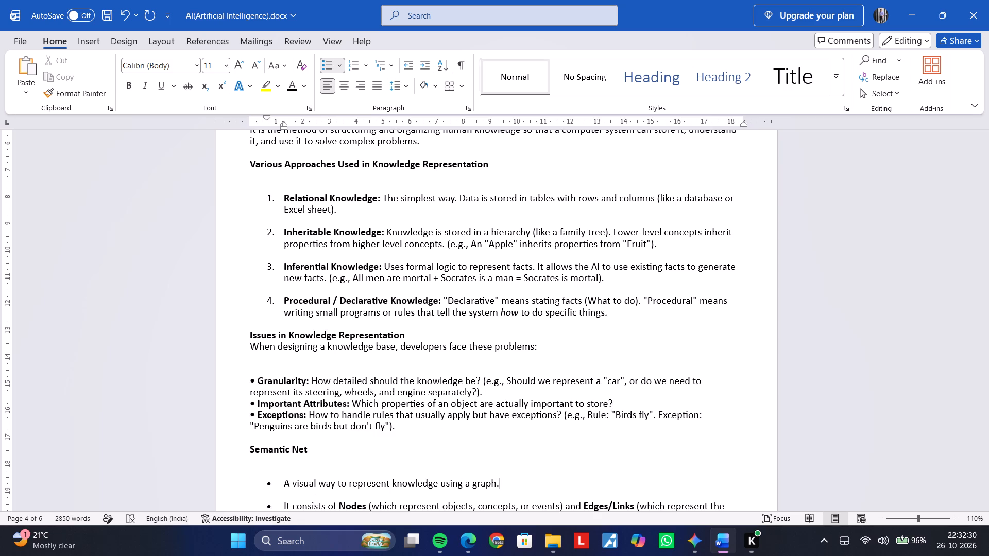
{"action": "key", "text": "Up"}
{"action": "key", "text": "Right"}
{"action": "key", "text": "Left"}
{"action": "key", "text": "Right"}
{"action": "key", "text": "Right"}
{"action": "key", "text": "BackSpace"}
{"action": "key", "text": "BackSpace"}
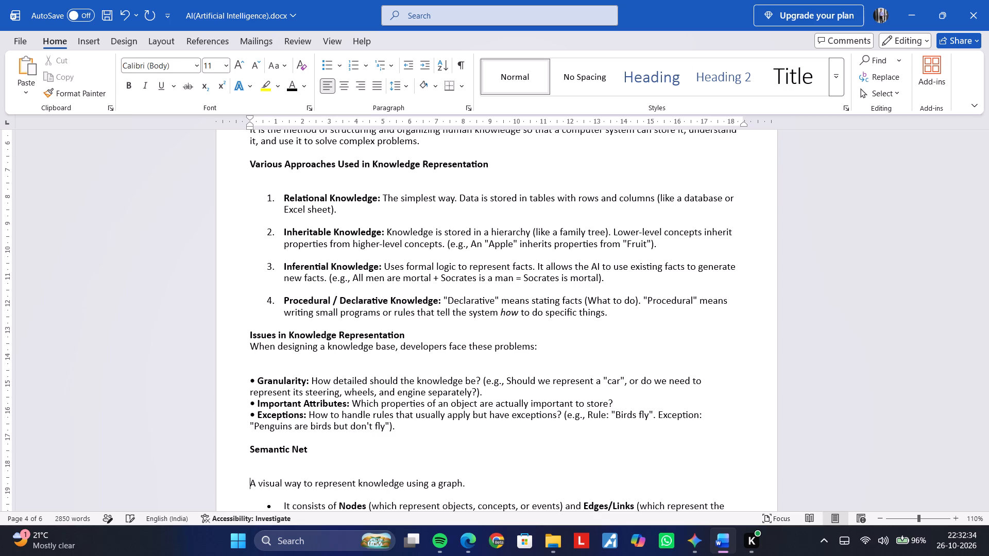
{"action": "key", "text": "ctrl+v"}
Replace the automatic bullet of the "It consists of Nodes" paragraph with the copied inline bullet, and remove the blank line above it.
{"action": "key", "text": "Down"}
{"action": "key", "text": "Down"}
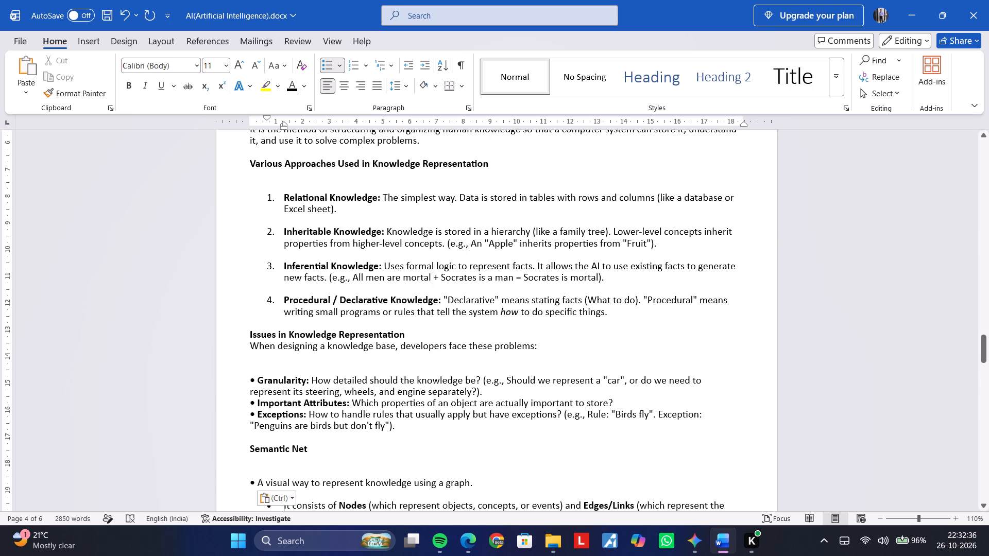
{"action": "key", "text": "BackSpace"}
{"action": "key", "text": "BackSpace"}
{"action": "key", "text": "ctrl+v"}
{"action": "key", "text": "Up"}
{"action": "key", "text": "BackSpace"}
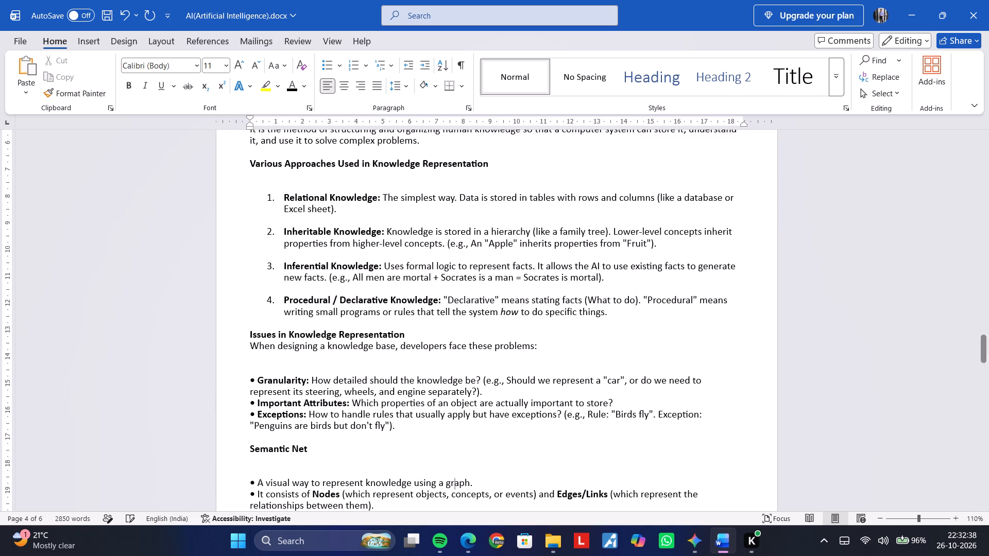
Remove the blank lines between the Semantic Net heading and its first bullet.
{"action": "key", "text": "Up"}
{"action": "key", "text": "Up"}
{"action": "key", "text": "Down"}
{"action": "key", "text": "BackSpace"}
{"action": "key", "text": "BackSpace"}
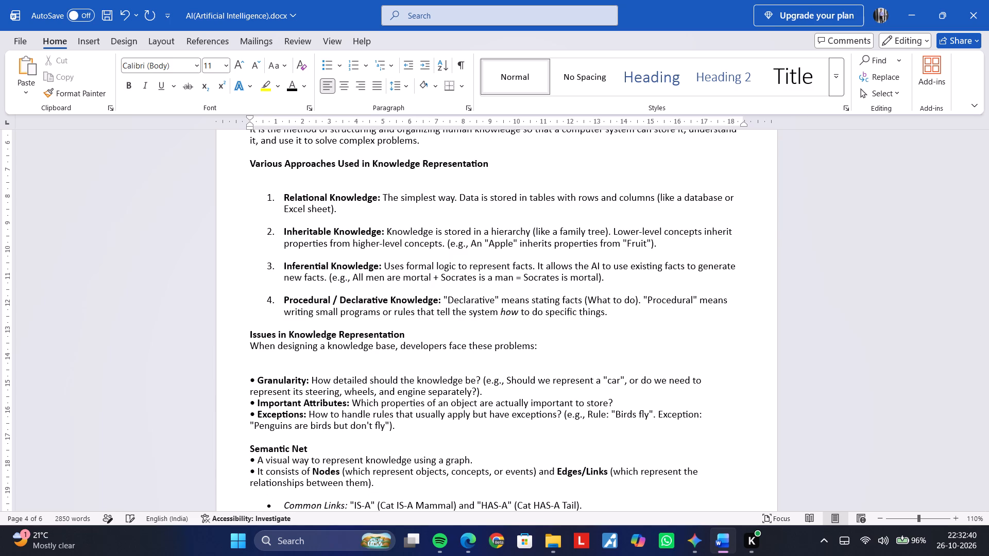
Replace the Common Links paragraph's automatic bullet with the copied inline bullet, and remove the blank line above it.
{"action": "key", "text": "Down"}
{"action": "key", "text": "Down"}
{"action": "key", "text": "Down"}
{"action": "key", "text": "Down"}
{"action": "key", "text": "Down"}
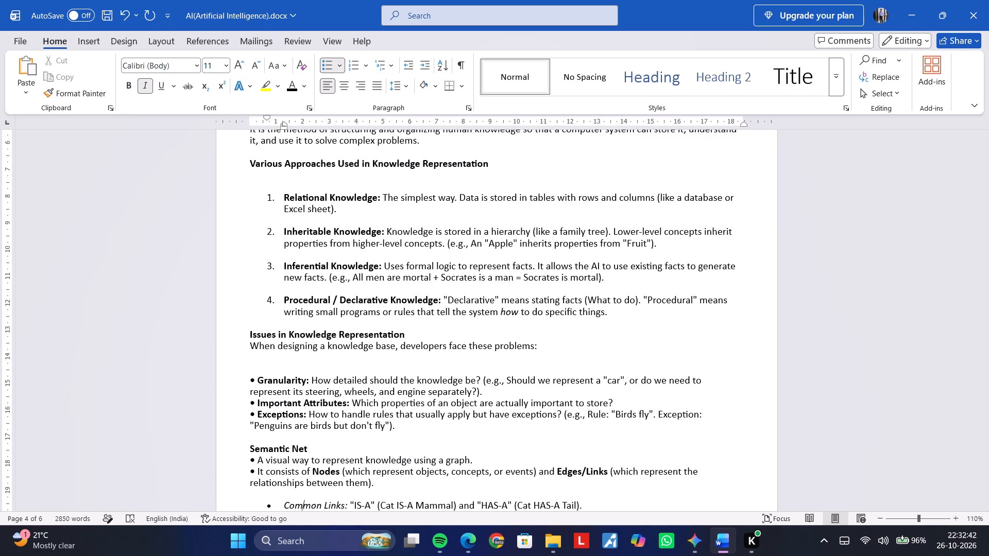
{"action": "key", "text": "ctrl+Left"}
{"action": "key", "text": "BackSpace"}
{"action": "key", "text": "BackSpace"}
{"action": "key", "text": "ctrl+v"}
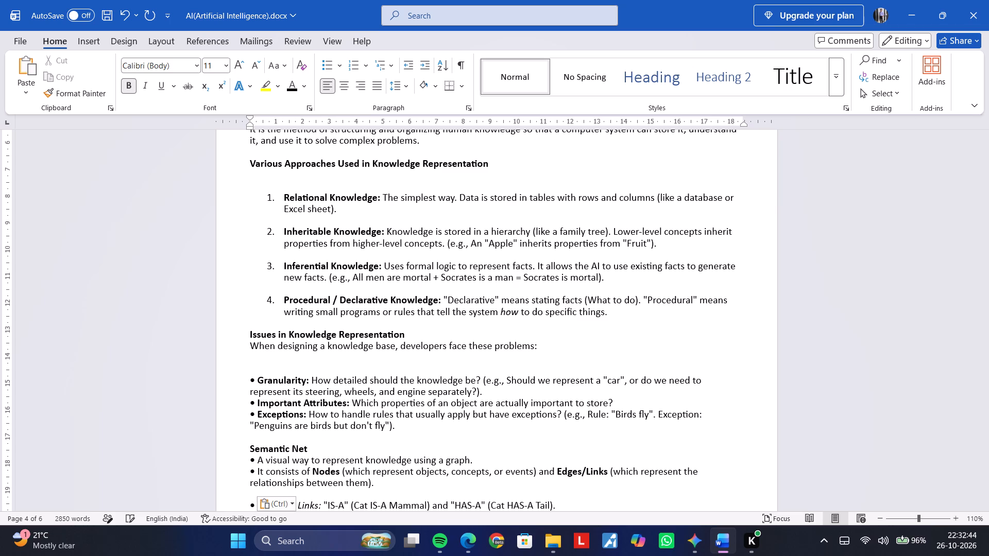
{"action": "key", "text": "Up"}
{"action": "key", "text": "BackSpace"}
Replace the automatic bullet of "A Frame is a record-like structure" with the copied inline bullet, and remove the blank lines below the Frame heading.
{"action": "key", "text": "Down"}
{"action": "key", "text": "Down"}
{"action": "key", "text": "Down"}
{"action": "key", "text": "Down"}
{"action": "key", "text": "Down"}
{"action": "key", "text": "Down"}
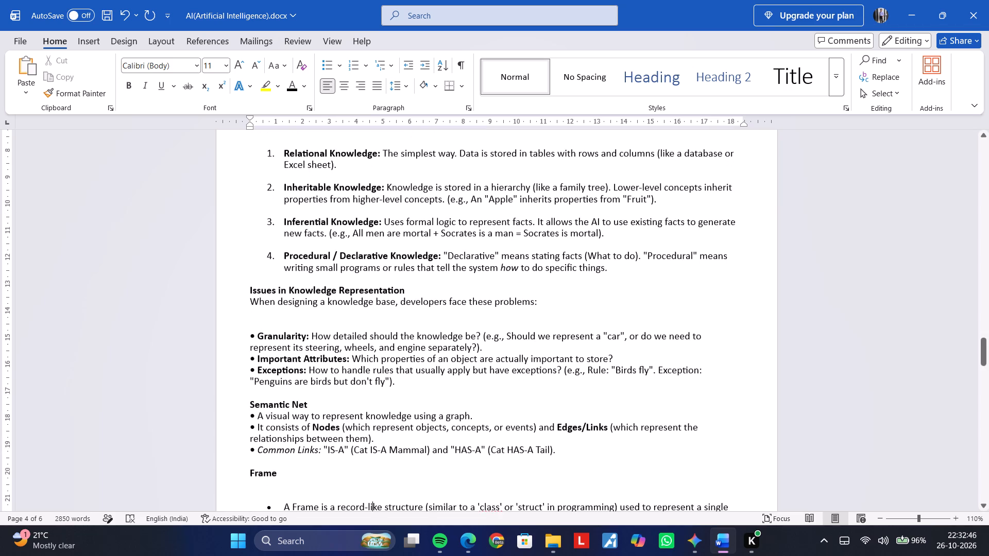
{"action": "key", "text": "Down"}
{"action": "key", "text": "Down"}
{"action": "key", "text": "Down"}
{"action": "key", "text": "Up"}
{"action": "key", "text": "Up"}
{"action": "key", "text": "Up"}
{"action": "key", "text": "Up"}
{"action": "key", "text": "Down"}
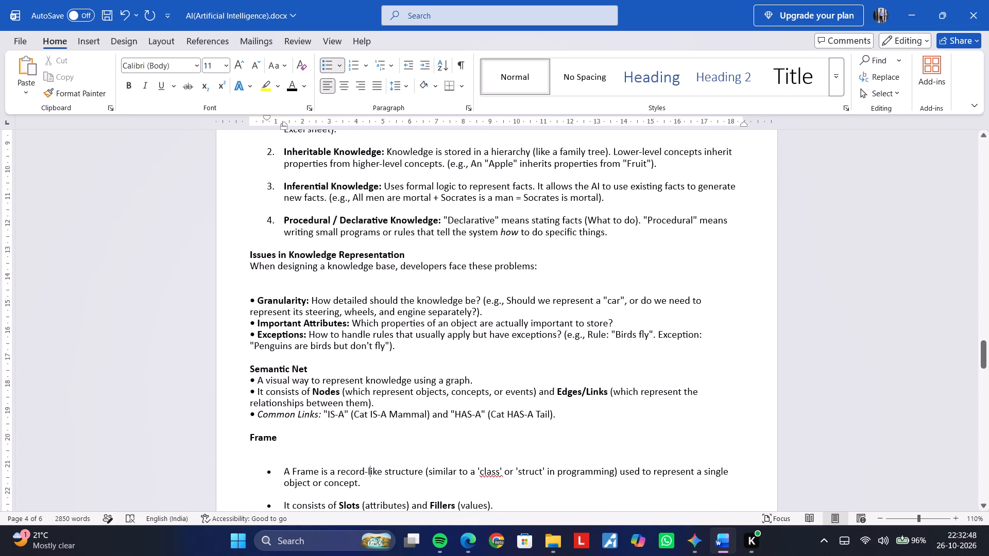
{"action": "key", "text": "Up"}
{"action": "key", "text": "Right"}
{"action": "key", "text": "Right"}
{"action": "key", "text": "BackSpace"}
{"action": "key", "text": "BackSpace"}
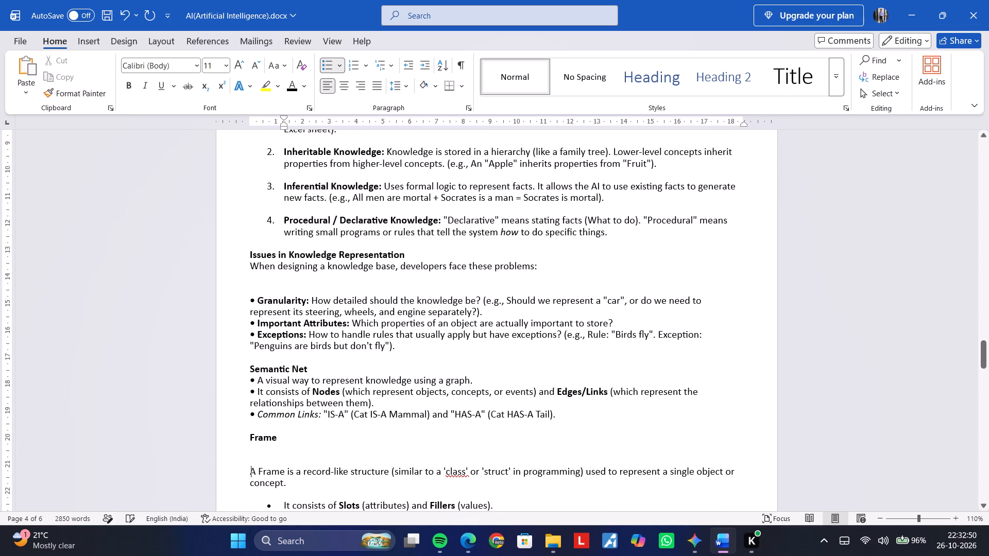
{"action": "key", "text": "ctrl+v"}
{"action": "key", "text": "Up"}
{"action": "key", "text": "BackSpace"}
{"action": "key", "text": "BackSpace"}
Replace the automatic bullet of "It consists of Slots" with the copied inline bullet, and remove the blank line above it.
{"action": "key", "text": "Down"}
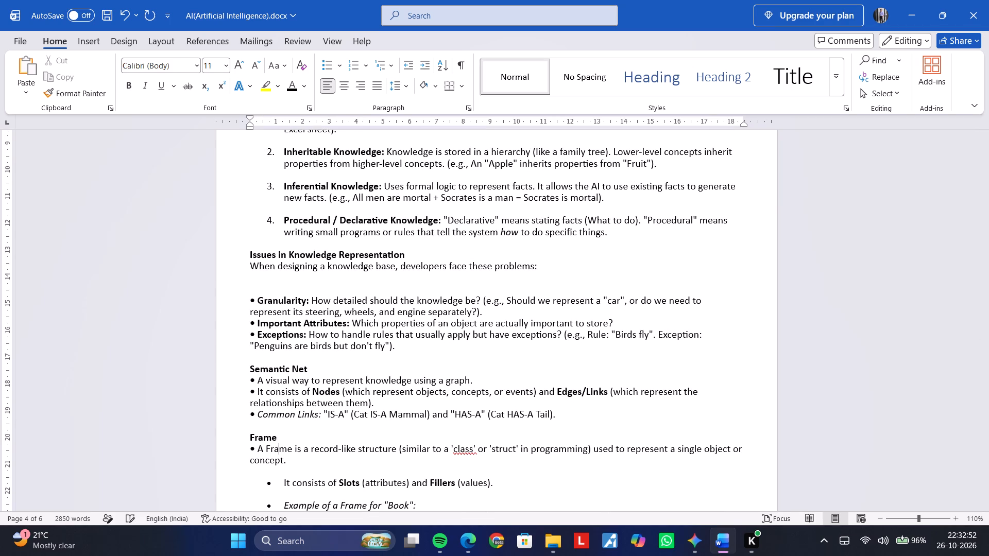
{"action": "key", "text": "Down"}
{"action": "key", "text": "Down"}
{"action": "key", "text": "Down"}
{"action": "key", "text": "BackSpace"}
{"action": "key", "text": "BackSpace"}
{"action": "key", "text": "ctrl+v"}
{"action": "key", "text": "Up"}
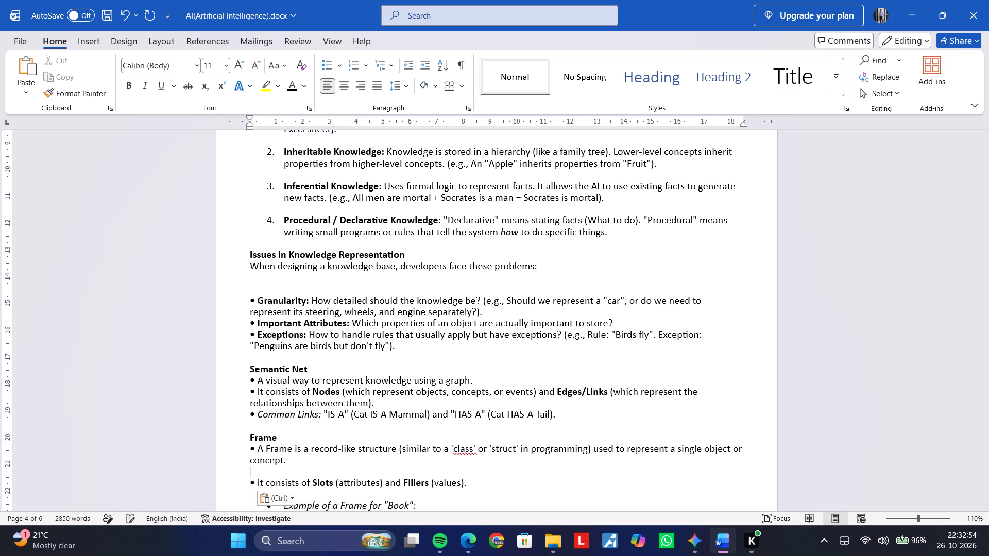
{"action": "key", "text": "BackSpace"}
Replace the automatic bullet of "Example of a Frame for "Book"" with the copied inline bullet, and remove the blank line above it.
{"action": "key", "text": "Down"}
{"action": "key", "text": "Down"}
{"action": "key", "text": "Down"}
{"action": "key", "text": "BackSpace"}
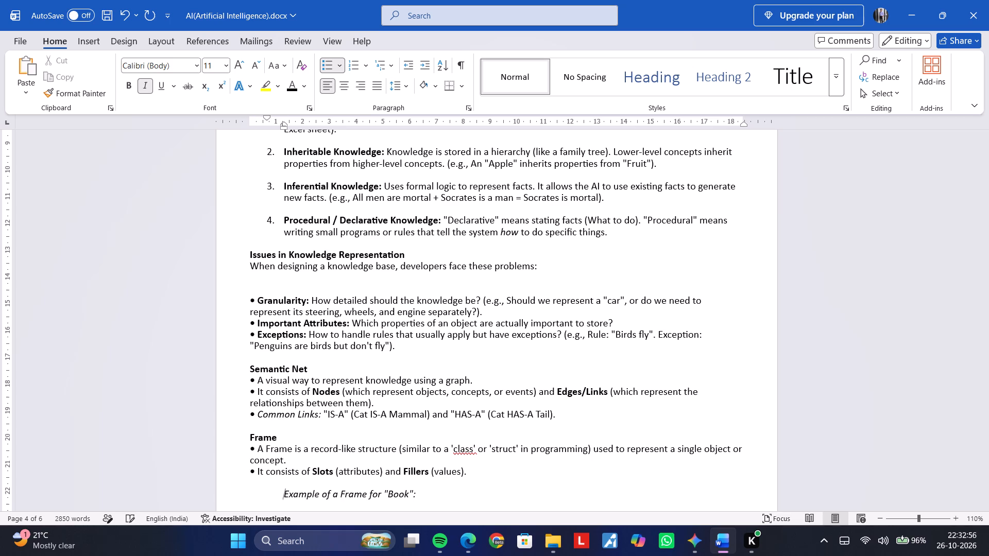
{"action": "key", "text": "BackSpace"}
{"action": "key", "text": "ctrl+v"}
{"action": "key", "text": "Up"}
{"action": "key", "text": "BackSpace"}
Replace the automatic bullet of "Slot: Title" with the copied inline bullet, and remove the blank lines above it.
{"action": "key", "text": "Down"}
{"action": "key", "text": "Down"}
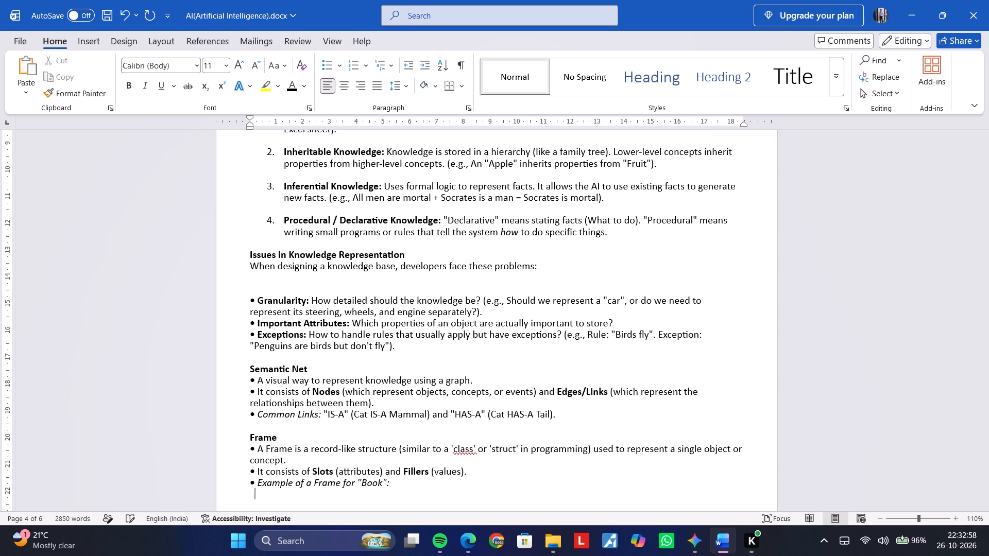
{"action": "key", "text": "Down"}
{"action": "key", "text": "Down"}
{"action": "key", "text": "Down"}
{"action": "key", "text": "Down"}
{"action": "key", "text": "Down"}
{"action": "key", "text": "Up"}
{"action": "key", "text": "Up"}
{"action": "key", "text": "Up"}
{"action": "key", "text": "Up"}
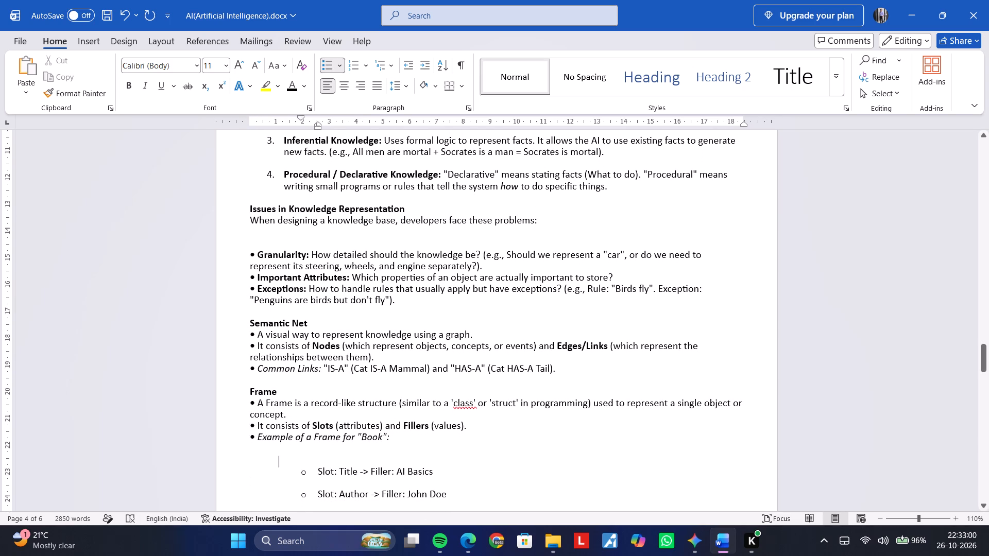
{"action": "key", "text": "Down"}
{"action": "key", "text": "Left"}
{"action": "key", "text": "Left"}
{"action": "key", "text": "Left"}
{"action": "key", "text": "Left"}
{"action": "key", "text": "Left"}
{"action": "key", "text": "Left"}
{"action": "key", "text": "Left"}
{"action": "key", "text": "Left"}
{"action": "key", "text": "Left"}
{"action": "key", "text": "Left"}
{"action": "key", "text": "Left"}
{"action": "key", "text": "Left"}
{"action": "key", "text": "Left"}
{"action": "key", "text": "Left"}
{"action": "key", "text": "Left"}
{"action": "key", "text": "Left"}
{"action": "key", "text": "Left"}
{"action": "key", "text": "Left"}
{"action": "key", "text": "Left"}
{"action": "key", "text": "Left"}
{"action": "key", "text": "Left"}
{"action": "key", "text": "Left"}
{"action": "key", "text": "Left"}
{"action": "key", "text": "BackSpace"}
{"action": "key", "text": "equal"}
{"action": "key", "text": "BackSpace"}
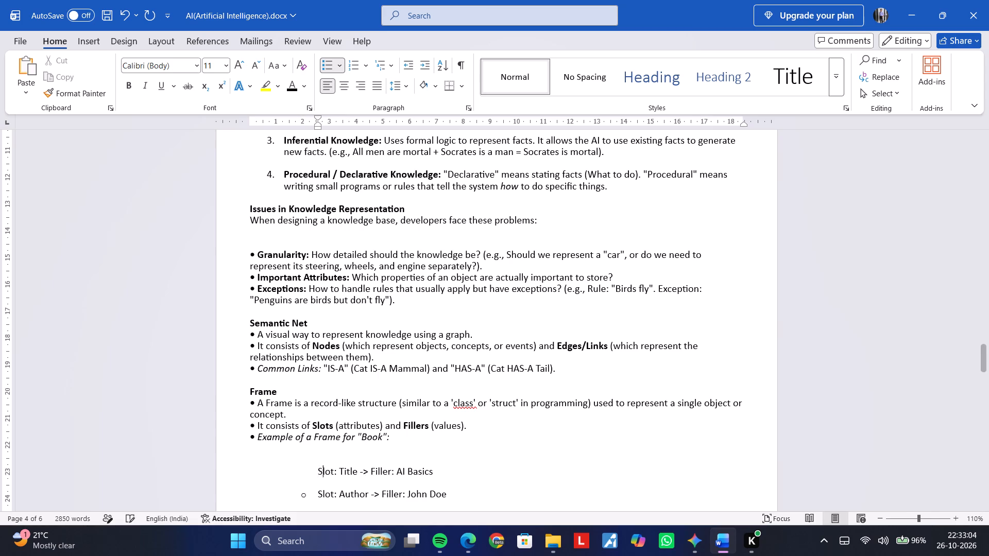
{"action": "key", "text": "BackSpace"}
{"action": "key", "text": "BackSpace"}
{"action": "key", "text": "BackSpace"}
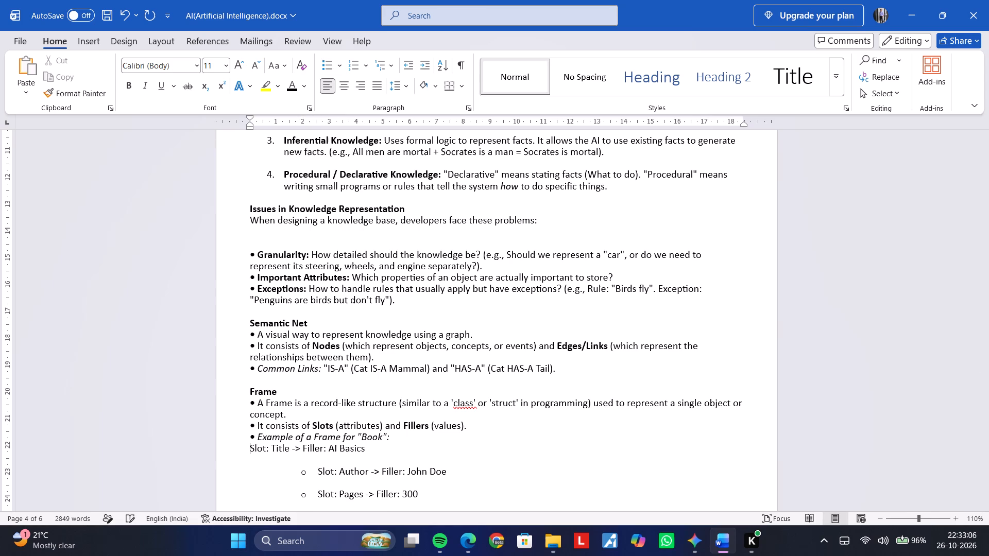
{"action": "key", "text": "ctrl+v"}
{"action": "key", "text": "Down"}
{"action": "key", "text": "Up"}
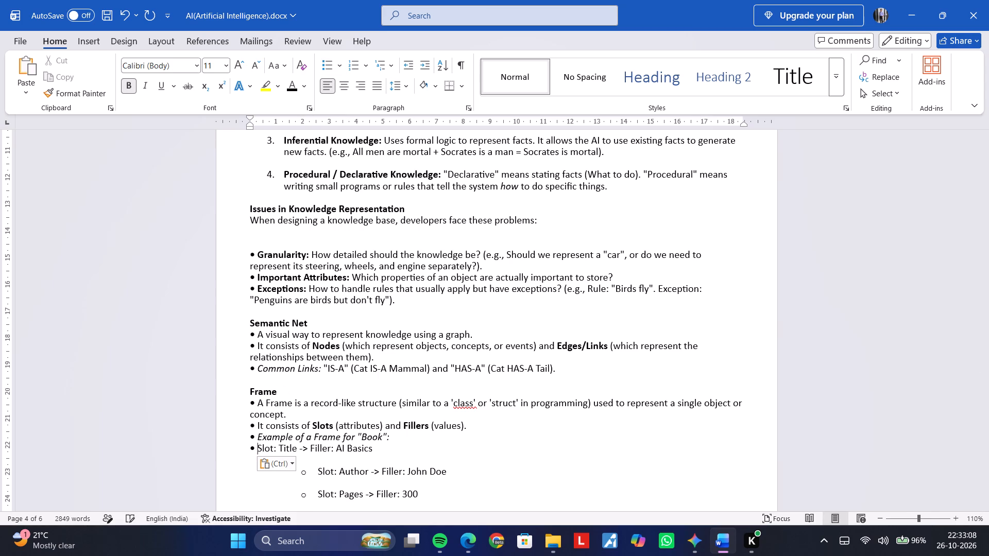
Indent the "Slot: Title" line one level under the Book frame example.
{"action": "key", "text": "ctrl+Left"}
{"action": "left_click", "coordinate": [420, 64]}
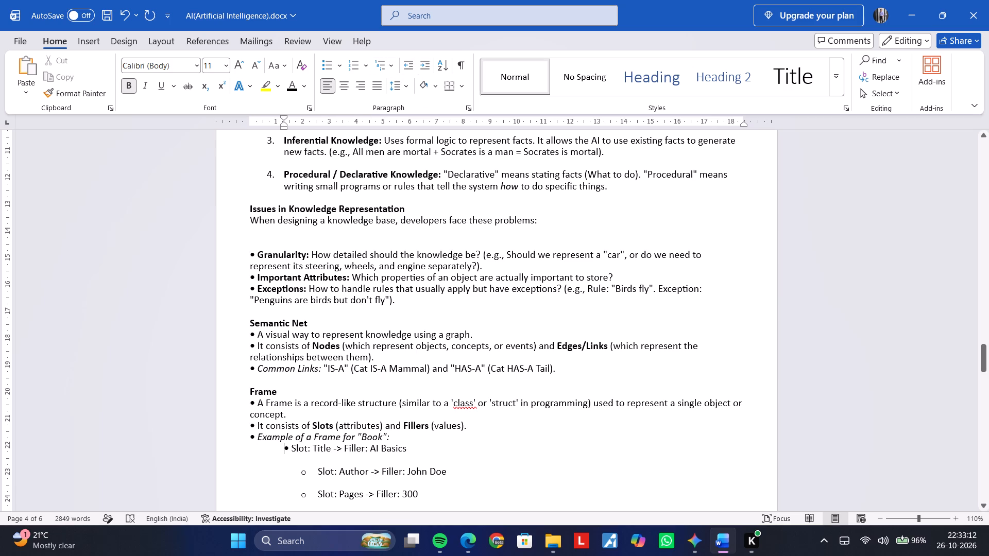
Turn "Slot: Author" into an inline-bulleted line directly below "Slot: Title", at the same indent and without the blank line between them.
{"action": "left_click", "coordinate": [317, 472]}
{"action": "key", "text": "BackSpace"}
{"action": "key", "text": "BackSpace"}
{"action": "key", "text": "ctrl+v"}
{"action": "key", "text": "Up"}
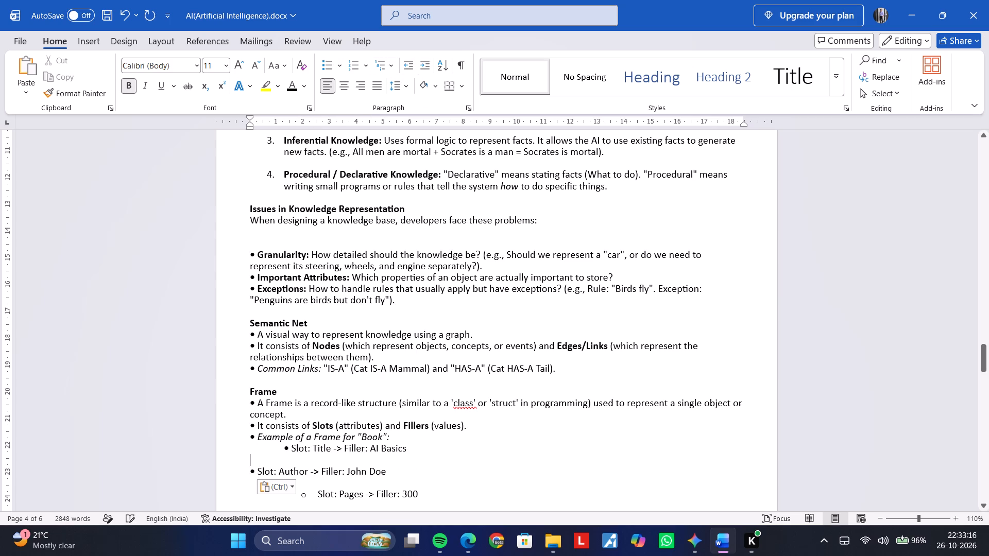
{"action": "key", "text": "BackSpace"}
{"action": "key", "text": "BackSpace"}
{"action": "key", "text": "ctrl+z"}
{"action": "key", "text": "Right"}
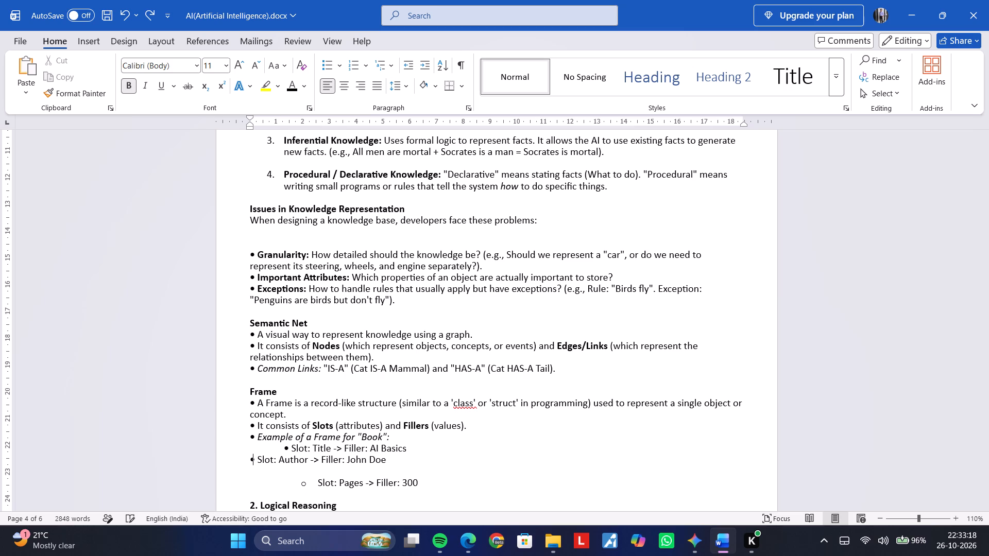
{"action": "key", "text": "BackSpace"}
{"action": "key", "text": "Return"}
Turn "Slot: Pages" into an inline-bulleted line directly below "Slot: Author", at the same indent and without the blank line between them.
{"action": "key", "text": "Down"}
{"action": "key", "text": "Down"}
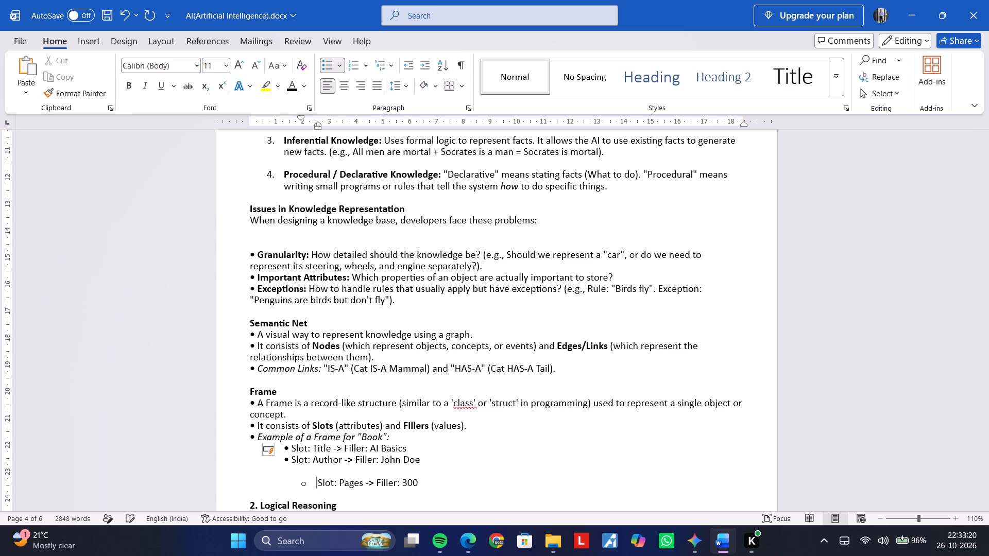
{"action": "key", "text": "BackSpace"}
{"action": "key", "text": "BackSpace"}
{"action": "key", "text": "BackSpace"}
{"action": "key", "text": "BackSpace"}
{"action": "key", "text": "Return"}
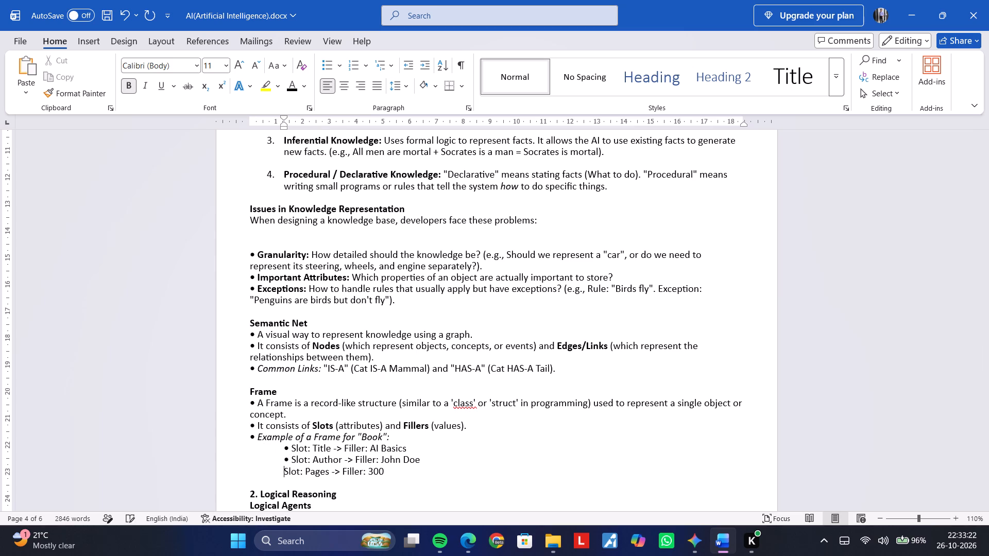
{"action": "key", "text": "ctrl+v"}
{"action": "key", "text": "Down"}
{"action": "key", "text": "Down"}
{"action": "key", "text": "Up"}
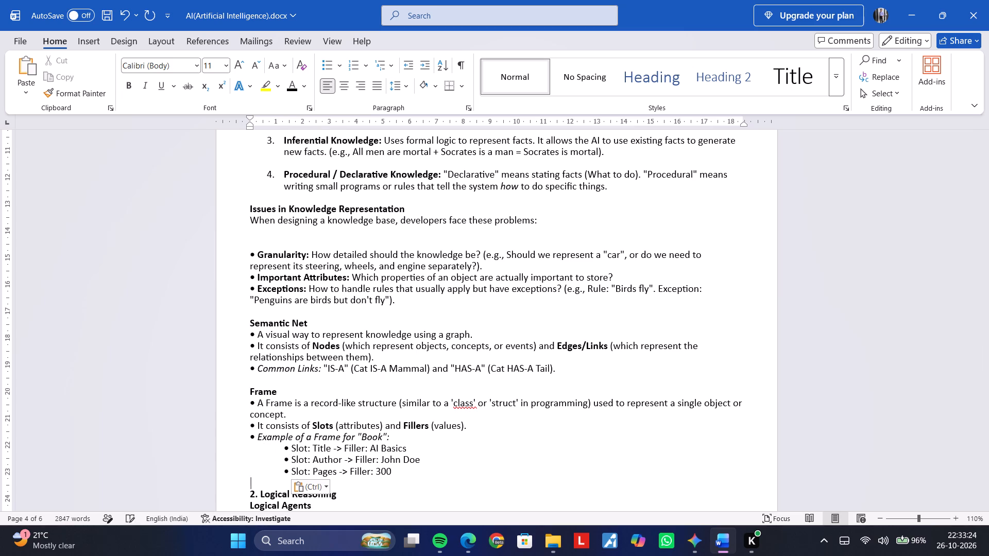
{"action": "key", "text": "Up"}
{"action": "key", "text": "Up"}
{"action": "key", "text": "Down"}
{"action": "key", "text": "BackSpace"}
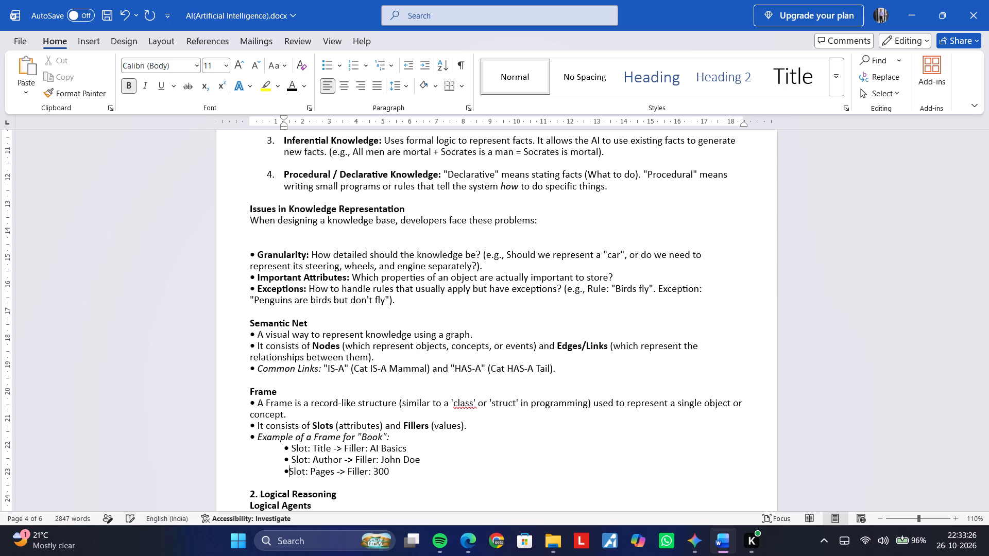
{"action": "key", "text": "ctrl+z"}
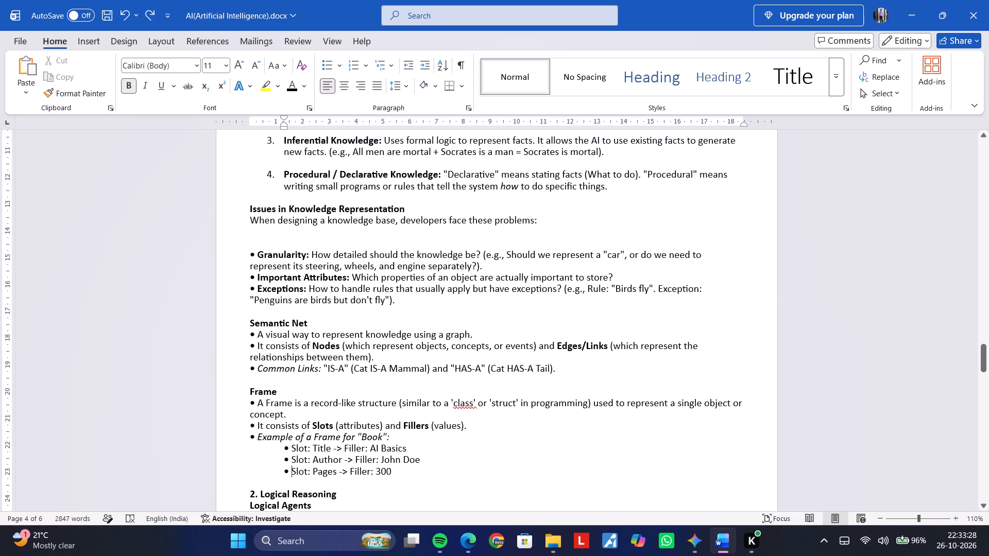
Replace the automatic bullet of "It uses logical connectors" under Propositional Logic with the copied inline bullet.
{"action": "scroll", "coordinate": [334, 506], "scroll_direction": "down", "scroll_amount": 1}
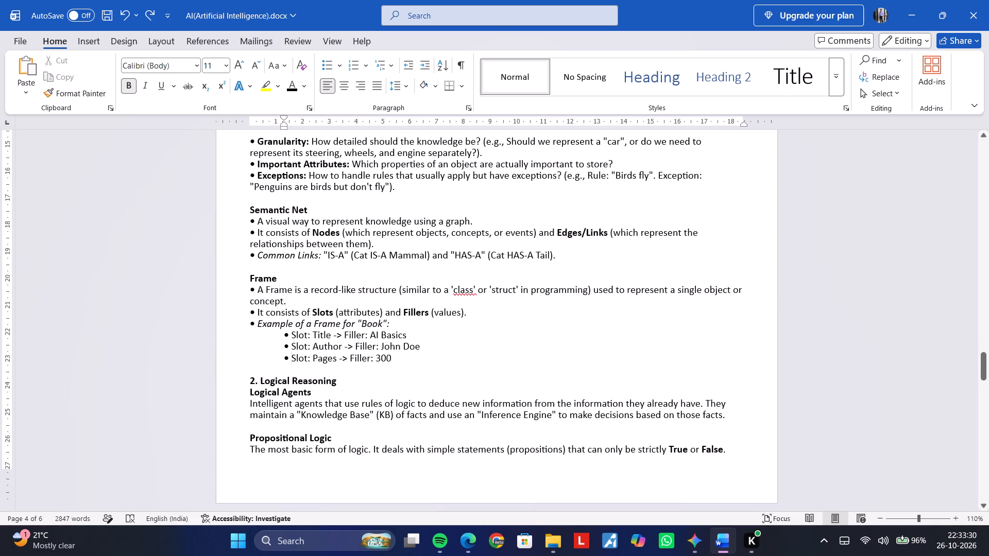
{"action": "scroll", "coordinate": [277, 403], "scroll_direction": "down", "scroll_amount": 3}
{"action": "scroll", "coordinate": [278, 404], "scroll_direction": "up", "scroll_amount": 2}
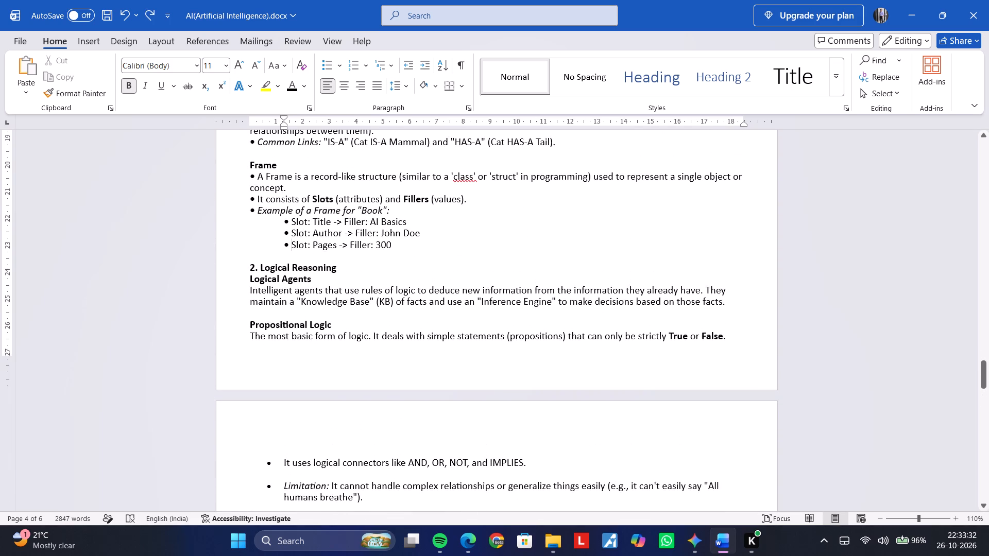
{"action": "left_click", "coordinate": [279, 461]}
{"action": "key", "text": "equal"}
{"action": "key", "text": "BackSpace"}
{"action": "key", "text": "equal"}
{"action": "key", "text": "BackSpace"}
{"action": "key", "text": "equal"}
{"action": "key", "text": "BackSpace"}
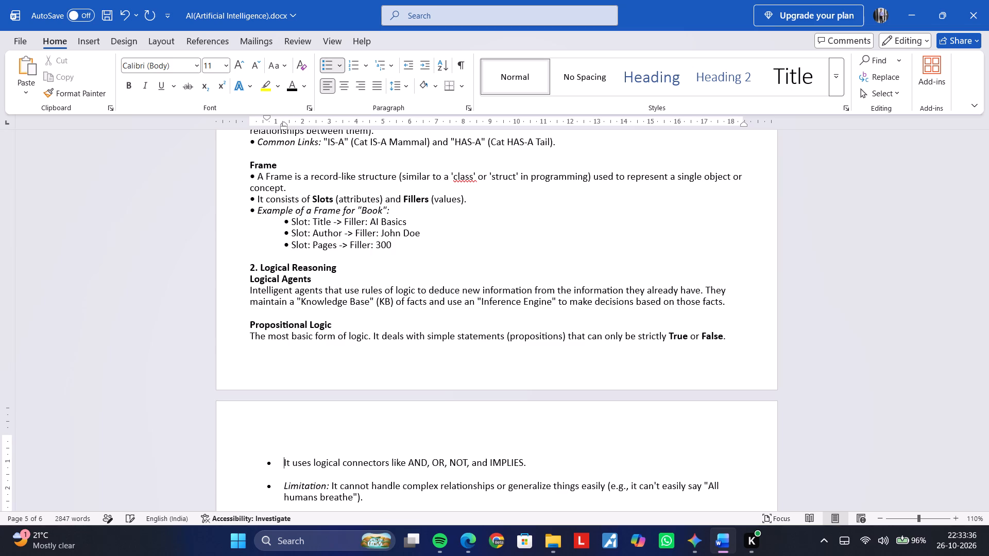
{"action": "key", "text": "BackSpace"}
{"action": "key", "text": "BackSpace"}
{"action": "key", "text": "ctrl+v"}
Replace the automatic bullet of the Limitation paragraph with the copied inline bullet, and remove the blank line above it.
{"action": "key", "text": "Down"}
{"action": "key", "text": "Down"}
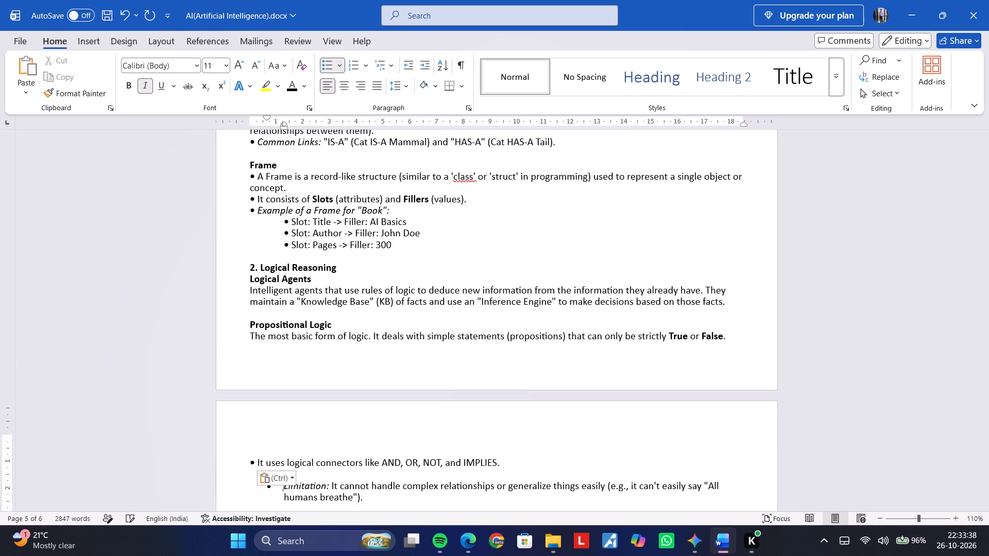
{"action": "key", "text": "BackSpace"}
{"action": "key", "text": "BackSpace"}
{"action": "key", "text": "ctrl+v"}
{"action": "key", "text": "Up"}
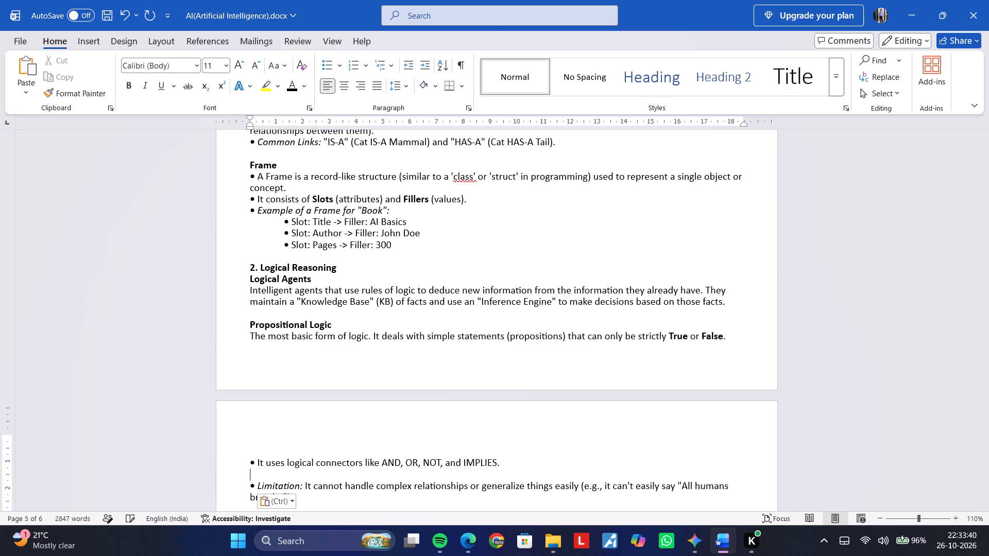
{"action": "key", "text": "BackSpace"}
Replace the automatic bullet of "Syntax (Structure)" in the First Order Logic section with the copied inline bullet.
{"action": "key", "text": "Down"}
{"action": "key", "text": "Down"}
{"action": "key", "text": "Down"}
{"action": "key", "text": "Down"}
{"action": "key", "text": "Down"}
{"action": "key", "text": "Down"}
{"action": "key", "text": "Up"}
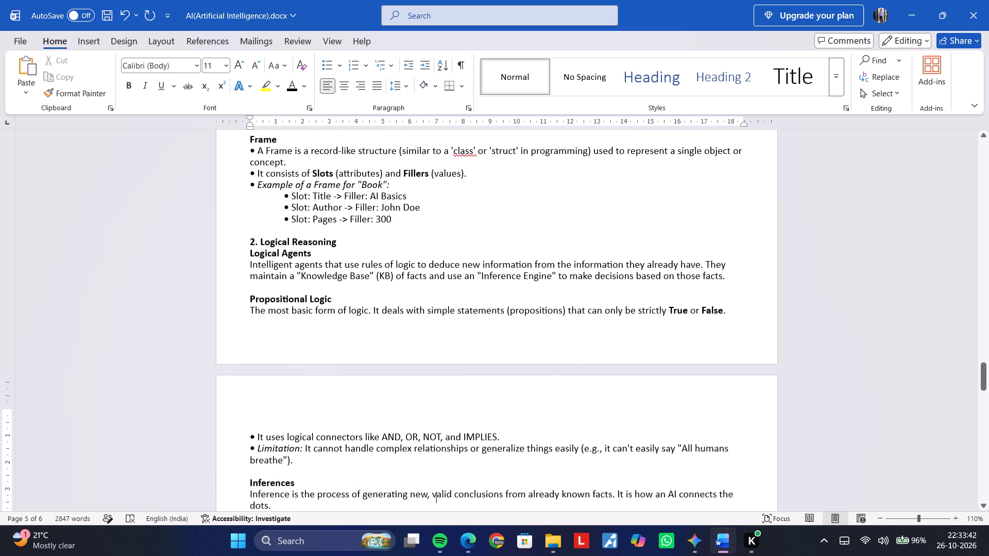
{"action": "key", "text": "Down"}
{"action": "key", "text": "Down"}
{"action": "key", "text": "Down"}
{"action": "key", "text": "Down"}
{"action": "key", "text": "Down"}
{"action": "key", "text": "Down"}
{"action": "key", "text": "Down"}
{"action": "key", "text": "Up"}
{"action": "key", "text": "Up"}
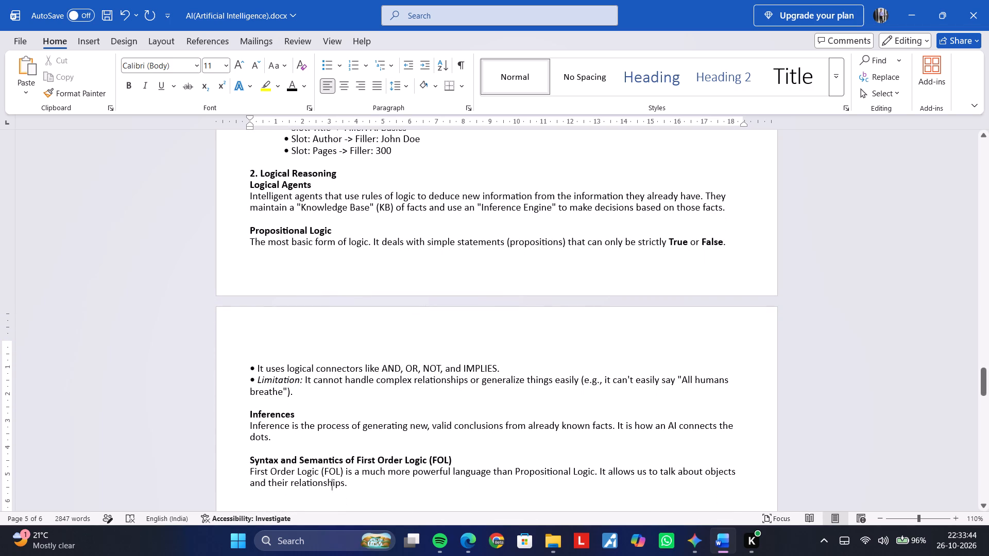
{"action": "key", "text": "Down"}
{"action": "key", "text": "Down"}
{"action": "key", "text": "Down"}
{"action": "key", "text": "Down"}
{"action": "key", "text": "Down"}
{"action": "key", "text": "Up"}
{"action": "key", "text": "Up"}
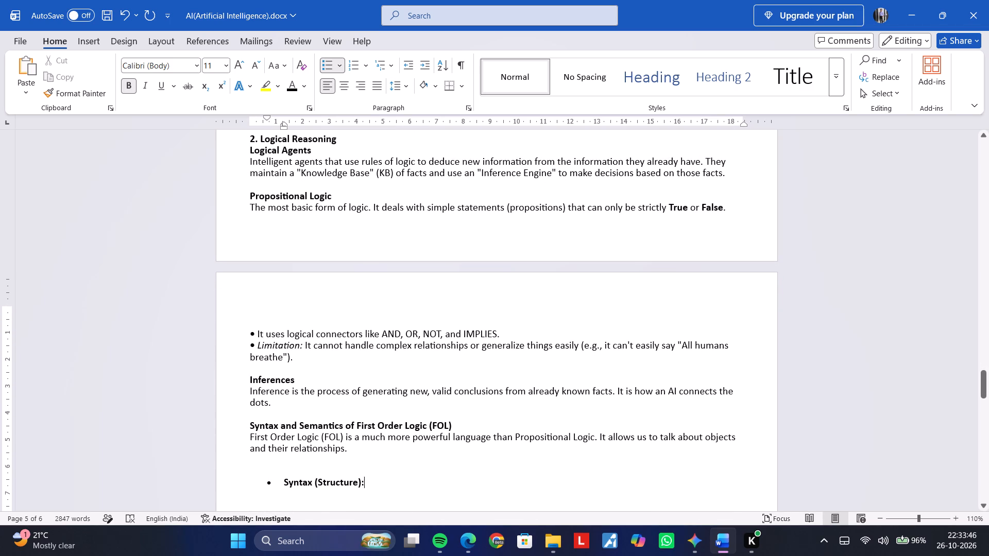
{"action": "key", "text": "ctrl+Left"}
{"action": "scroll", "coordinate": [295, 490], "scroll_direction": "down", "scroll_amount": 2}
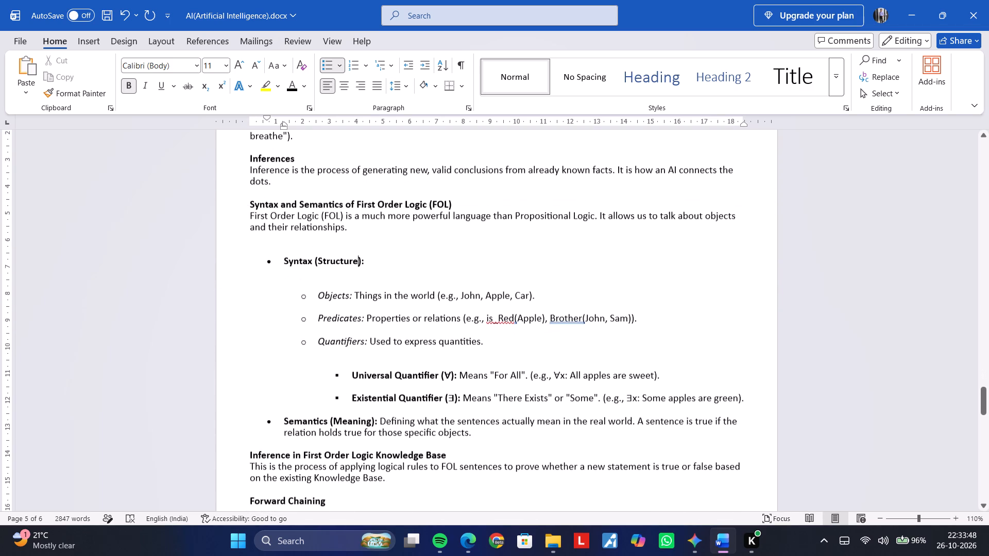
{"action": "left_click", "coordinate": [284, 259]}
{"action": "key", "text": "BackSpace"}
{"action": "key", "text": "BackSpace"}
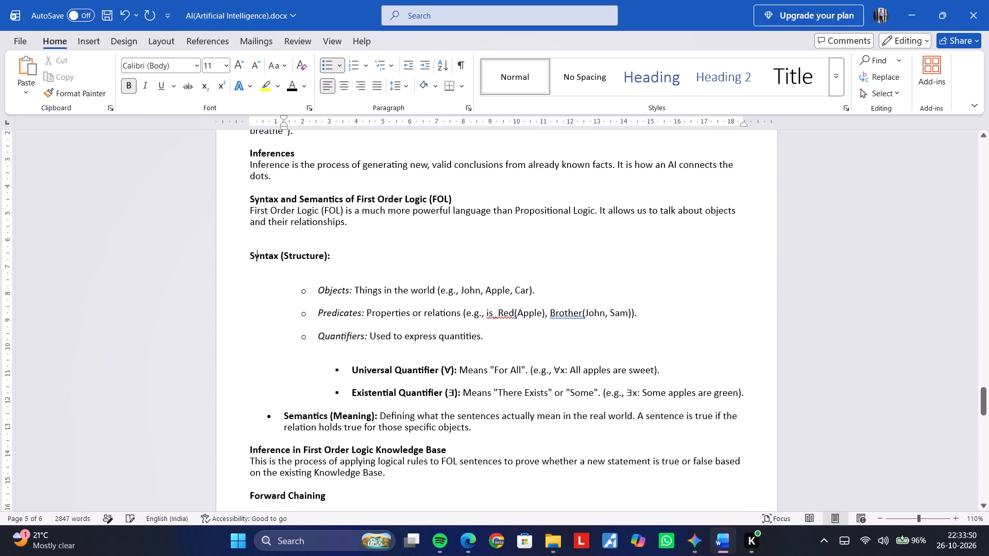
{"action": "key", "text": "ctrl+v"}
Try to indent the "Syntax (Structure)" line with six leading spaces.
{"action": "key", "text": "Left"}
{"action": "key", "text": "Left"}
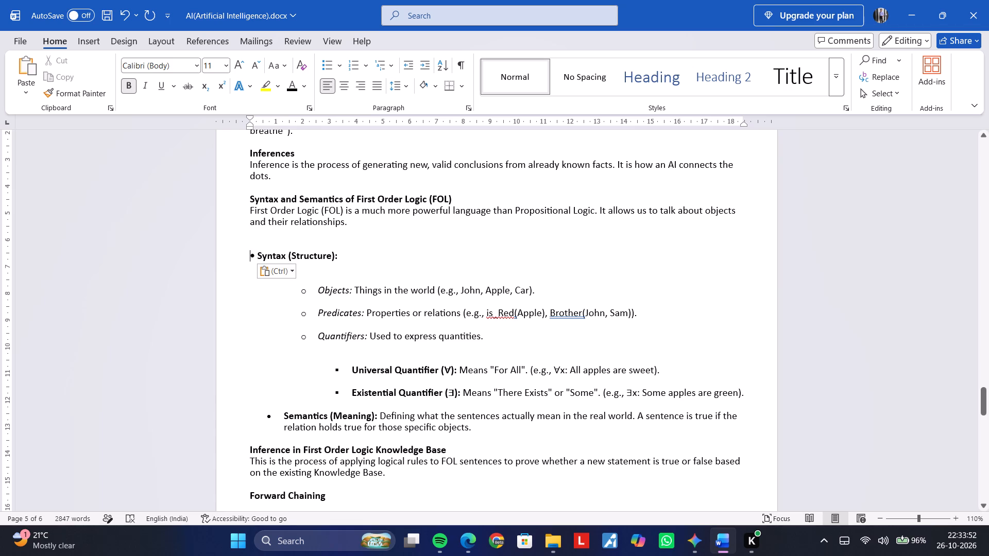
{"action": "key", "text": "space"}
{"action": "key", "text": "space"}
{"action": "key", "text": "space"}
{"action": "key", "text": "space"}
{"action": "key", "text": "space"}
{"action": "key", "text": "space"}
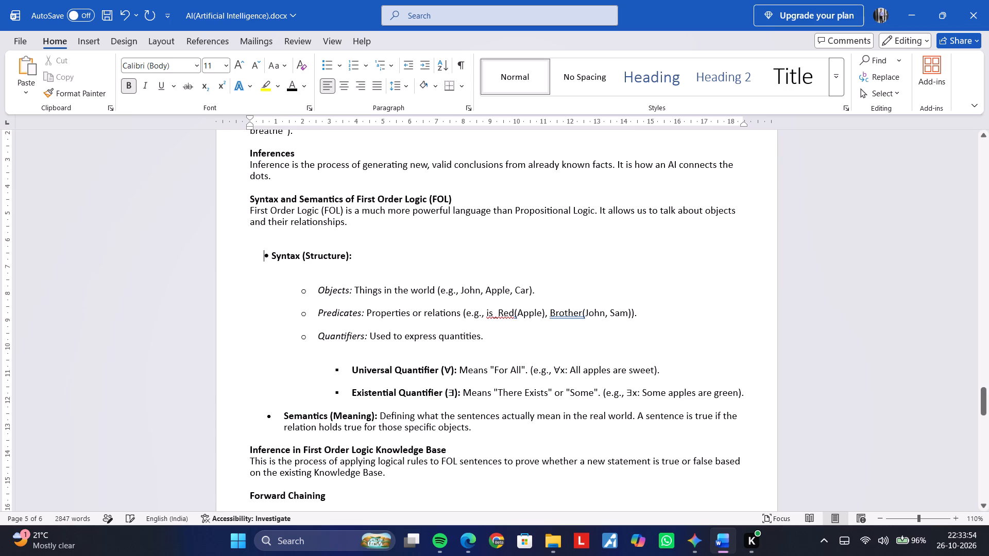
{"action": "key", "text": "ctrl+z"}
Remove the blank lines between the First Order Logic introduction and "Syntax (Structure)".
{"action": "key", "text": "Up"}
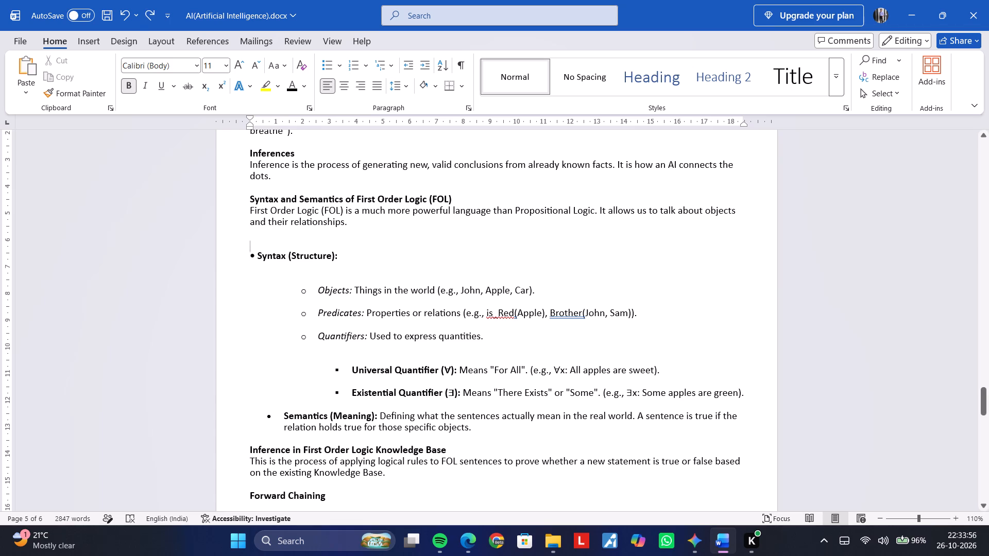
{"action": "key", "text": "BackSpace"}
{"action": "key", "text": "BackSpace"}
Remove the automatic bullet of the Objects line and the blank lines above it, indent it one level, and add the copied inline bullet.
{"action": "key", "text": "Down"}
{"action": "key", "text": "Down"}
{"action": "key", "text": "Down"}
{"action": "key", "text": "Down"}
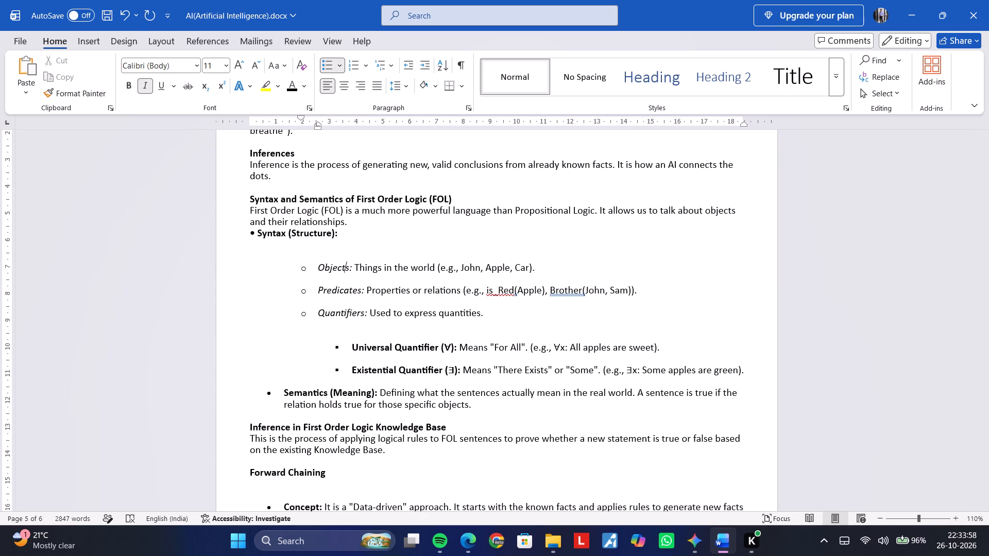
{"action": "key", "text": "Left"}
{"action": "key", "text": "Left"}
{"action": "key", "text": "Left"}
{"action": "key", "text": "Left"}
{"action": "key", "text": "Left"}
{"action": "key", "text": "Left"}
{"action": "key", "text": "BackSpace"}
{"action": "key", "text": "BackSpace"}
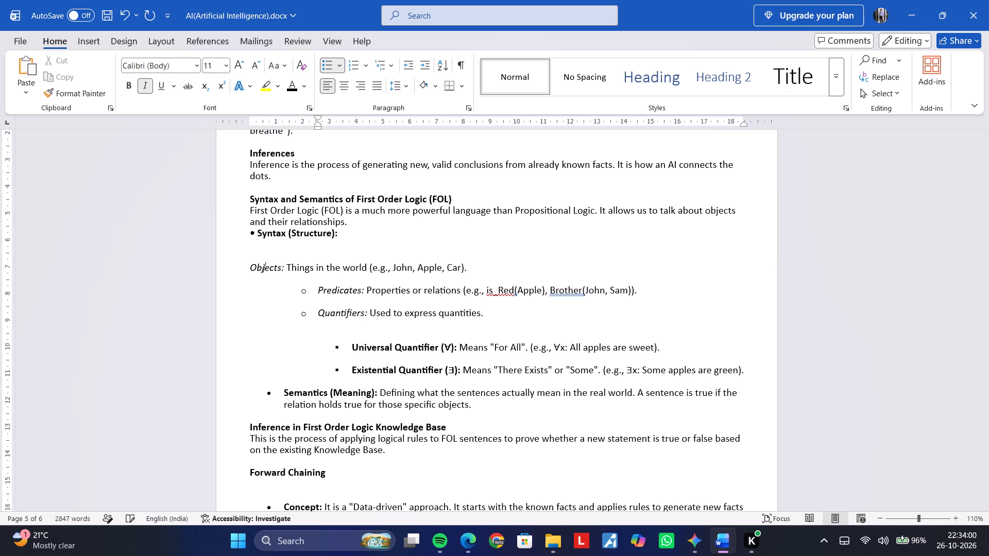
{"action": "key", "text": "BackSpace"}
{"action": "key", "text": "BackSpace"}
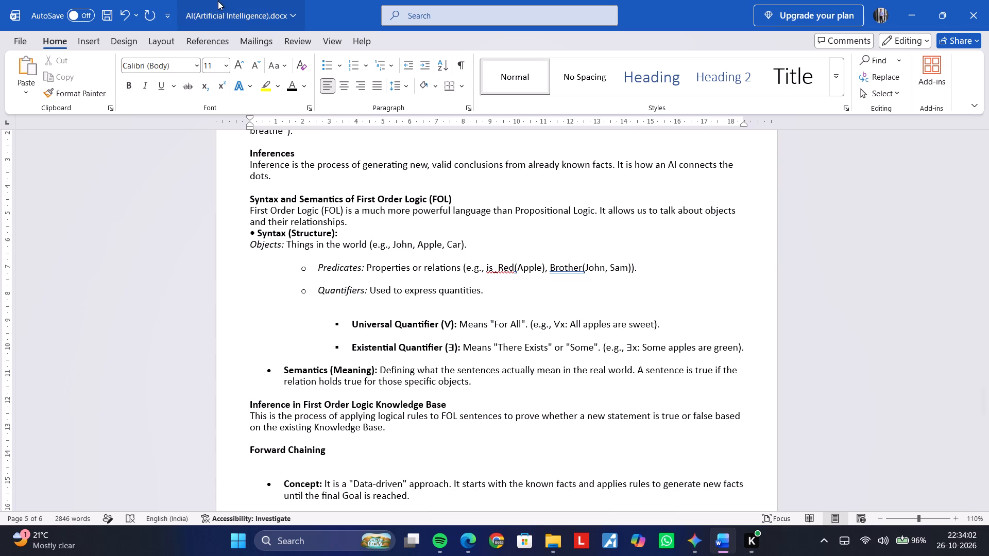
{"action": "left_click", "coordinate": [423, 71]}
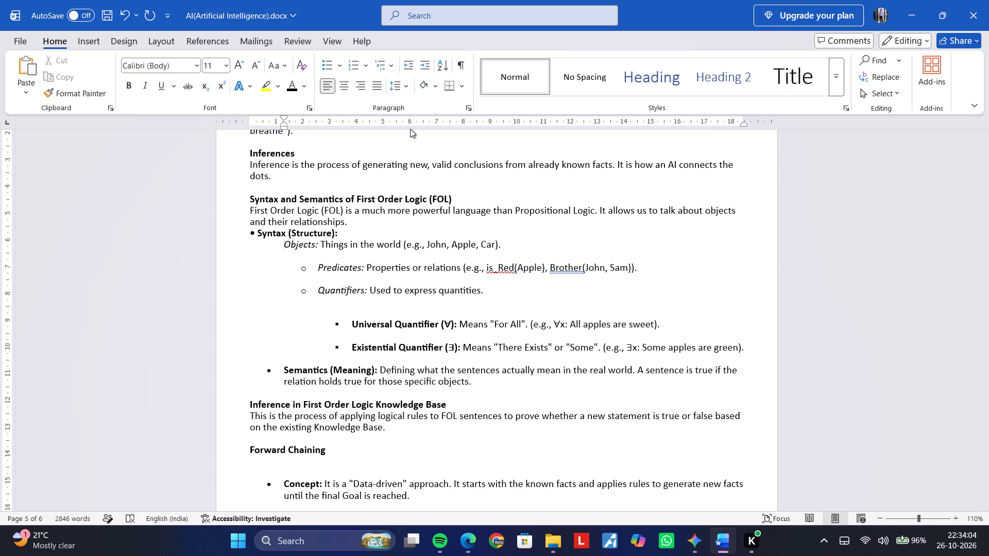
{"action": "key", "text": "ctrl+v"}
{"action": "key", "text": "Down"}
{"action": "key", "text": "Down"}
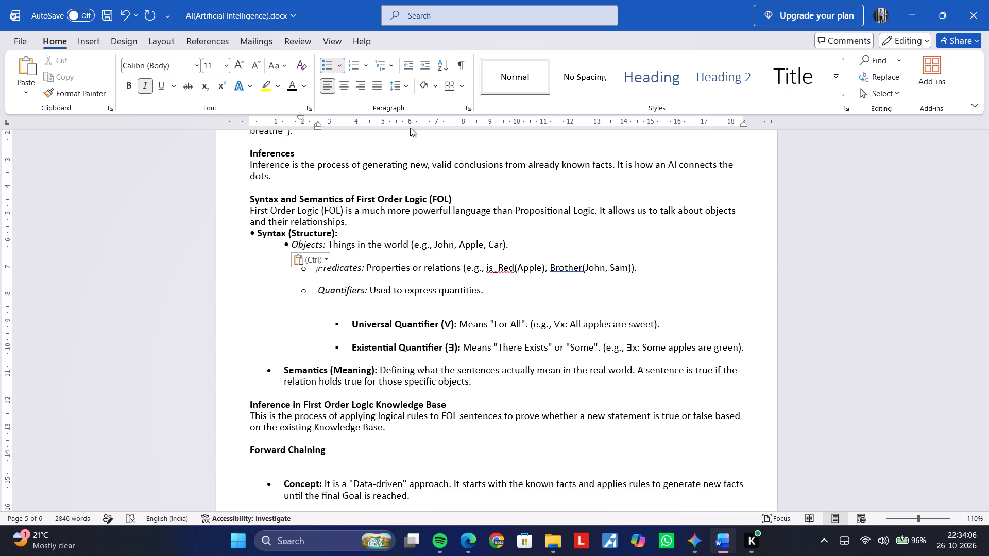
Remove the Predicates line's automatic bullet and the blank space above it, and add the copied inline bullet.
{"action": "key", "text": "BackSpace"}
{"action": "key", "text": "BackSpace"}
{"action": "key", "text": "BackSpace"}
{"action": "key", "text": "BackSpace"}
{"action": "key", "text": "Return"}
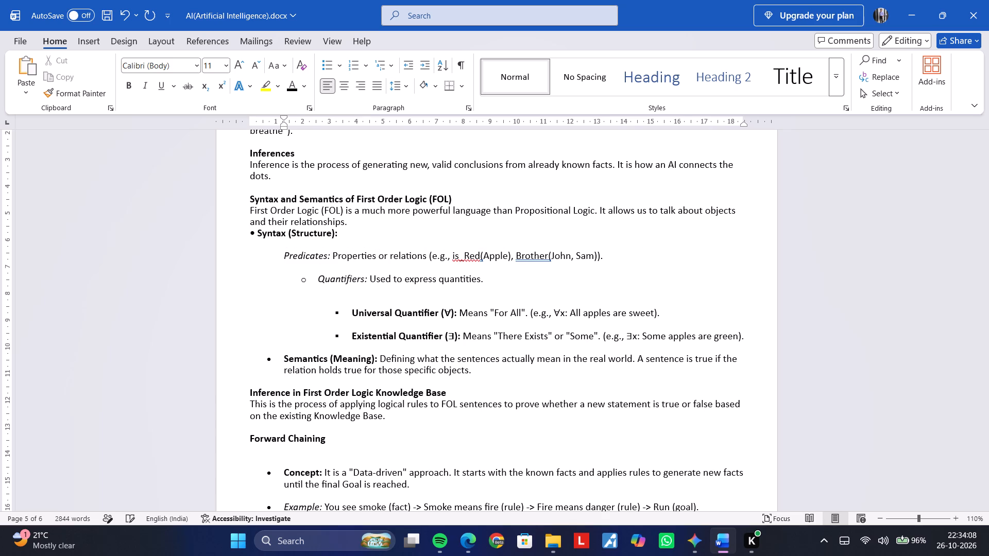
{"action": "key", "text": "ctrl+v"}
Remove the Quantifiers line's automatic bullet and the blank space above it, and add the copied inline bullet.
{"action": "key", "text": "Down"}
{"action": "key", "text": "Down"}
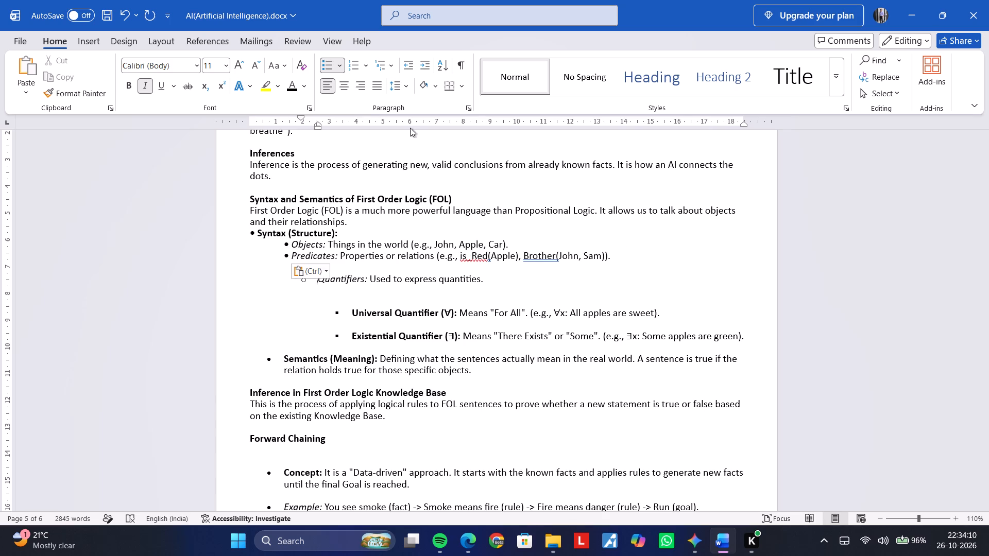
{"action": "key", "text": "equal"}
{"action": "key", "text": "BackSpace"}
{"action": "key", "text": "BackSpace"}
{"action": "key", "text": "BackSpace"}
{"action": "key", "text": "BackSpace"}
{"action": "key", "text": "BackSpace"}
{"action": "key", "text": "Return"}
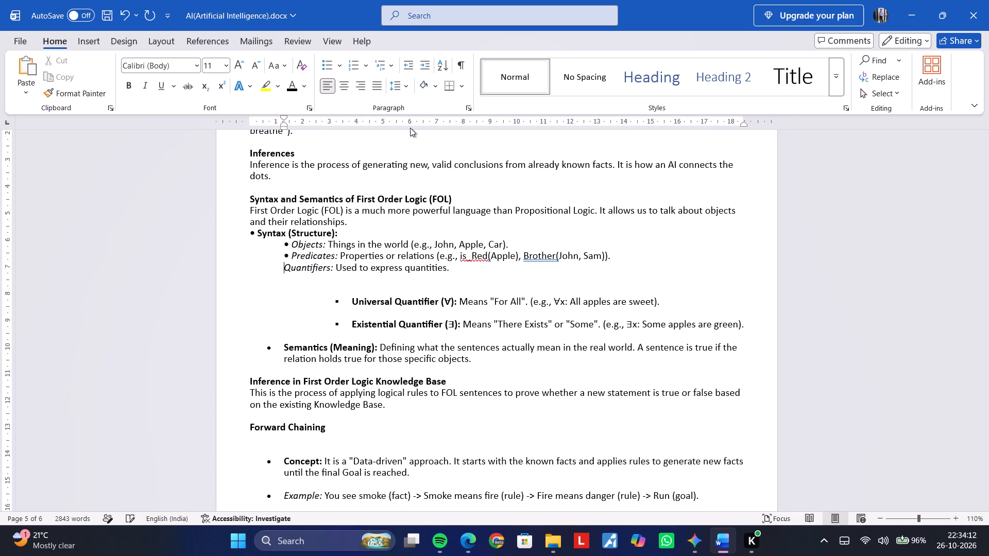
{"action": "key", "text": "ctrl+v"}
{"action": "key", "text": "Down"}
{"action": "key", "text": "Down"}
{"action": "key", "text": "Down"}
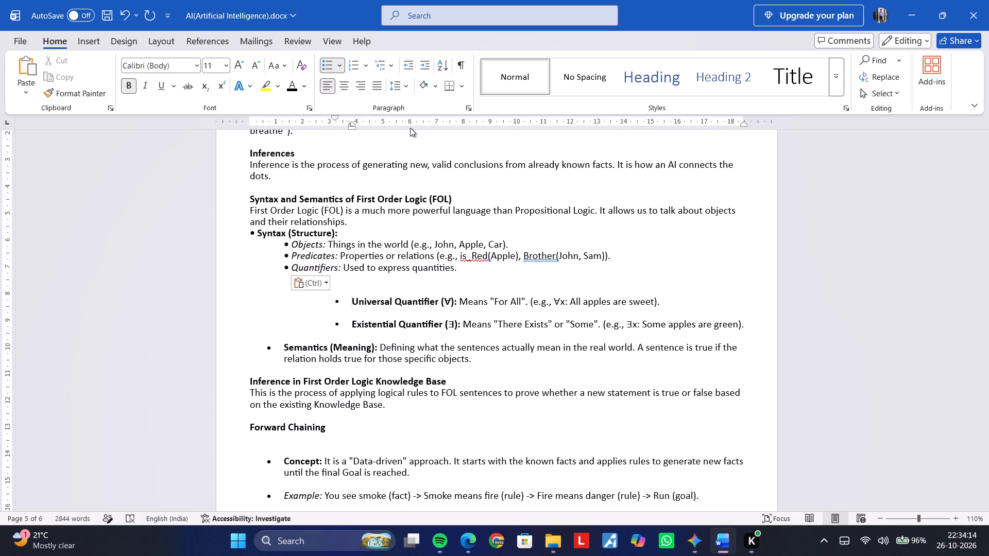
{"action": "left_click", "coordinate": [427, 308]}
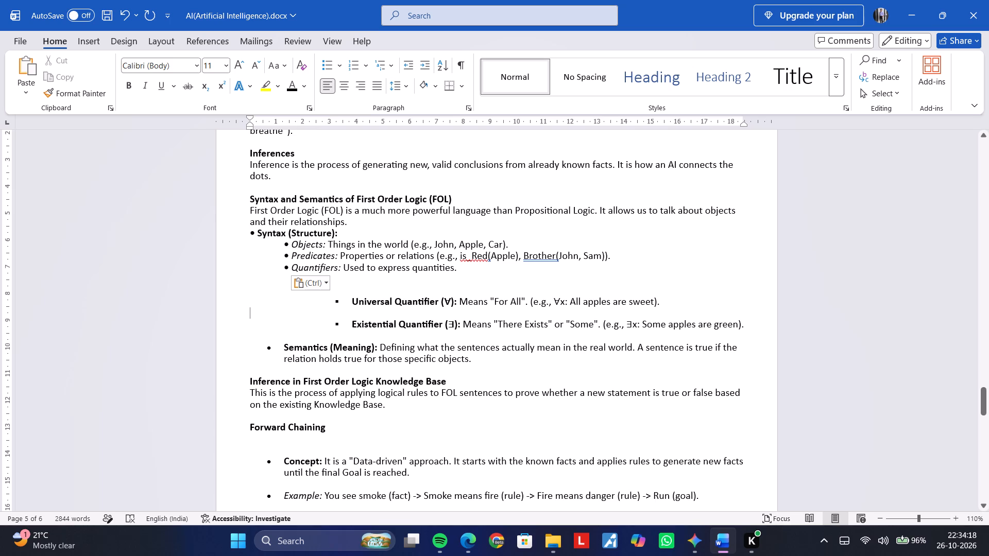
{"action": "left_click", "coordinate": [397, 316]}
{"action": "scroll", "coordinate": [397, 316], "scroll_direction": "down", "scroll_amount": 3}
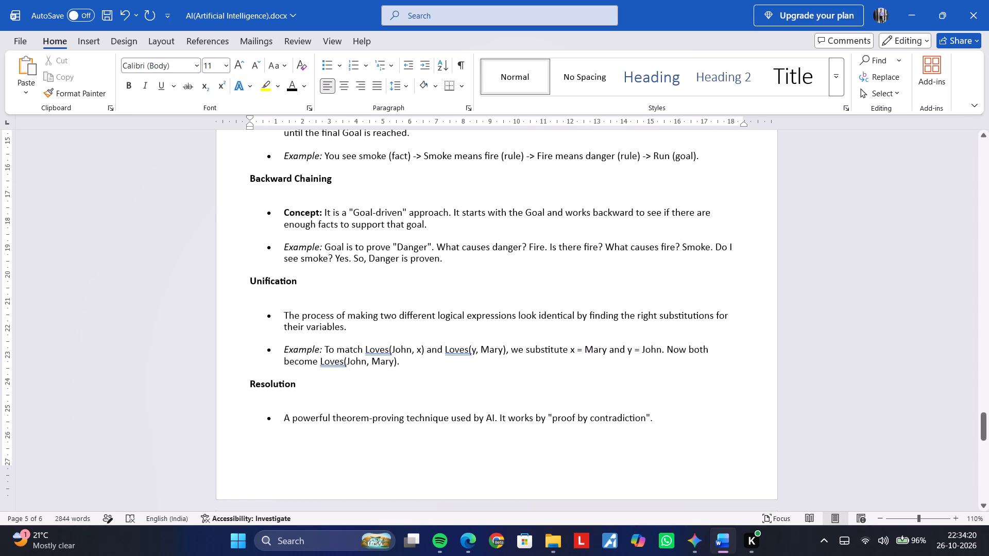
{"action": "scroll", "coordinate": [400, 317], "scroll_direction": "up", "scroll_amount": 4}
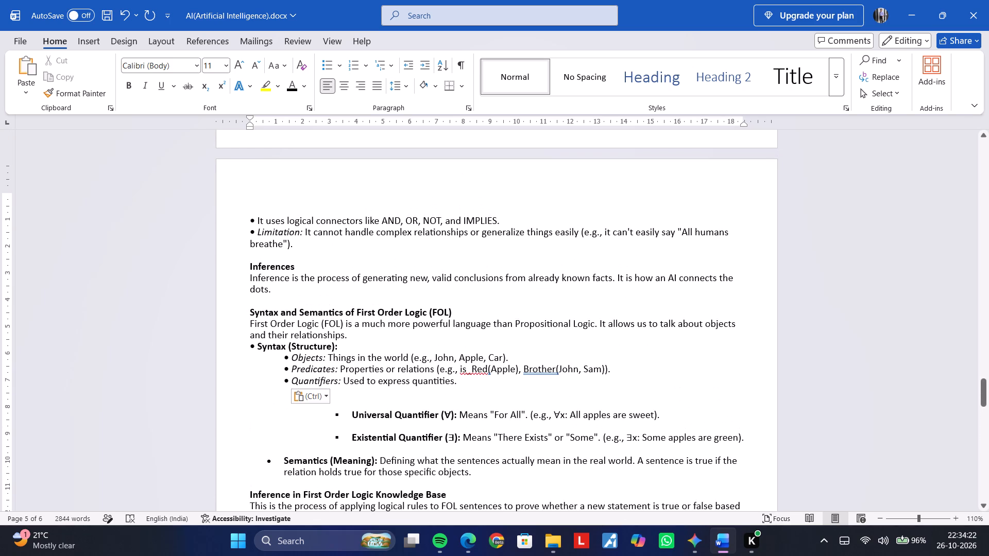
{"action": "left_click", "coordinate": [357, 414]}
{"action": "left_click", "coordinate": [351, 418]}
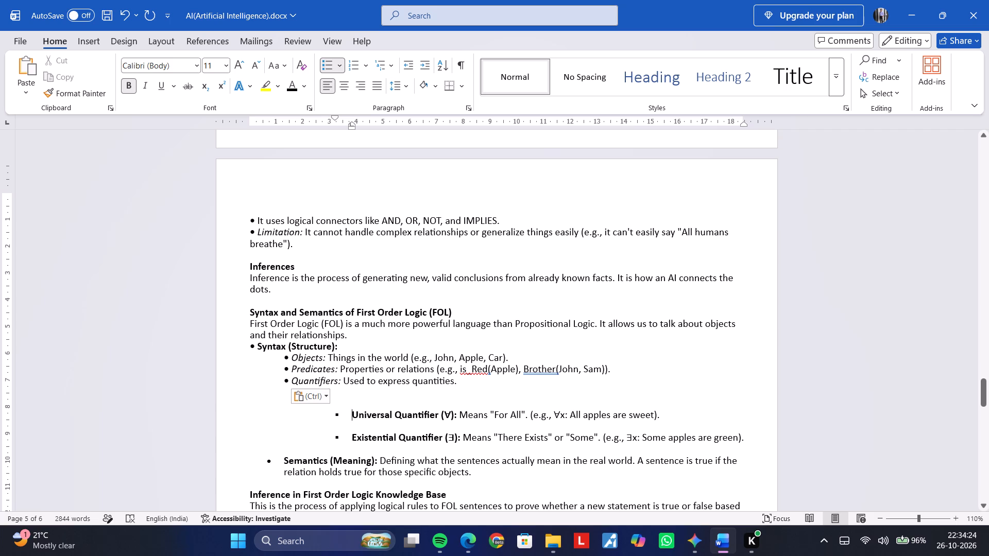
Move the whole "1. Knowledge Representation" section, through the end of the Frame example, into the first column of the Unit 2 table.
{"action": "scroll", "coordinate": [360, 397], "scroll_direction": "up", "scroll_amount": 5}
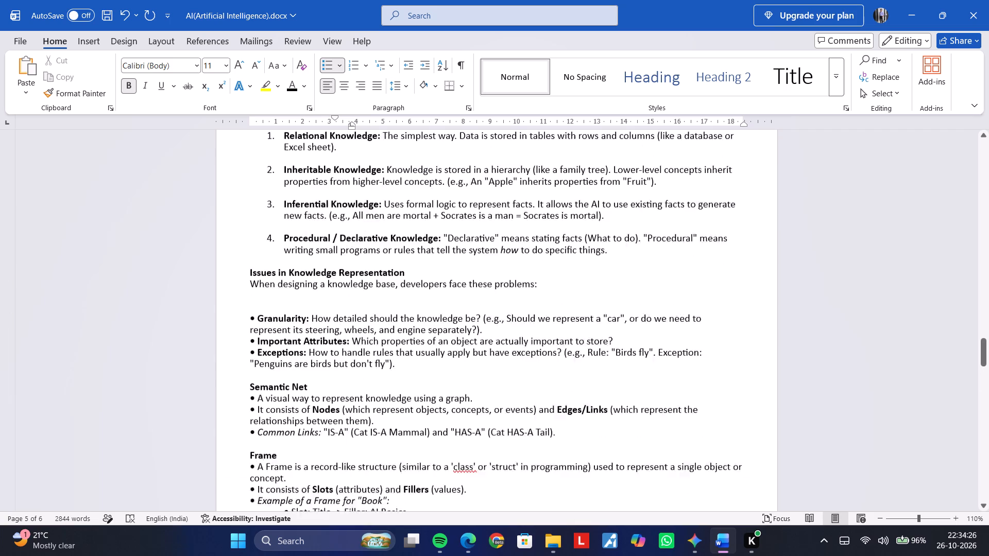
{"action": "scroll", "coordinate": [360, 397], "scroll_direction": "up", "scroll_amount": 2}
{"action": "scroll", "coordinate": [360, 397], "scroll_direction": "down", "scroll_amount": 3, "text": "ctrl"}
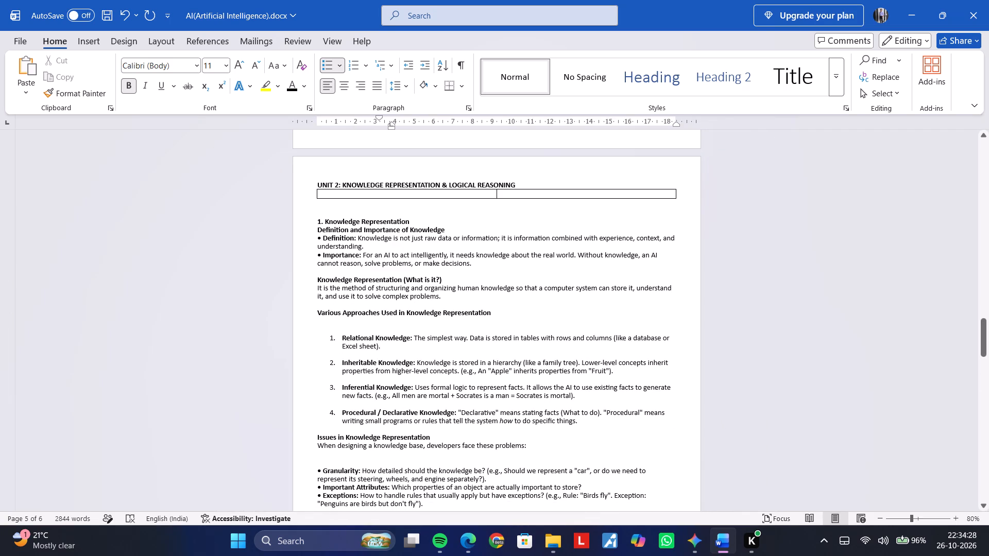
{"action": "left_click_drag", "start_coordinate": [317, 222], "coordinate": [373, 320]}
{"action": "scroll", "coordinate": [320, 230], "scroll_direction": "up", "scroll_amount": 2}
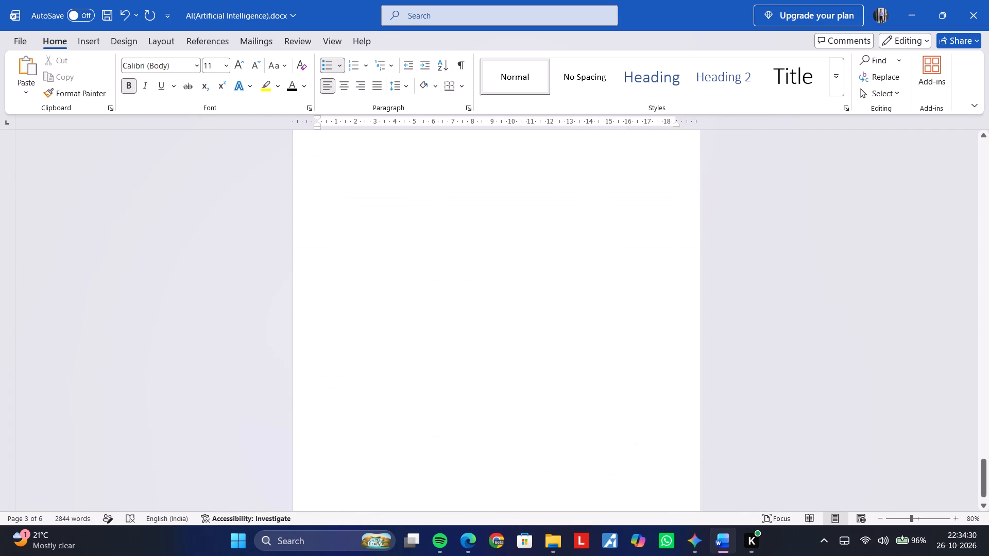
{"action": "scroll", "coordinate": [373, 320], "scroll_direction": "up", "scroll_amount": 2}
{"action": "left_click_drag", "start_coordinate": [373, 320], "coordinate": [385, 298]}
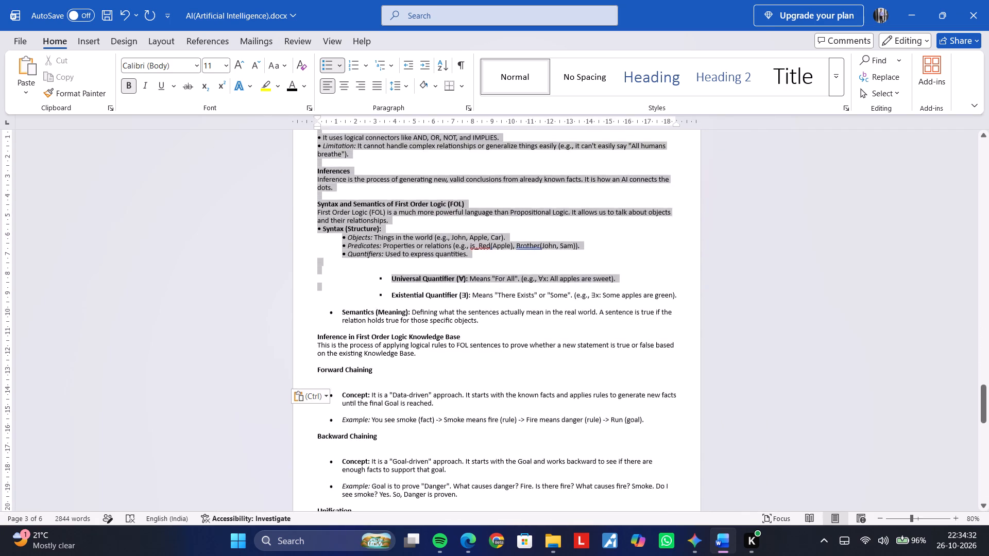
{"action": "left_click_drag", "start_coordinate": [385, 298], "coordinate": [456, 419]}
{"action": "scroll", "coordinate": [385, 298], "scroll_direction": "up", "scroll_amount": 1}
{"action": "scroll", "coordinate": [419, 335], "scroll_direction": "up", "scroll_amount": 1}
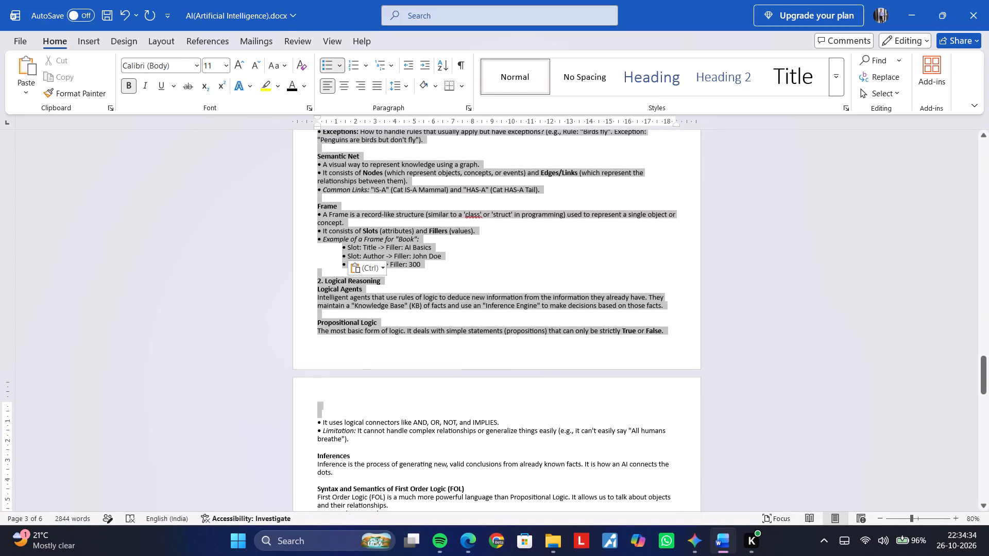
{"action": "scroll", "coordinate": [456, 419], "scroll_direction": "up", "scroll_amount": 1}
{"action": "left_click_drag", "start_coordinate": [456, 419], "coordinate": [363, 336]}
{"action": "scroll", "coordinate": [419, 443], "scroll_direction": "up", "scroll_amount": 1}
{"action": "scroll", "coordinate": [372, 440], "scroll_direction": "up", "scroll_amount": 1}
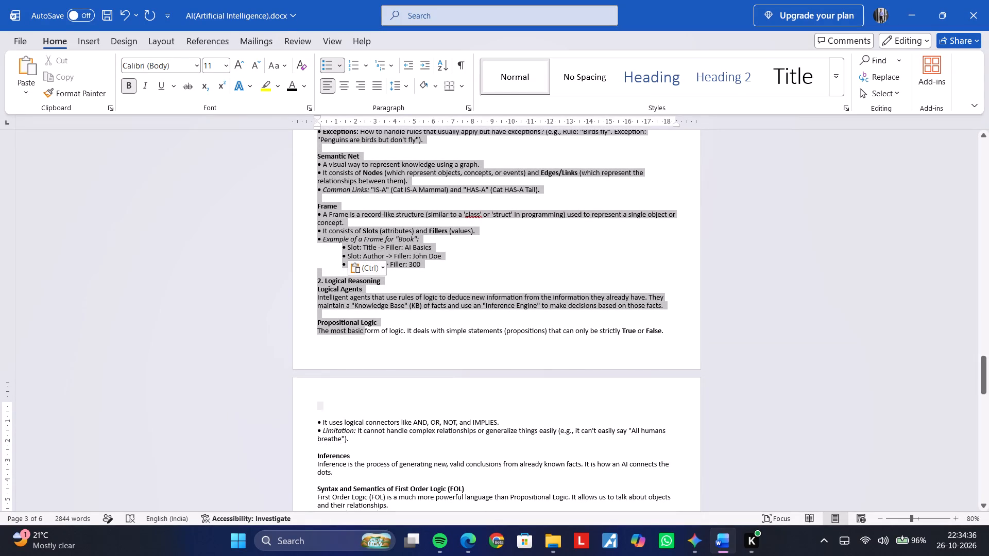
{"action": "scroll", "coordinate": [363, 336], "scroll_direction": "up", "scroll_amount": 1}
{"action": "left_click_drag", "start_coordinate": [363, 336], "coordinate": [420, 267]}
{"action": "scroll", "coordinate": [423, 269], "scroll_direction": "up", "scroll_amount": 5}
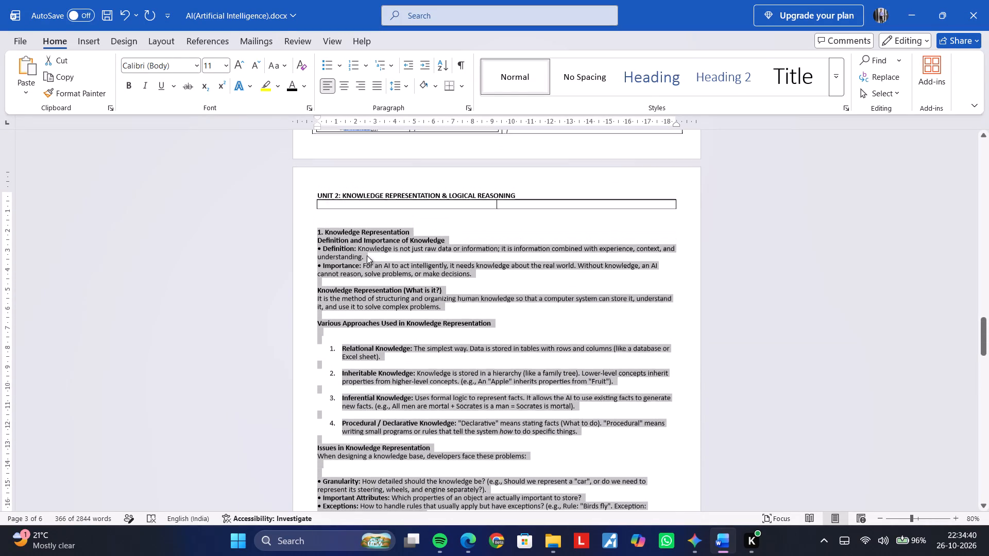
{"action": "left_click_drag", "start_coordinate": [362, 251], "coordinate": [343, 206]}
Review the layout of the moved section in the table and the Logical Reasoning text below it.
{"action": "scroll", "coordinate": [360, 275], "scroll_direction": "down", "scroll_amount": 4}
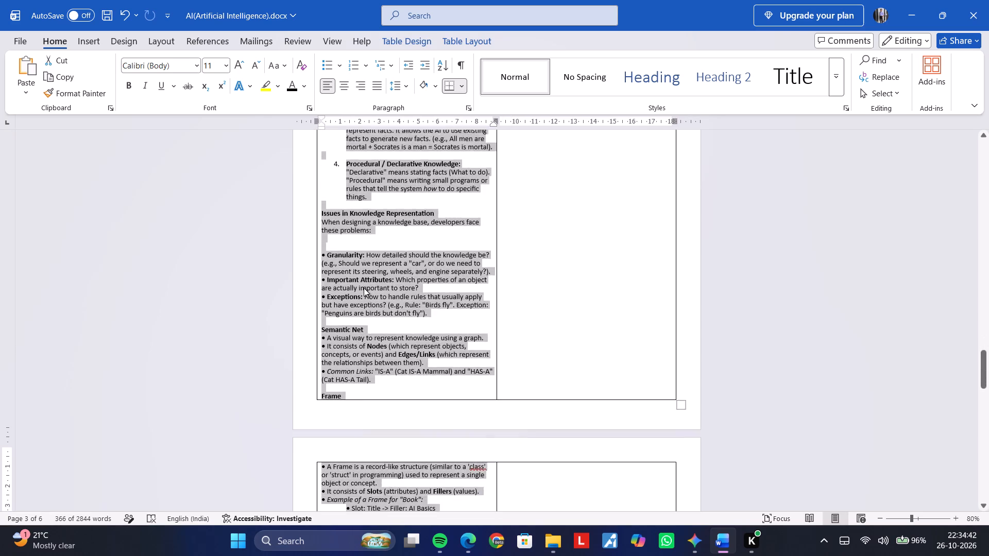
{"action": "scroll", "coordinate": [364, 288], "scroll_direction": "down", "scroll_amount": 4}
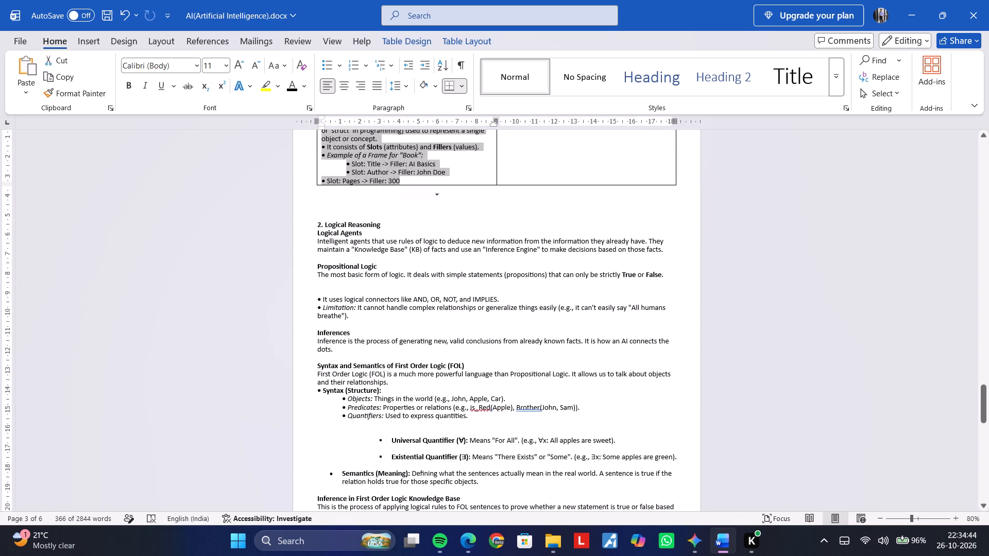
{"action": "left_click", "coordinate": [376, 283]}
{"action": "scroll", "coordinate": [376, 283], "scroll_direction": "down", "scroll_amount": 5}
{"action": "scroll", "coordinate": [376, 283], "scroll_direction": "up", "scroll_amount": 10}
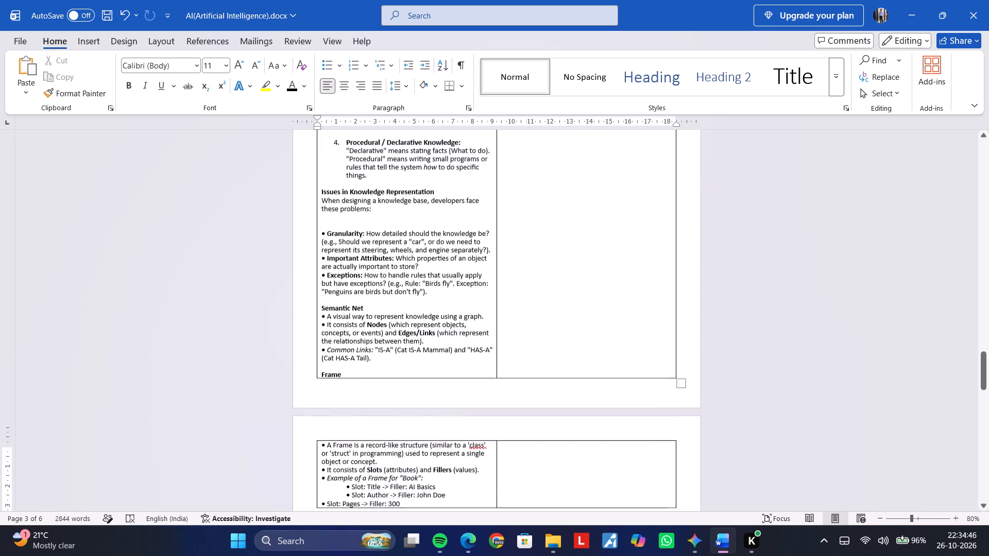
{"action": "scroll", "coordinate": [377, 281], "scroll_direction": "up", "scroll_amount": 6}
{"action": "scroll", "coordinate": [377, 281], "scroll_direction": "down", "scroll_amount": 3}
Set the font size of the "1. Knowledge Representation" heading in the table to 12.
{"action": "scroll", "coordinate": [369, 289], "scroll_direction": "up", "scroll_amount": 3, "text": "ctrl"}
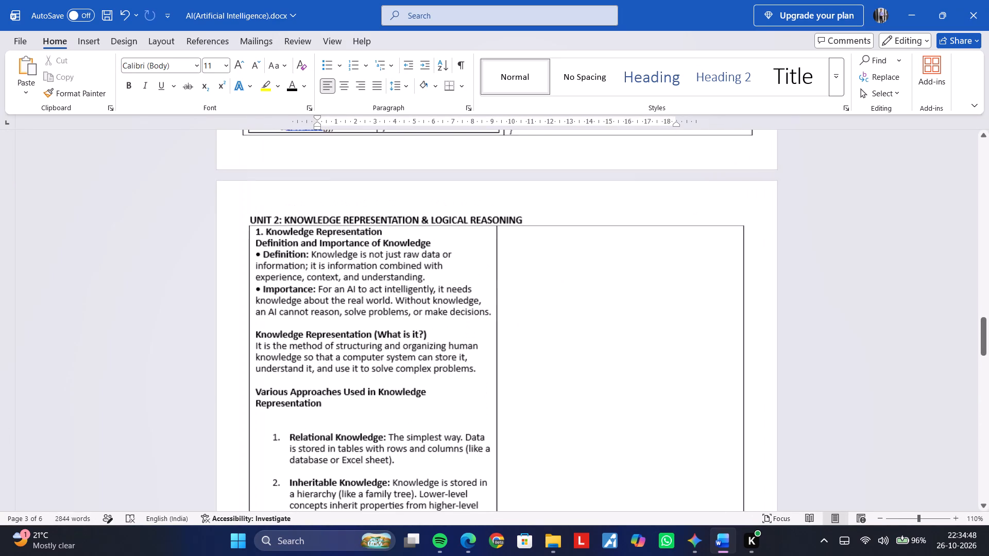
{"action": "left_click", "coordinate": [384, 236]}
{"action": "key", "text": "ctrl+shift+Left"}
{"action": "key", "text": "ctrl+shift+Left"}
{"action": "key", "text": "ctrl+shift+Left"}
{"action": "key", "text": "ctrl+shift+Left"}
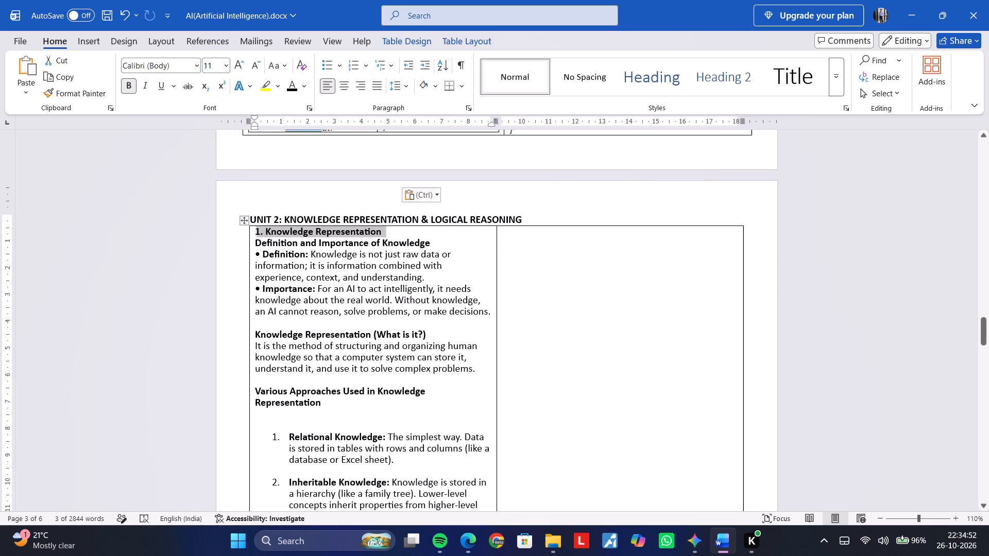
{"action": "key", "text": "ctrl+shift+comma"}
{"action": "key", "text": "ctrl+shift+period"}
{"action": "key", "text": "ctrl+shift+period"}
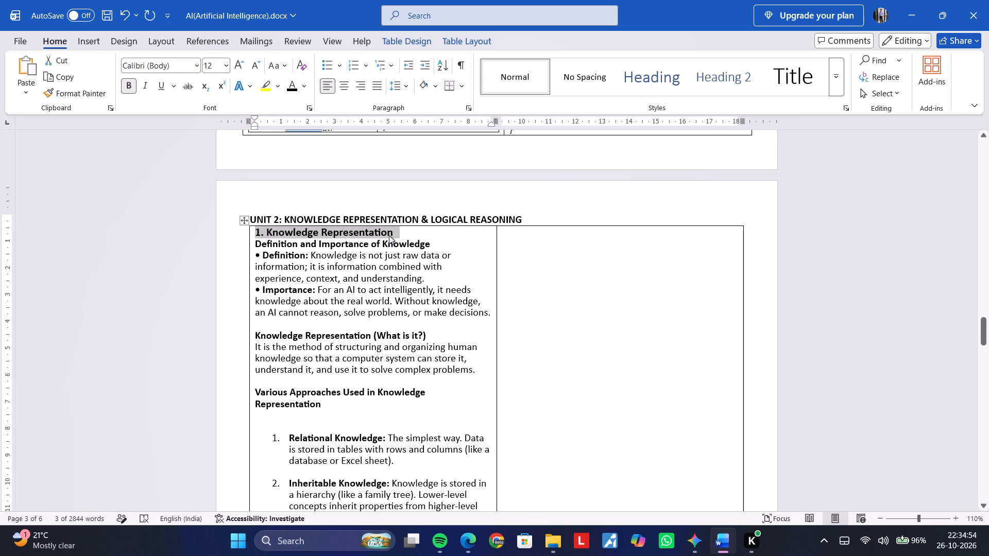
{"action": "left_click", "coordinate": [389, 212]}
{"action": "scroll", "coordinate": [398, 232], "scroll_direction": "up", "scroll_amount": 1}
{"action": "scroll", "coordinate": [387, 269], "scroll_direction": "down", "scroll_amount": 1}
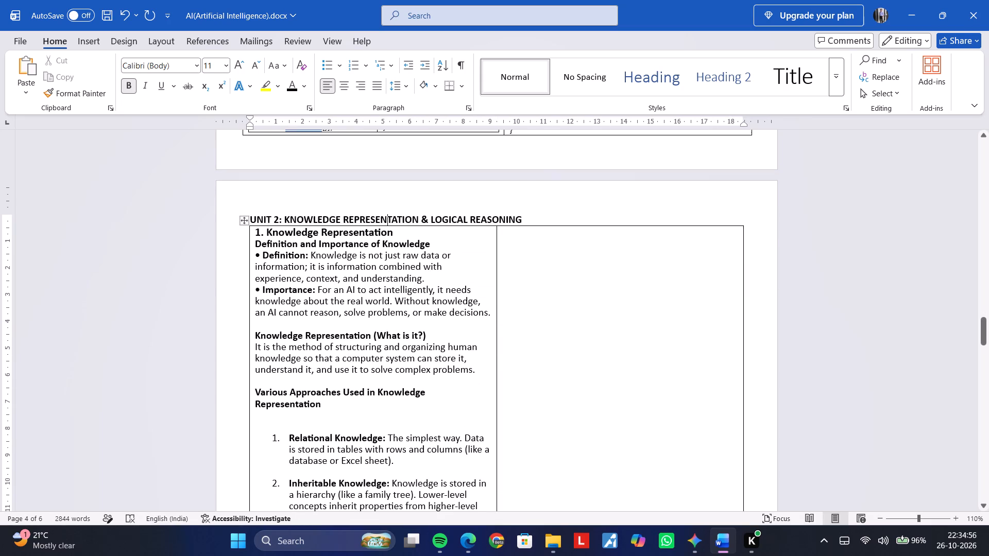
Delete the "Definition and Importance of Knowledge" subheading line under "1. Knowledge Representation".
{"action": "left_click", "coordinate": [441, 239]}
{"action": "key", "text": "ctrl+BackSpace"}
{"action": "key", "text": "ctrl+BackSpace"}
{"action": "key", "text": "ctrl+BackSpace"}
{"action": "key", "text": "ctrl+BackSpace"}
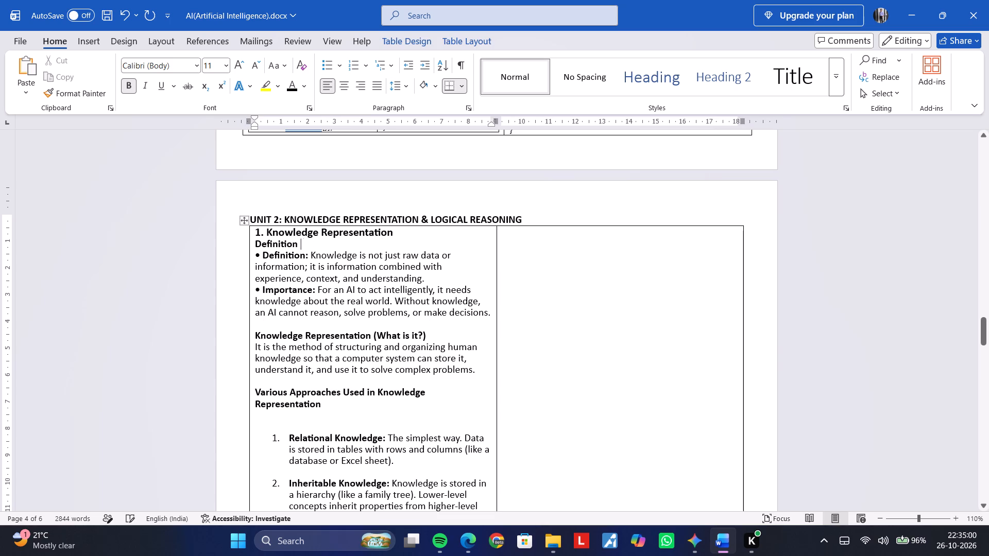
{"action": "key", "text": "ctrl+BackSpace"}
{"action": "key", "text": "ctrl+BackSpace"}
Remove the blank line above the "Knowledge Representation (What is it?)" heading.
{"action": "key", "text": "Down"}
{"action": "key", "text": "Down"}
{"action": "key", "text": "Down"}
{"action": "key", "text": "Down"}
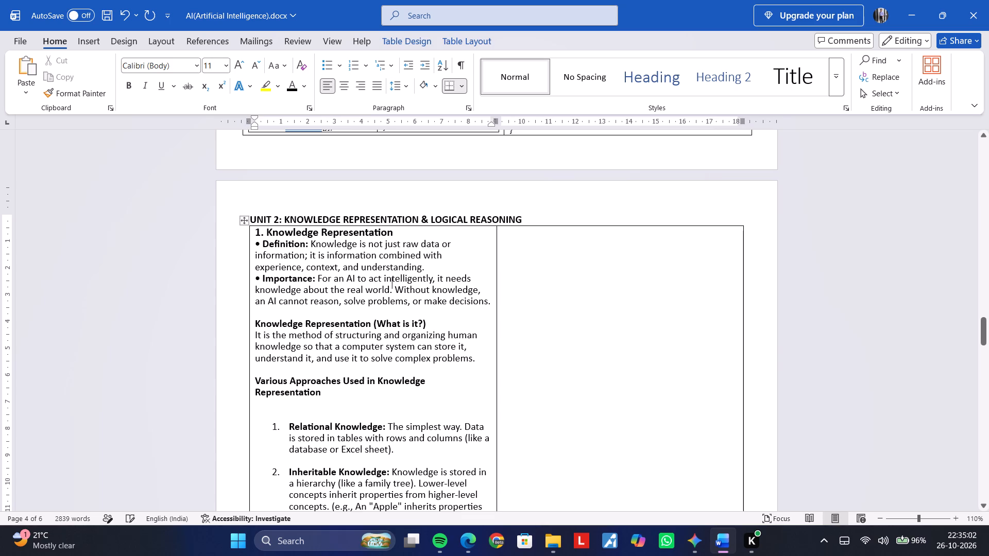
{"action": "key", "text": "Down"}
{"action": "key", "text": "Down"}
{"action": "key", "text": "Down"}
{"action": "key", "text": "BackSpace"}
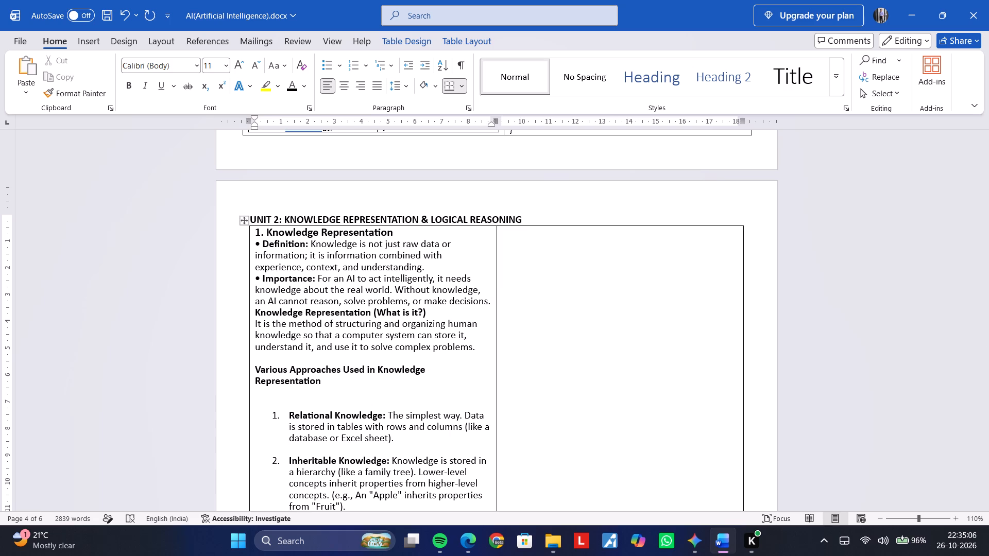
Set the font size of the "Knowledge Representation (What is it?)" heading to 12.
{"action": "key", "text": "Down"}
{"action": "key", "text": "Left"}
{"action": "key", "text": "Right"}
{"action": "key", "text": "ctrl+shift+Left"}
{"action": "key", "text": "ctrl+shift+Left"}
{"action": "key", "text": "ctrl+shift+Left"}
{"action": "key", "text": "ctrl+shift+Left"}
{"action": "key", "text": "ctrl+shift+Left"}
{"action": "key", "text": "ctrl+shift+Left"}
{"action": "key", "text": "ctrl+shift+Left"}
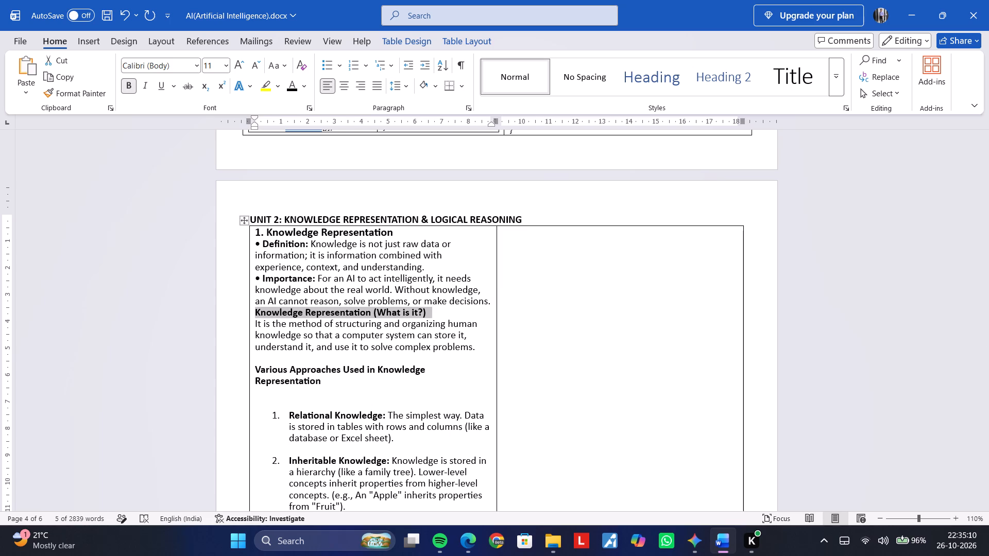
{"action": "key", "text": "ctrl+shift+period"}
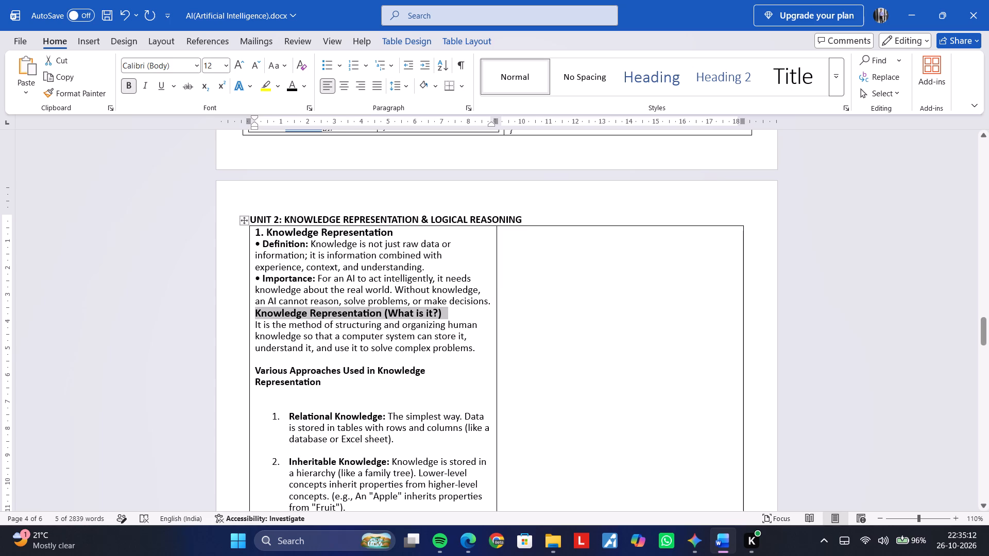
{"action": "left_click", "coordinate": [405, 321]}
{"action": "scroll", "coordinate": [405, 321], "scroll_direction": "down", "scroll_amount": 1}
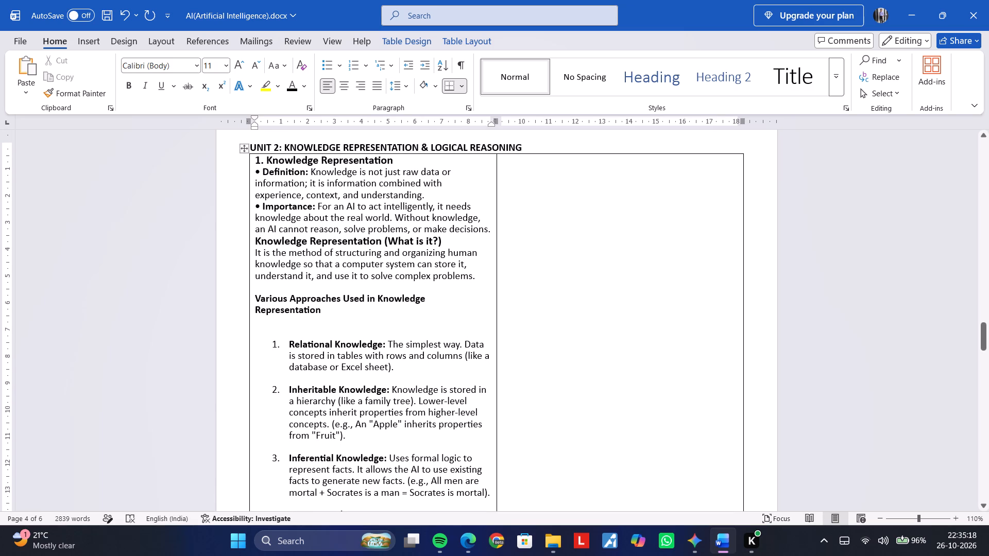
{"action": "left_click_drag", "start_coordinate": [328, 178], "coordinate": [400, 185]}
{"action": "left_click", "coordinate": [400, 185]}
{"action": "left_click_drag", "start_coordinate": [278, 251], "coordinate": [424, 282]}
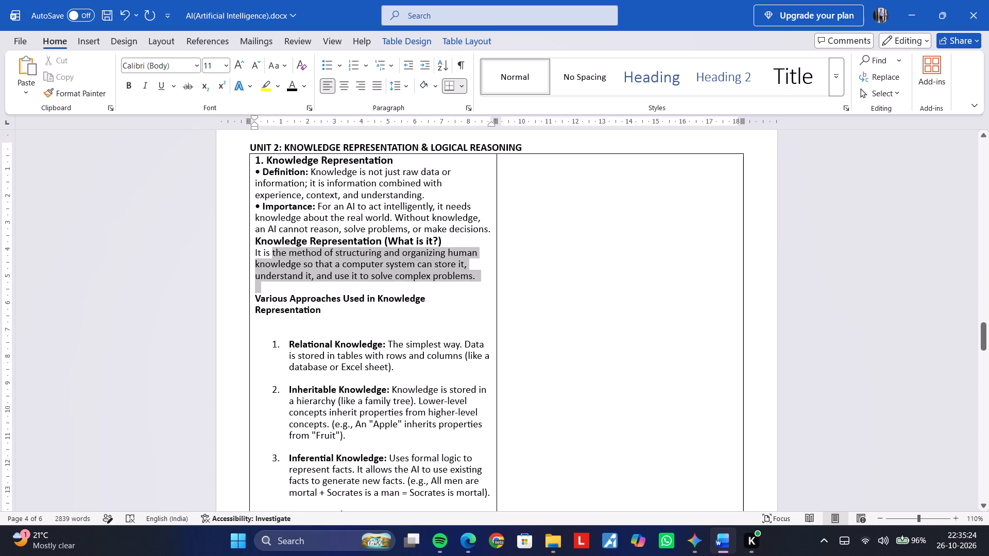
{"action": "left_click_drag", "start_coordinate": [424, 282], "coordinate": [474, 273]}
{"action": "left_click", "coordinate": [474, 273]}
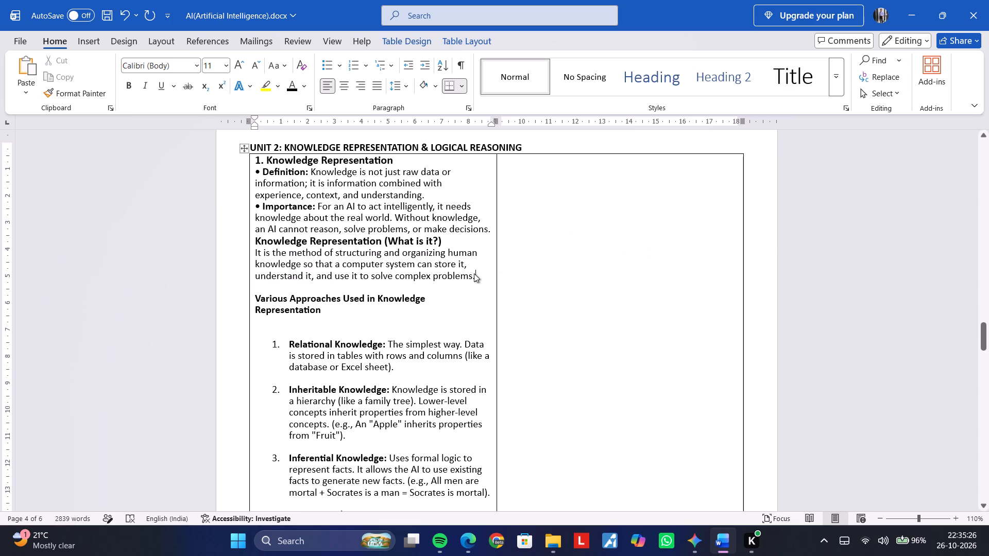
Remove the blank lines between the "Various Approaches Used in Knowledge Representation" heading and its numbered list.
{"action": "scroll", "coordinate": [474, 273], "scroll_direction": "down", "scroll_amount": 1}
{"action": "left_click", "coordinate": [344, 182]}
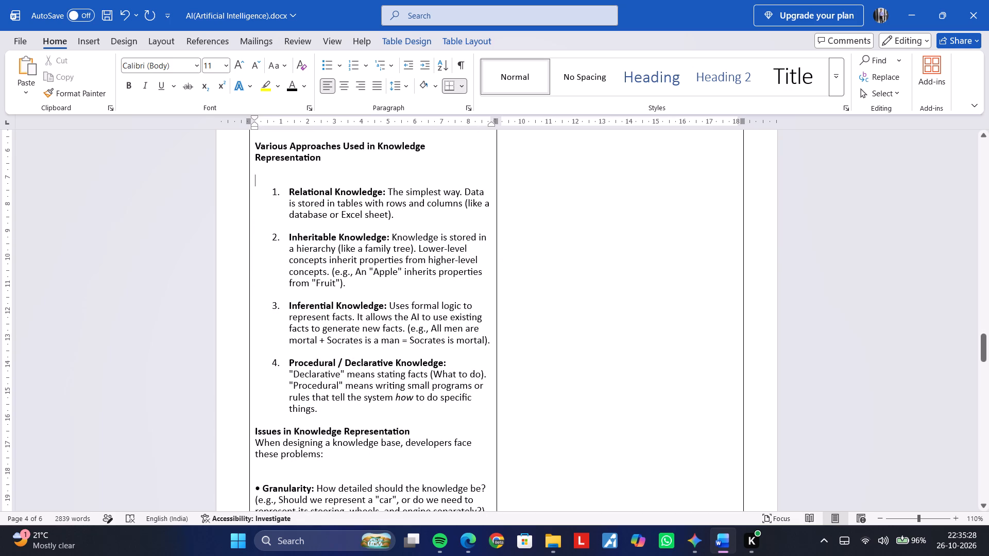
{"action": "key", "text": "BackSpace"}
{"action": "key", "text": "BackSpace"}
{"action": "key", "text": "Up"}
{"action": "key", "text": "Up"}
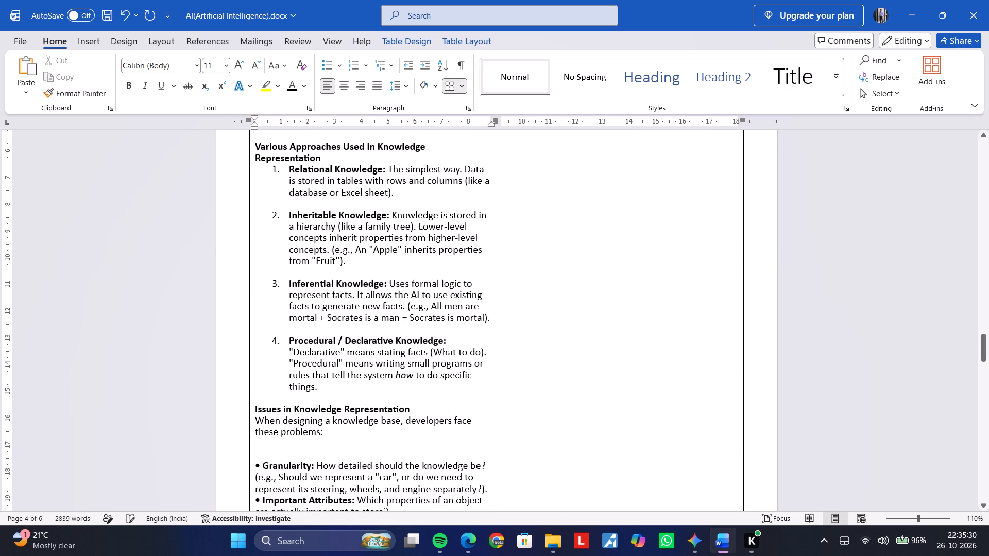
Set the font size of the "Various Approaches Used in Knowledge Representation" heading to 12.
{"action": "scroll", "coordinate": [344, 180], "scroll_direction": "up", "scroll_amount": 1}
{"action": "left_click_drag", "start_coordinate": [326, 272], "coordinate": [268, 260]}
{"action": "key", "text": "ctrl+shift+period"}
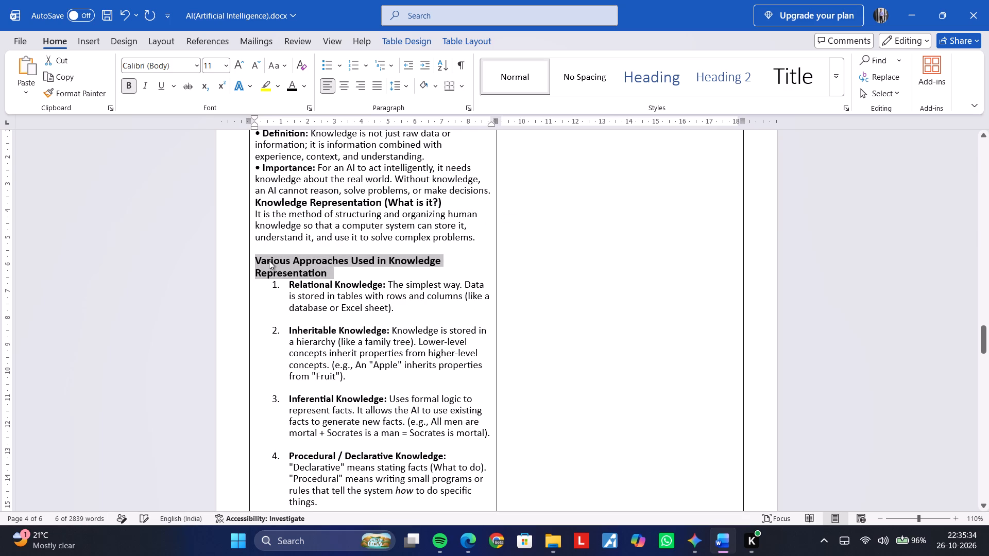
Replace the automatic numbering on the "Relational Knowledge" item with an inline "1)" flush with the cell's text margin.
{"action": "key", "text": "Down"}
{"action": "key", "text": "Down"}
{"action": "key", "text": "Left"}
{"action": "key", "text": "Left"}
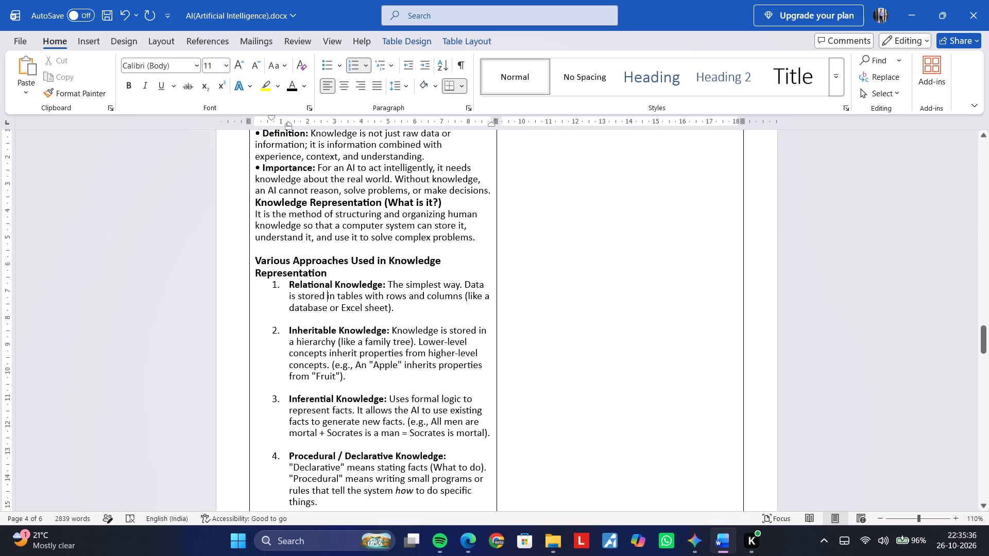
{"action": "key", "text": "Up"}
{"action": "key", "text": "ctrl+Left"}
{"action": "key", "text": "ctrl+Left"}
{"action": "key", "text": "ctrl+Right"}
{"action": "key", "text": "BackSpace"}
{"action": "key", "text": "BackSpace"}
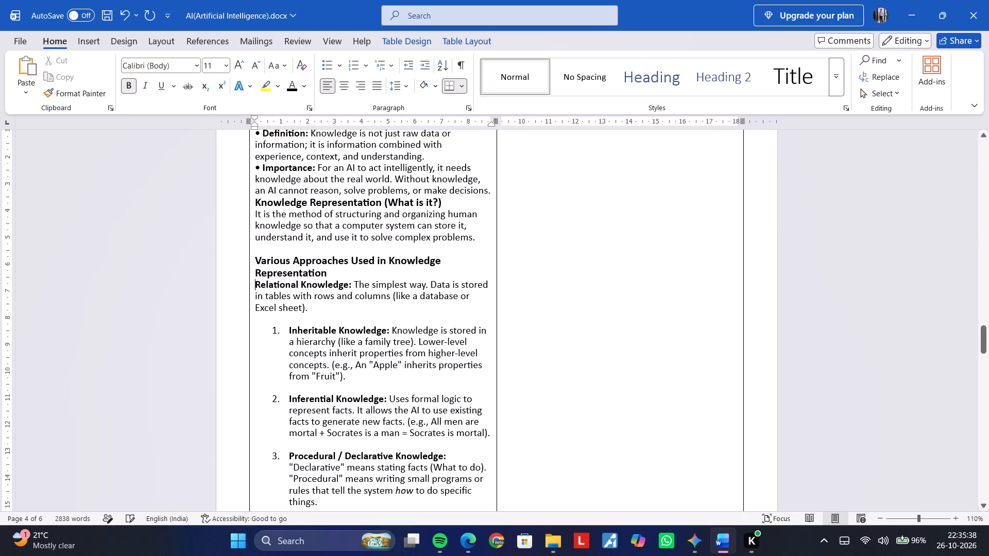
{"action": "type", "text": "1)"}
{"action": "key", "text": "space"}
{"action": "key", "text": "ctrl+z"}
Replace the "Inheritable Knowledge" item's automatic numbering with an inline "2)" and remove the blank line above it.
{"action": "key", "text": "Down"}
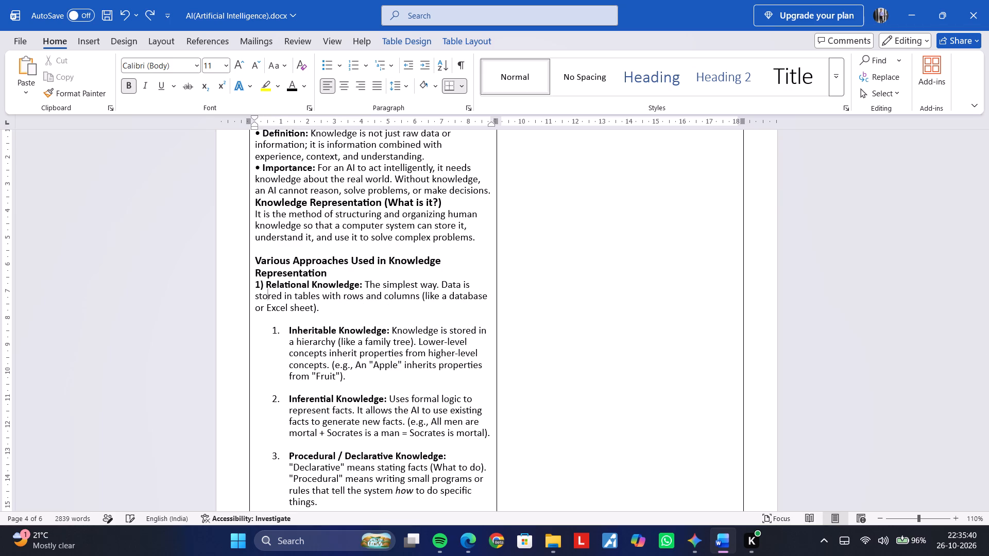
{"action": "key", "text": "Down"}
{"action": "key", "text": "Down"}
{"action": "key", "text": "Down"}
{"action": "key", "text": "BackSpace"}
{"action": "key", "text": "BackSpace"}
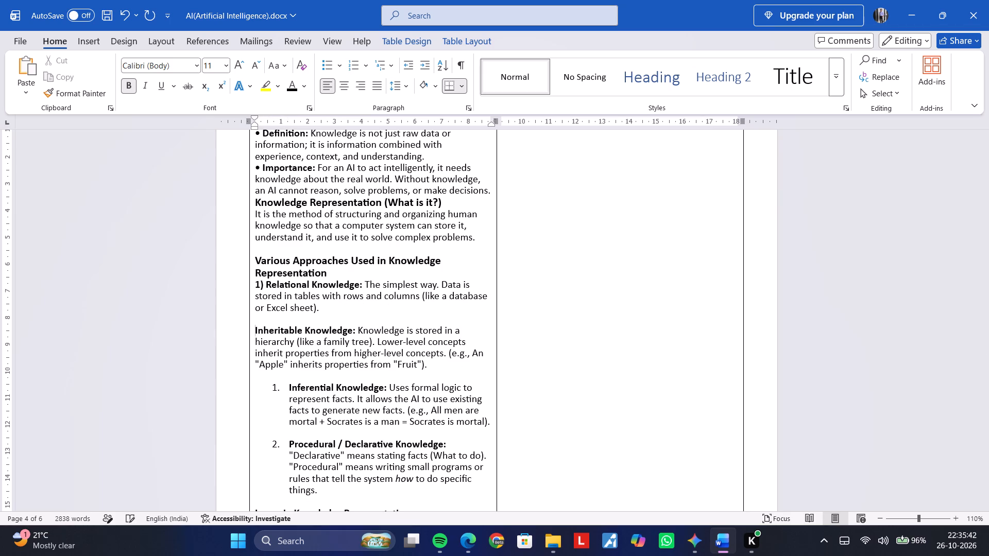
{"action": "key", "text": "shift+at"}
{"action": "key", "text": "BackSpace"}
{"action": "key", "text": "2"}
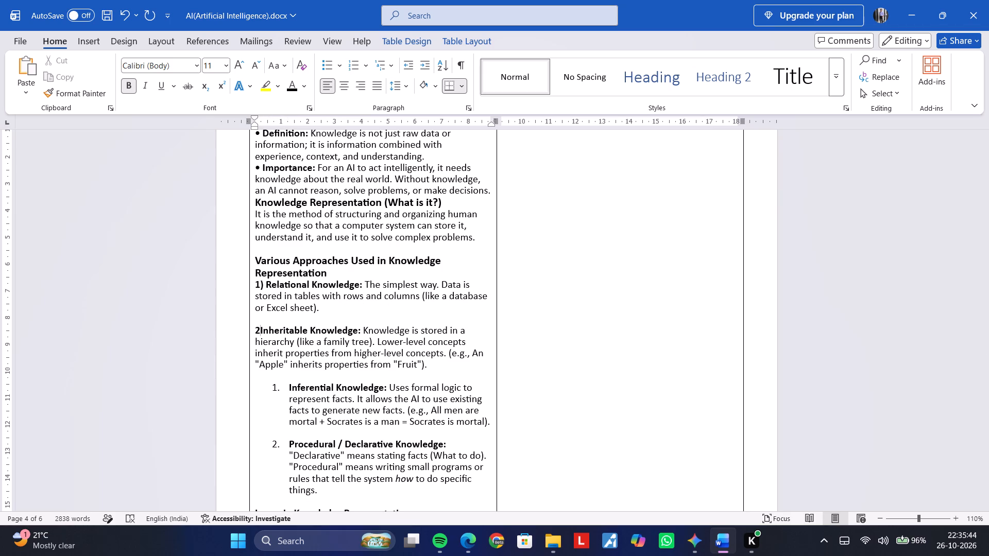
{"action": "key", "text": "shift+parenright"}
{"action": "key", "text": "Up"}
{"action": "key", "text": "BackSpace"}
{"action": "key", "text": "Down"}
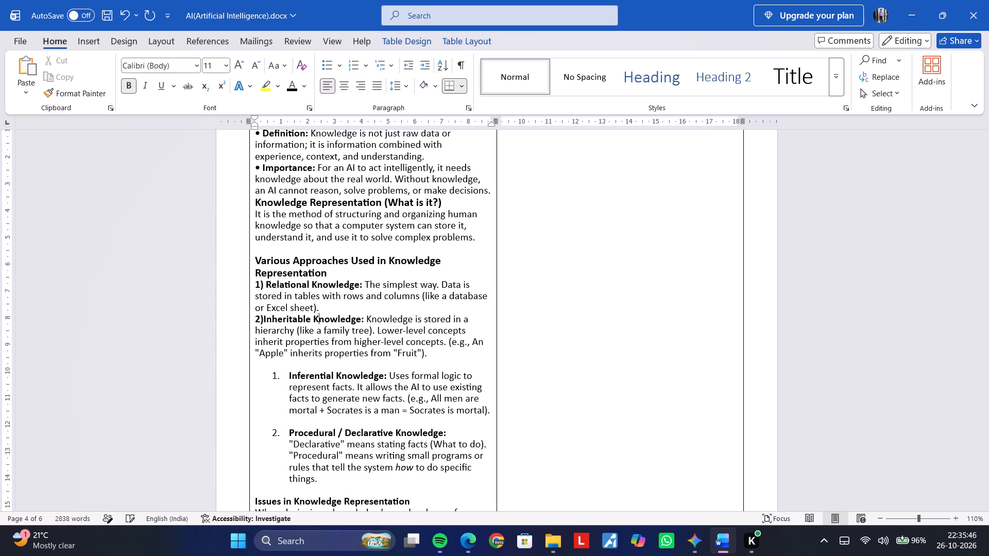
{"action": "key", "text": "Left"}
{"action": "key", "text": "ctrl+Left"}
{"action": "key", "text": "space"}
Replace the "Inferential Knowledge" item's automatic numbering with an inline "3)" and remove the blank line above it.
{"action": "key", "text": "Down"}
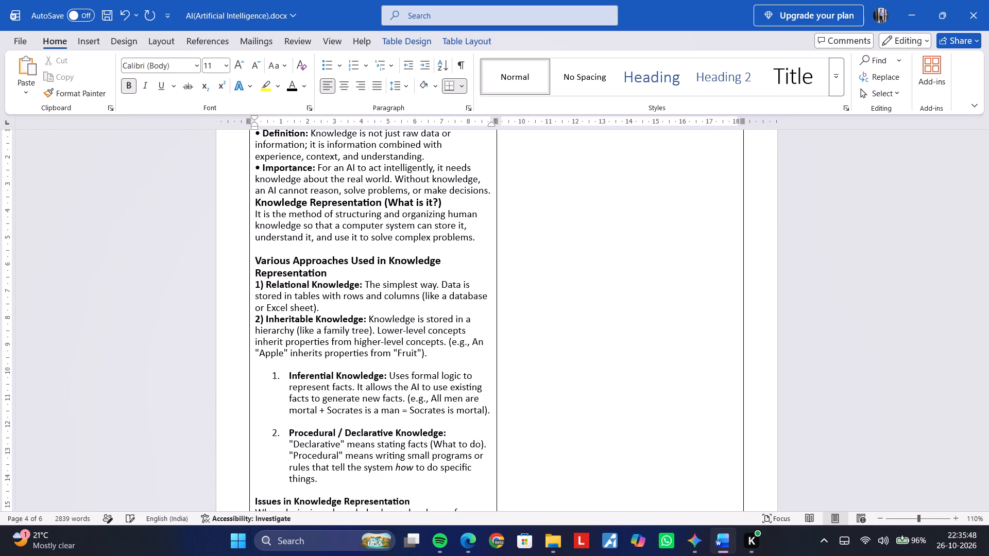
{"action": "key", "text": "Down"}
{"action": "key", "text": "Down"}
{"action": "key", "text": "Down"}
{"action": "key", "text": "Down"}
{"action": "key", "text": "BackSpace"}
{"action": "key", "text": "BackSpace"}
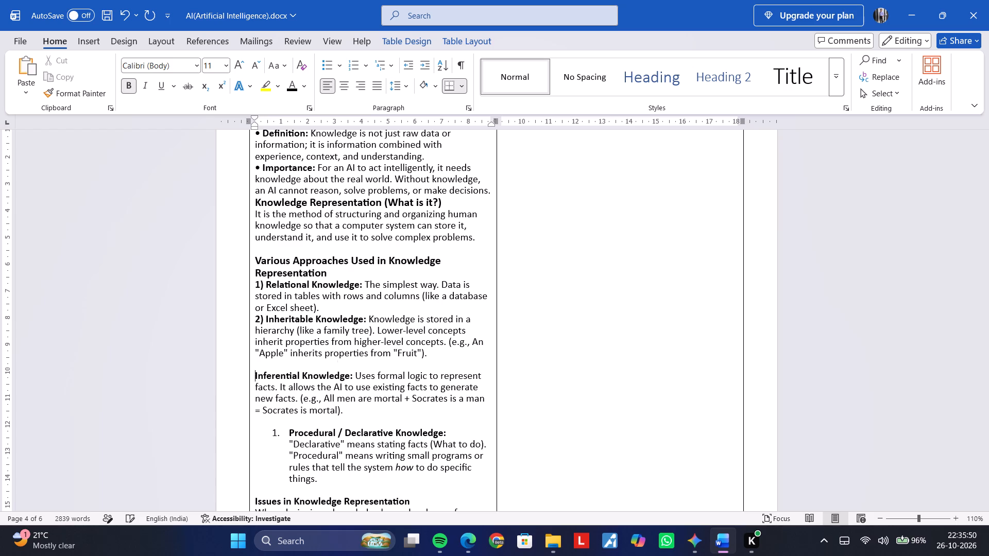
{"action": "key", "text": "BackSpace"}
{"action": "key", "text": "3"}
{"action": "type", "text": ")"}
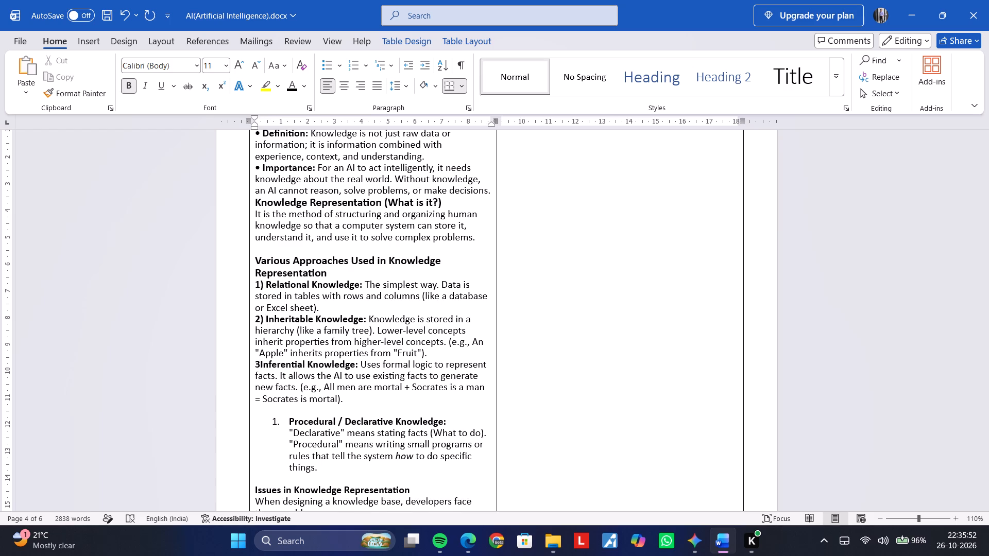
{"action": "key", "text": "space"}
{"action": "key", "text": "ctrl+z"}
Replace the "Procedural / Declarative Knowledge" item's automatic numbering with an inline "4)" and remove the blank line above it.
{"action": "key", "text": "Down"}
{"action": "key", "text": "Down"}
{"action": "key", "text": "Down"}
{"action": "key", "text": "Down"}
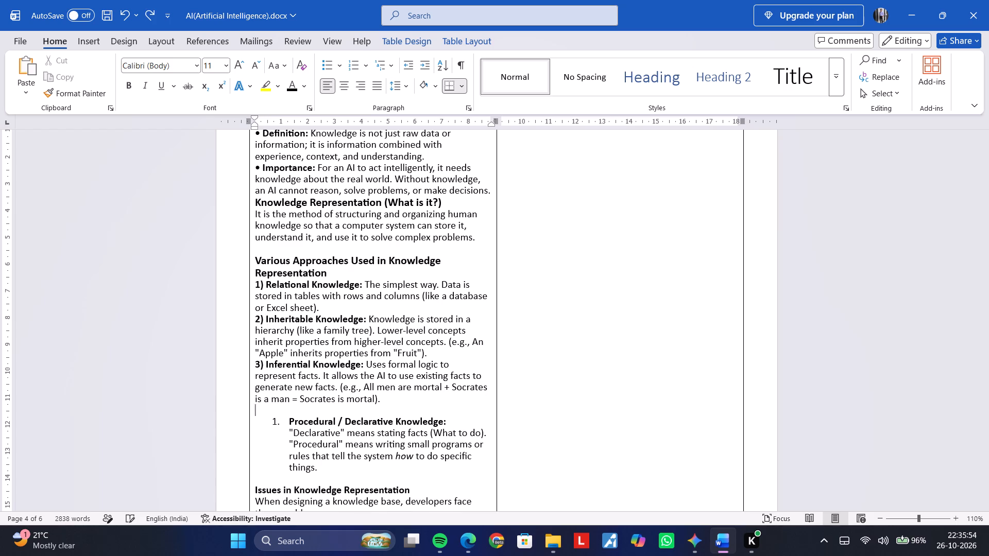
{"action": "key", "text": "Down"}
{"action": "key", "text": "BackSpace"}
{"action": "key", "text": "BackSpace"}
{"action": "key", "text": "BackSpace"}
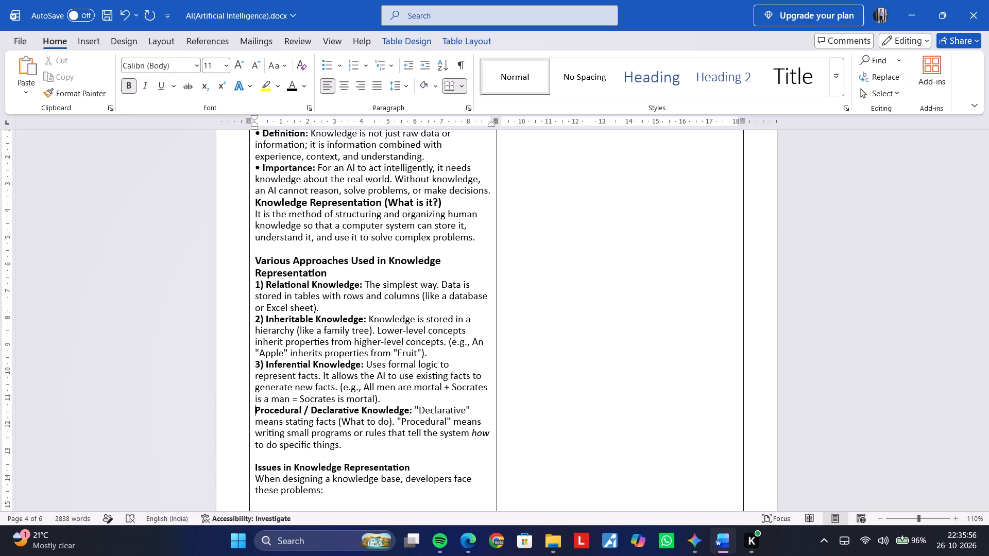
{"action": "key", "text": "4"}
{"action": "type", "text": ")"}
{"action": "key", "text": "space"}
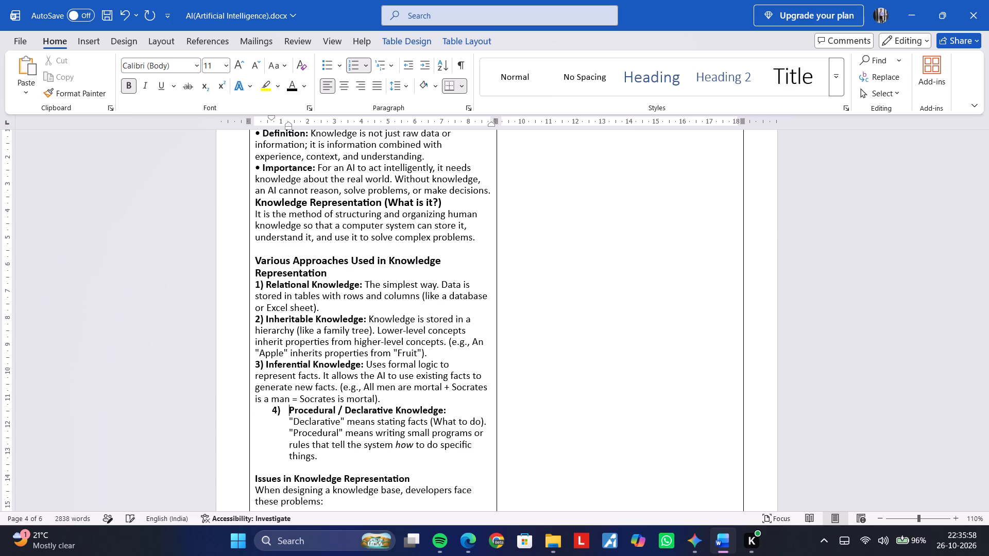
{"action": "key", "text": "ctrl+z"}
Set the font size of the "Issues in Knowledge Representation" heading to 12.
{"action": "key", "text": "Down"}
{"action": "key", "text": "Down"}
{"action": "key", "text": "Down"}
{"action": "key", "text": "Down"}
{"action": "key", "text": "Down"}
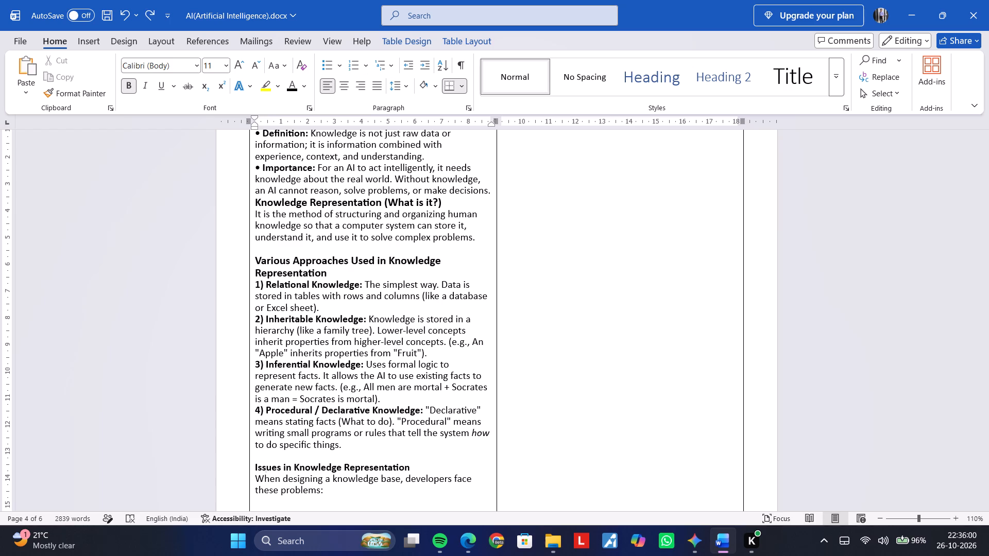
{"action": "scroll", "coordinate": [269, 260], "scroll_direction": "down", "scroll_amount": 1}
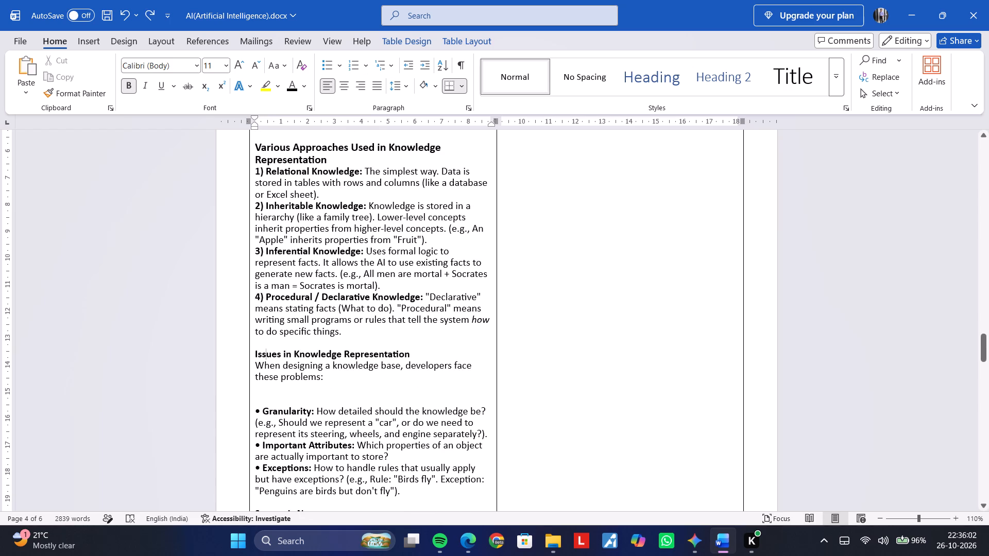
{"action": "left_click", "coordinate": [406, 355]}
{"action": "left_click", "coordinate": [436, 355]}
{"action": "key", "text": "shift+Left"}
{"action": "key", "text": "ctrl+shift+Left"}
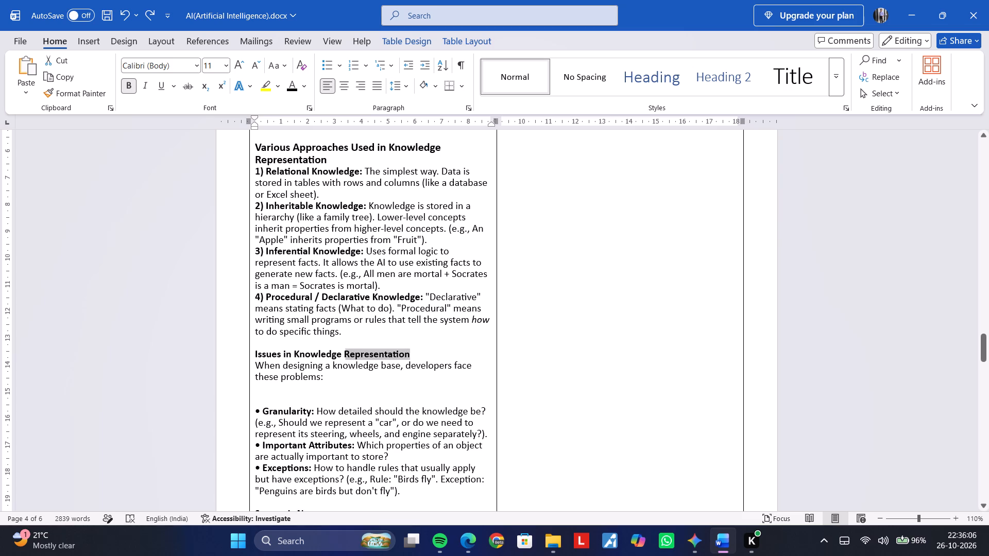
{"action": "key", "text": "ctrl+shift+Left"}
{"action": "key", "text": "ctrl+shift+Left"}
{"action": "key", "text": "ctrl+shift+Left"}
{"action": "key", "text": "ctrl+shift+period"}
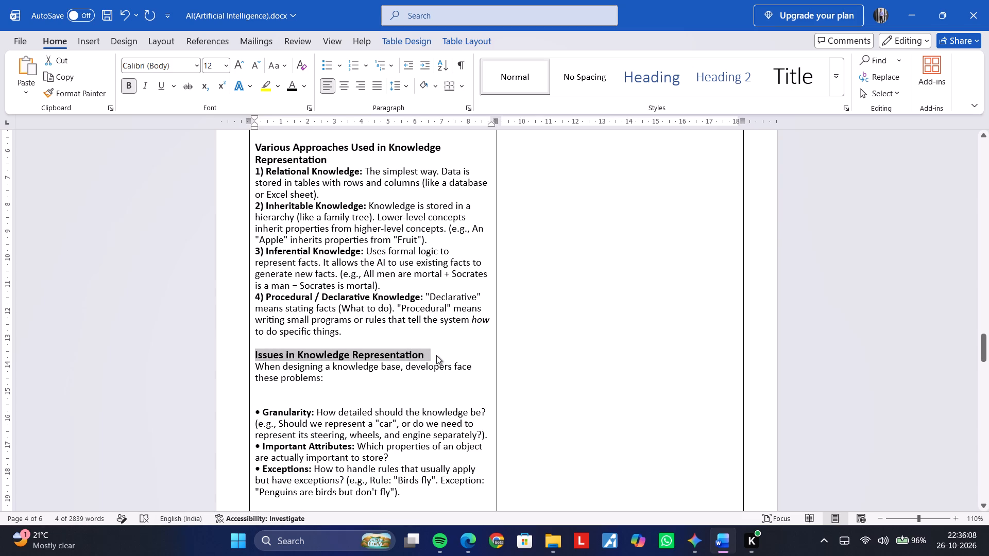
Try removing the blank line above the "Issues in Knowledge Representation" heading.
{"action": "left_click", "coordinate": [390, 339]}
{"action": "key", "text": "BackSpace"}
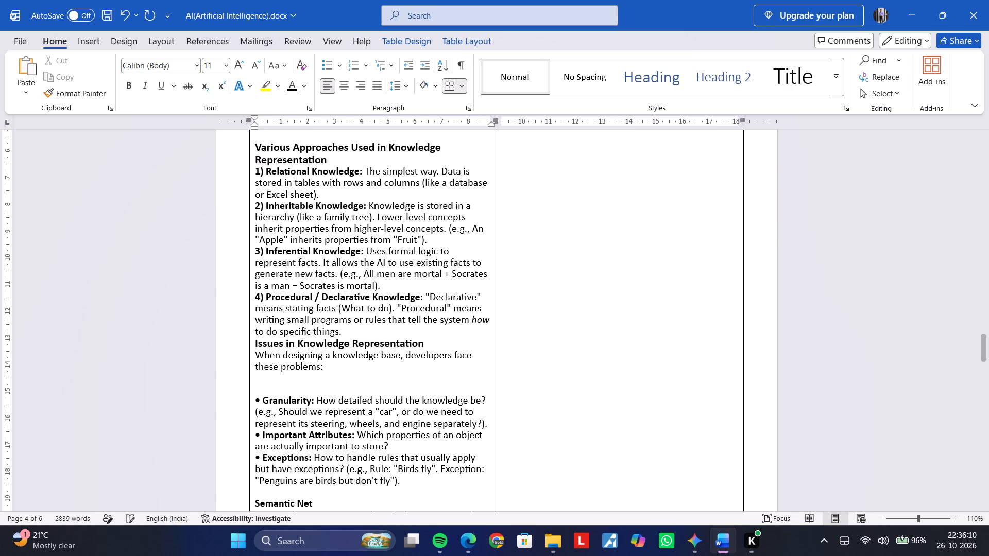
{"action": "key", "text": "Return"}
Remove the blank lines between the Issues in Knowledge Representation introduction and the "Granularity" bullet.
{"action": "scroll", "coordinate": [356, 405], "scroll_direction": "down", "scroll_amount": 1}
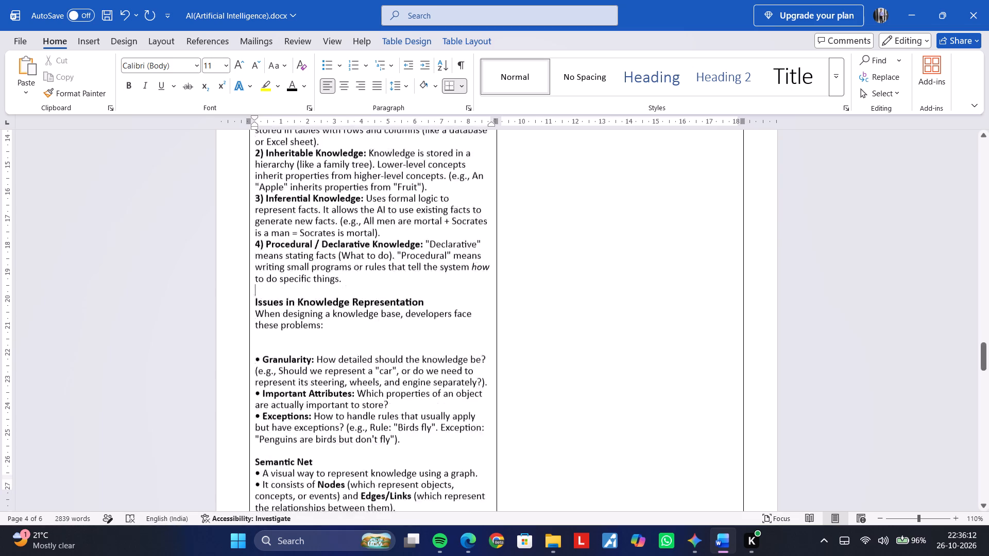
{"action": "scroll", "coordinate": [356, 406], "scroll_direction": "down", "scroll_amount": 1}
{"action": "scroll", "coordinate": [300, 337], "scroll_direction": "up", "scroll_amount": 1}
{"action": "left_click", "coordinate": [276, 293]}
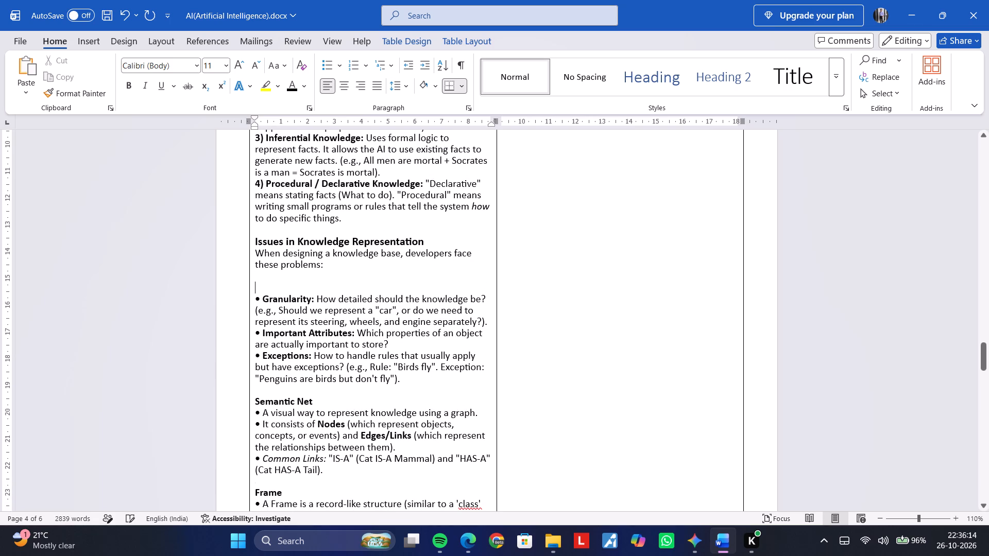
{"action": "key", "text": "BackSpace"}
{"action": "key", "text": "BackSpace"}
Set the font size of the "Semantic Net" heading to 12.
{"action": "key", "text": "Down"}
{"action": "key", "text": "Down"}
{"action": "key", "text": "Down"}
{"action": "key", "text": "Down"}
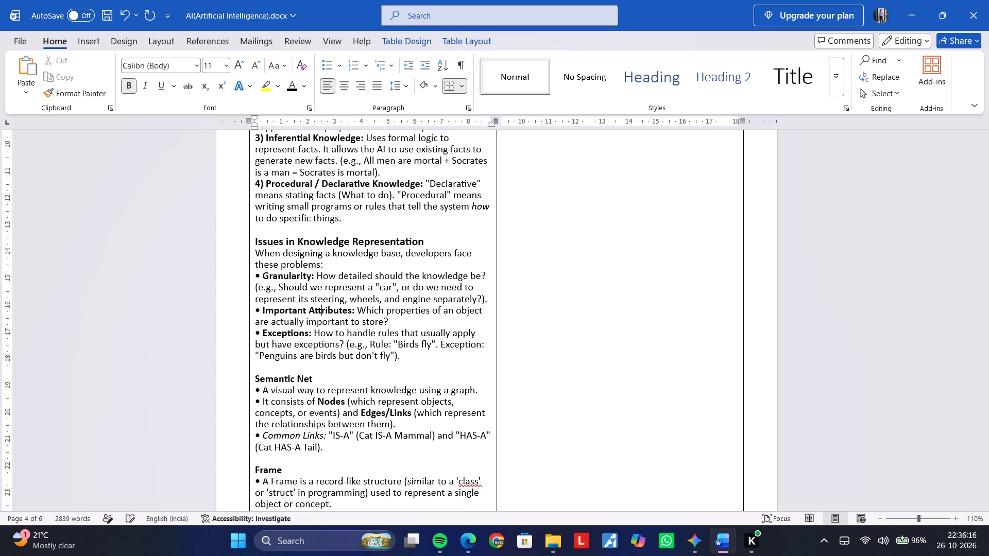
{"action": "key", "text": "Down"}
{"action": "key", "text": "Down"}
{"action": "key", "text": "Down"}
{"action": "key", "text": "Down"}
{"action": "key", "text": "Down"}
{"action": "key", "text": "Down"}
{"action": "key", "text": "ctrl+shift+Left"}
{"action": "key", "text": "ctrl+shift+Left"}
{"action": "key", "text": "ctrl+shift+Left"}
{"action": "key", "text": "ctrl+shift+Right"}
{"action": "key", "text": "ctrl+shift+period"}
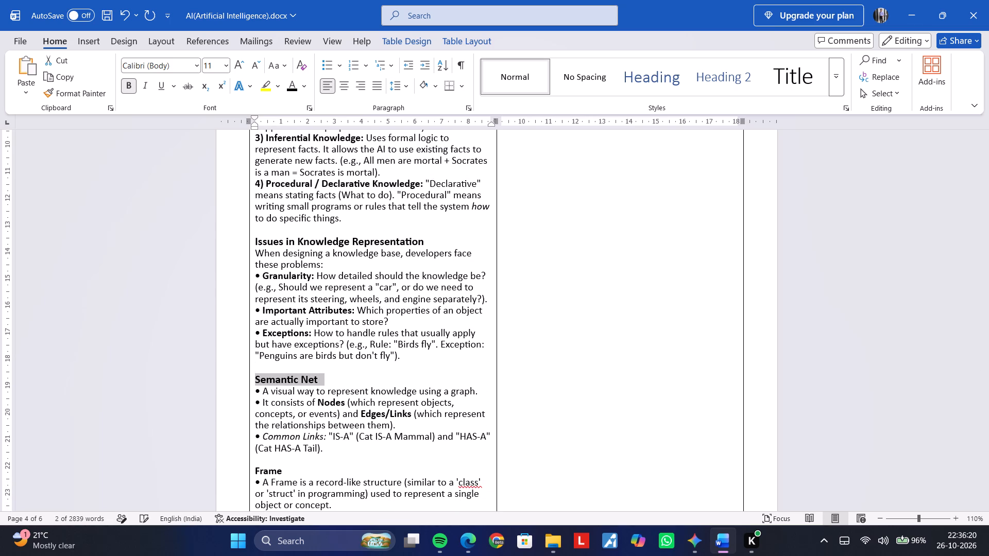
{"action": "left_click", "coordinate": [347, 368]}
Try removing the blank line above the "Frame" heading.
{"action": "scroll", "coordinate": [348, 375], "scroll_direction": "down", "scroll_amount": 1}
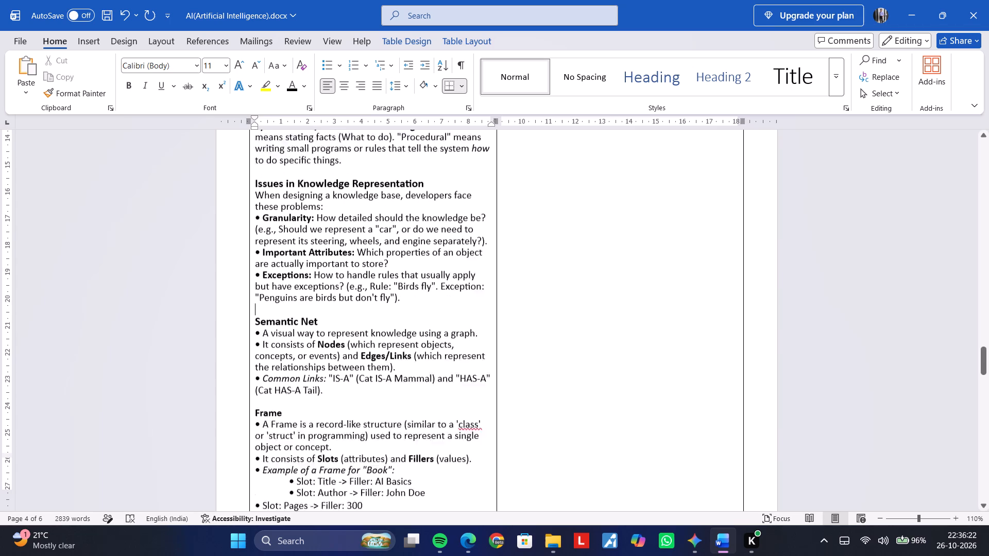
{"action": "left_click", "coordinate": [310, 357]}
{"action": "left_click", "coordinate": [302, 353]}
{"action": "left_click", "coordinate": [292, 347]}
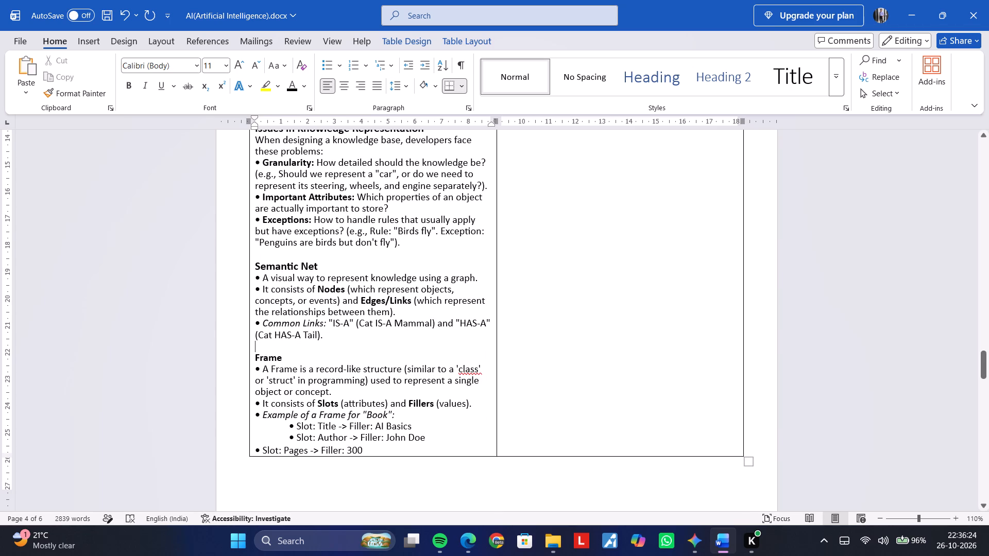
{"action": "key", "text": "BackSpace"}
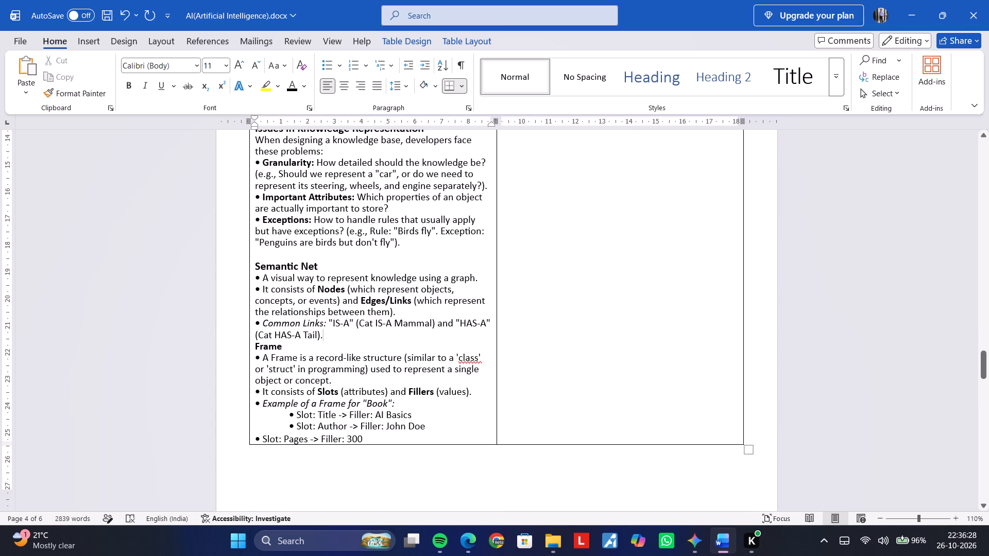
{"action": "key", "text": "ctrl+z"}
Set the font size of the "Frame" heading to 12.
{"action": "key", "text": "Down"}
{"action": "key", "text": "ctrl+shift+Right"}
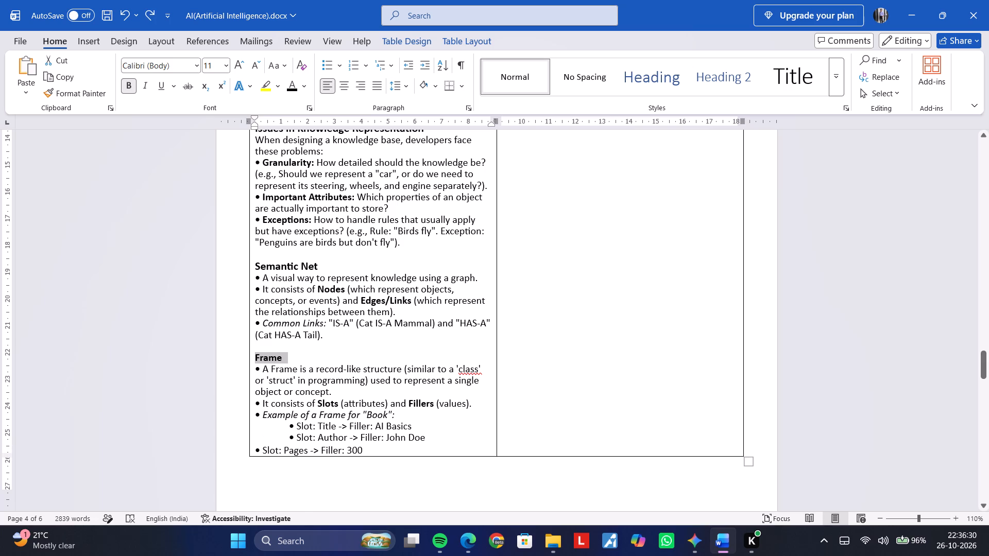
{"action": "key", "text": "ctrl+shift+period"}
{"action": "left_click", "coordinate": [339, 358]}
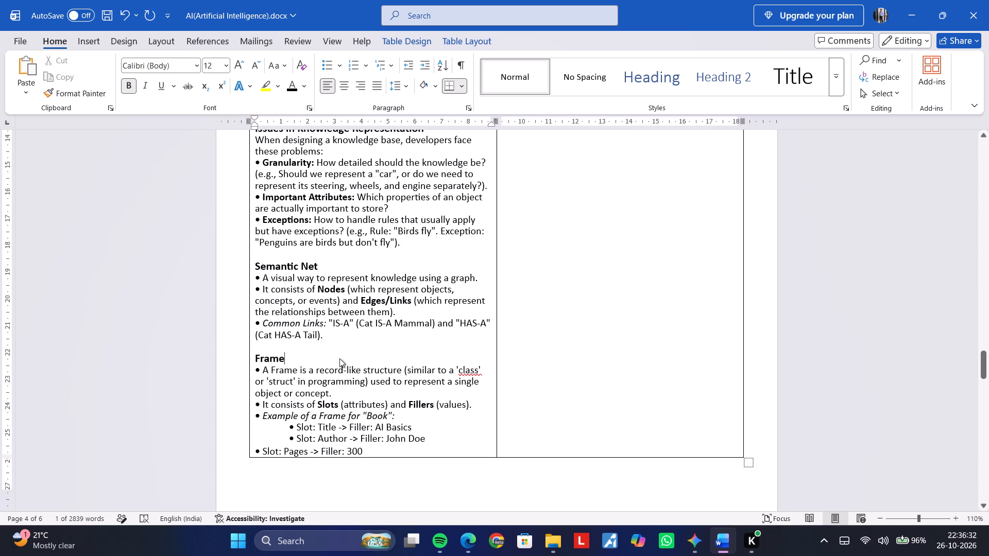
Review the remaining Unit 2 notes from the "Issues in Knowledge Representation" section through the "Resolution" section.
{"action": "scroll", "coordinate": [339, 358], "scroll_direction": "down", "scroll_amount": 2}
{"action": "scroll", "coordinate": [339, 358], "scroll_direction": "up", "scroll_amount": 2}
{"action": "scroll", "coordinate": [339, 361], "scroll_direction": "down", "scroll_amount": 11}
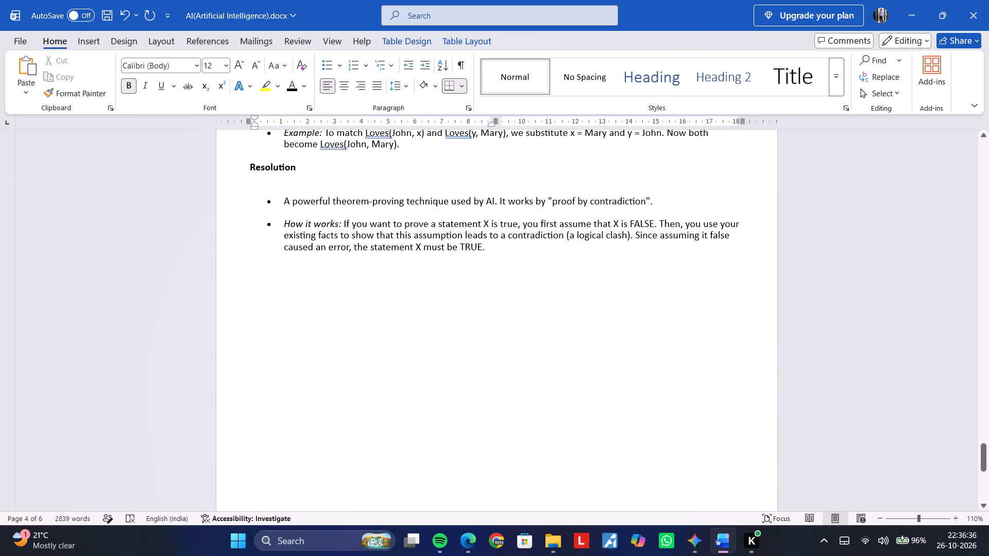
{"action": "scroll", "coordinate": [342, 372], "scroll_direction": "up", "scroll_amount": 6}
{"action": "left_click_drag", "start_coordinate": [983, 404], "coordinate": [988, 343]}
{"action": "left_click_drag", "start_coordinate": [988, 343], "coordinate": [988, 358]}
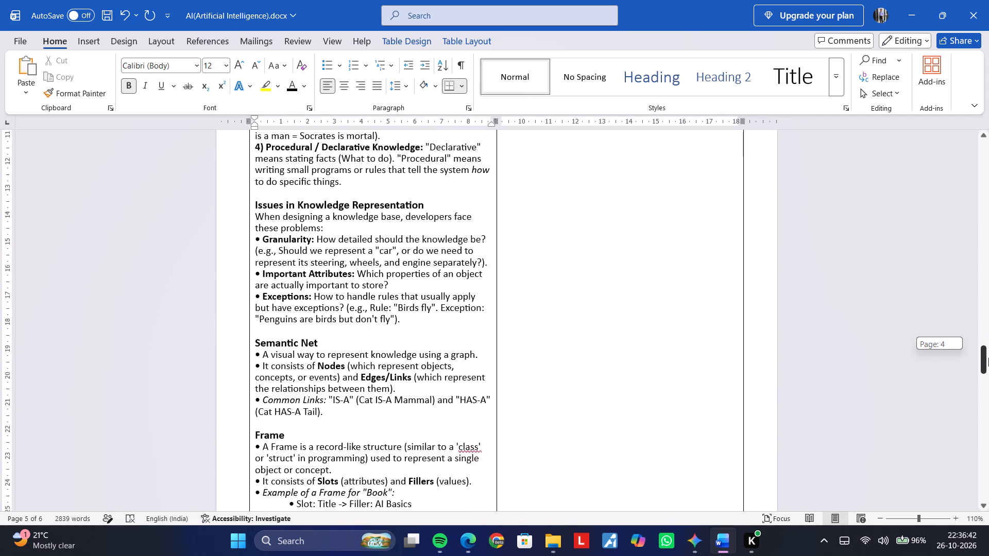
{"action": "left_click_drag", "start_coordinate": [988, 358], "coordinate": [988, 401]}
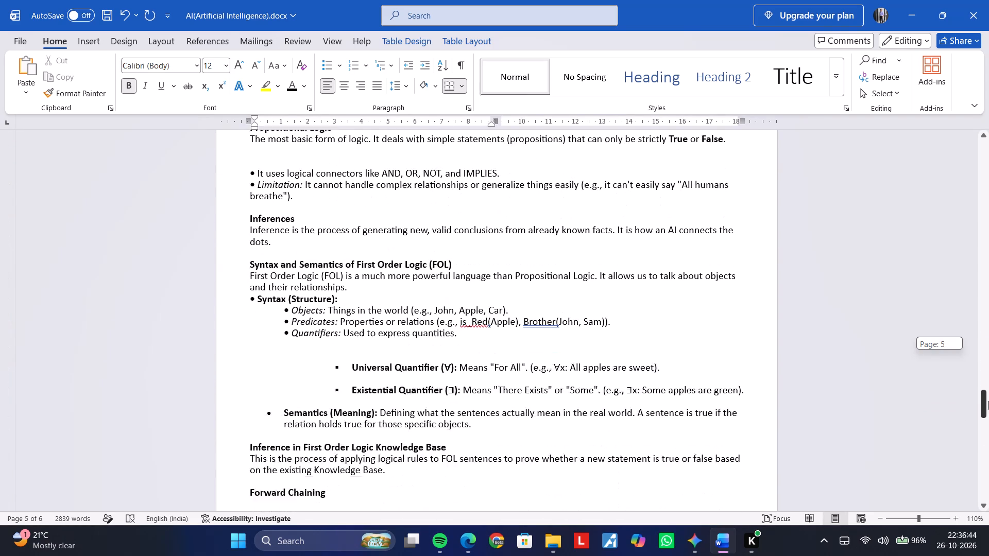
{"action": "left_click_drag", "start_coordinate": [988, 401], "coordinate": [988, 373]}
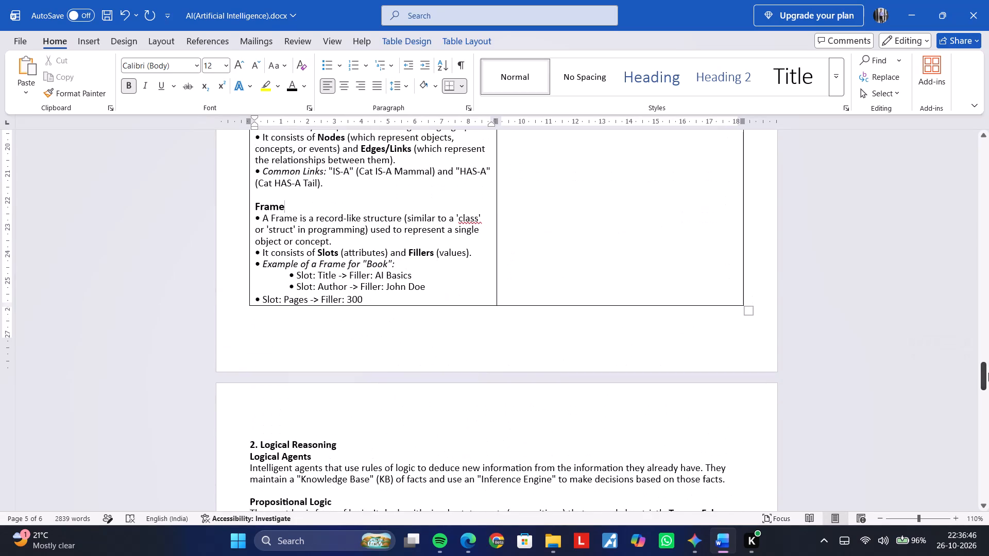
{"action": "left_click_drag", "start_coordinate": [988, 373], "coordinate": [983, 387]}
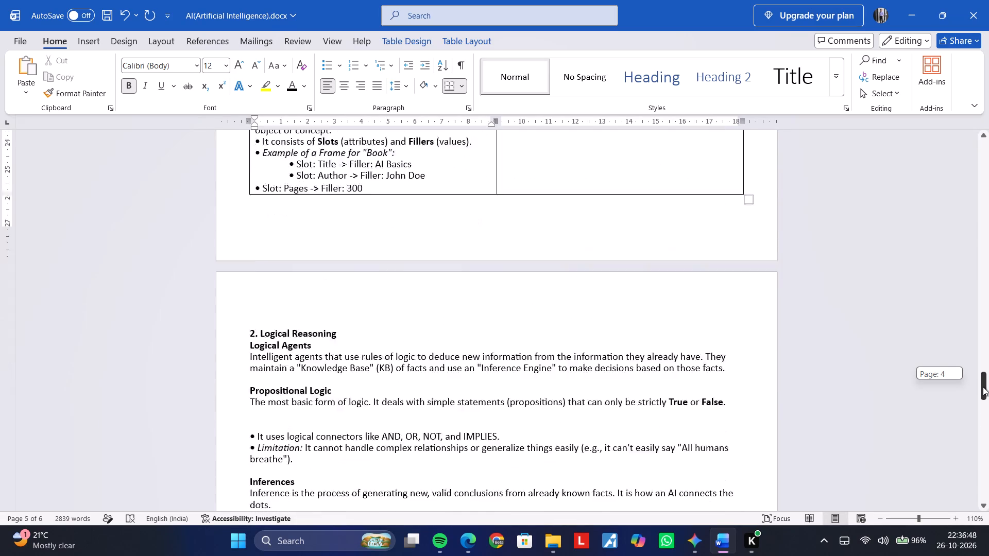
{"action": "left_click_drag", "start_coordinate": [983, 387], "coordinate": [982, 428]}
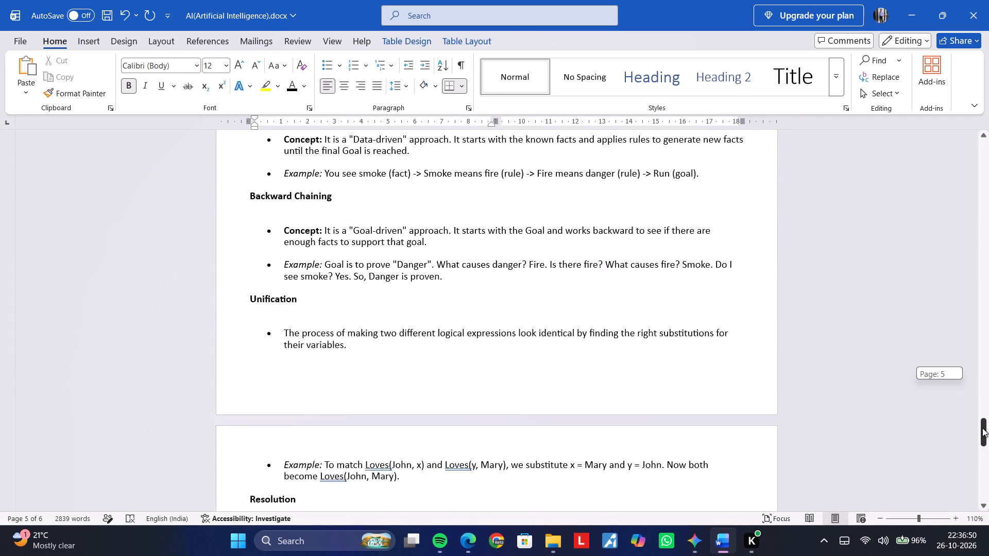
{"action": "left_click_drag", "start_coordinate": [982, 428], "coordinate": [988, 390]}
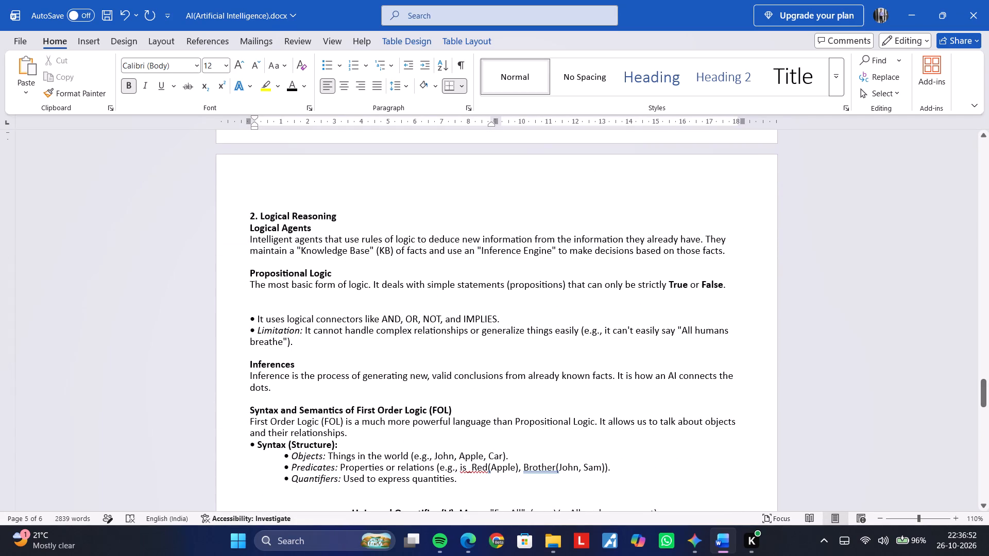
Remove the blank line above the "2. Logical Reasoning" heading.
{"action": "left_click", "coordinate": [293, 207]}
{"action": "key", "text": "BackSpace"}
{"action": "key", "text": "BackSpace"}
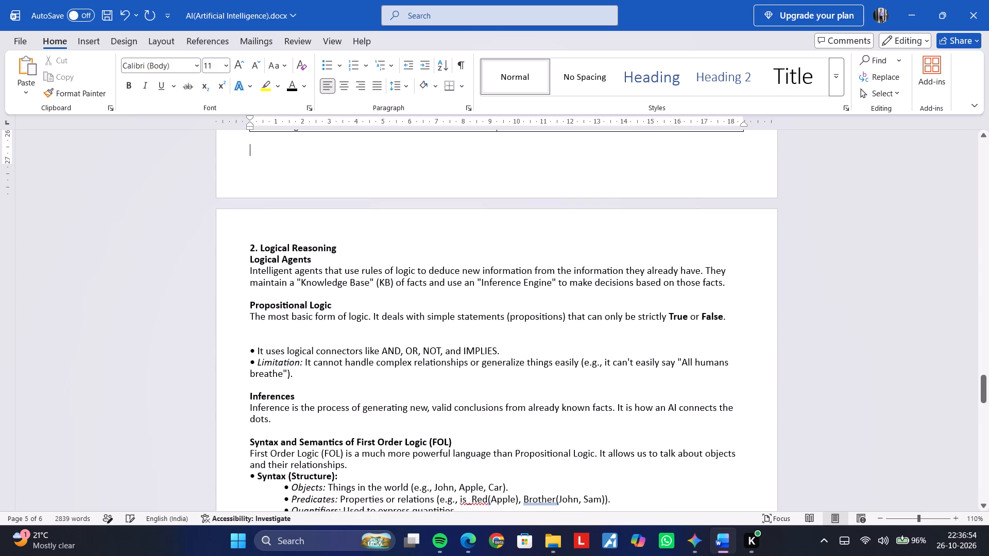
Compare the formatted knowledge representation notes in the table with the unformatted Logical Reasoning section below it.
{"action": "scroll", "coordinate": [299, 211], "scroll_direction": "up", "scroll_amount": 3}
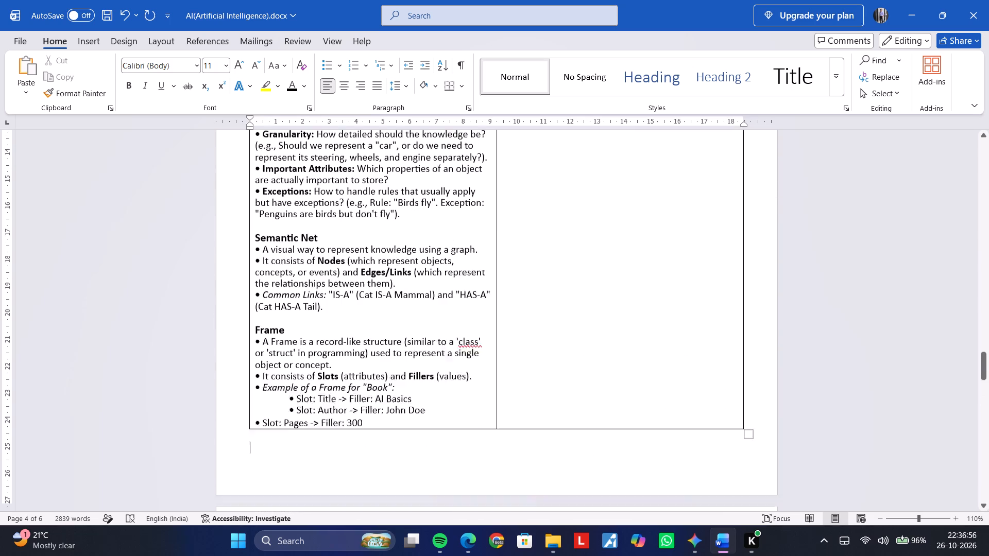
{"action": "scroll", "coordinate": [299, 212], "scroll_direction": "down", "scroll_amount": 2}
{"action": "scroll", "coordinate": [298, 234], "scroll_direction": "up", "scroll_amount": 2}
{"action": "scroll", "coordinate": [301, 238], "scroll_direction": "down", "scroll_amount": 1}
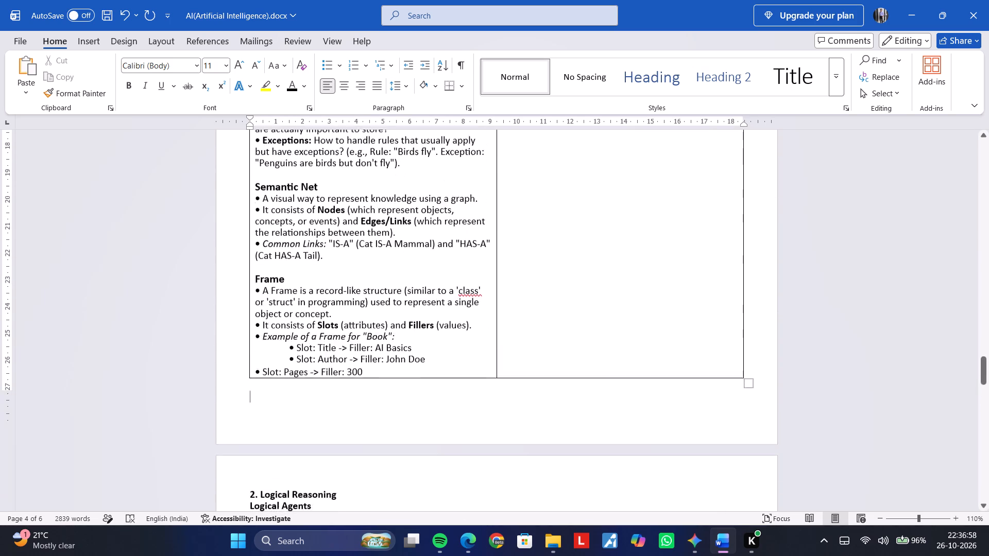
{"action": "scroll", "coordinate": [301, 238], "scroll_direction": "up", "scroll_amount": 3}
{"action": "scroll", "coordinate": [301, 238], "scroll_direction": "down", "scroll_amount": 5}
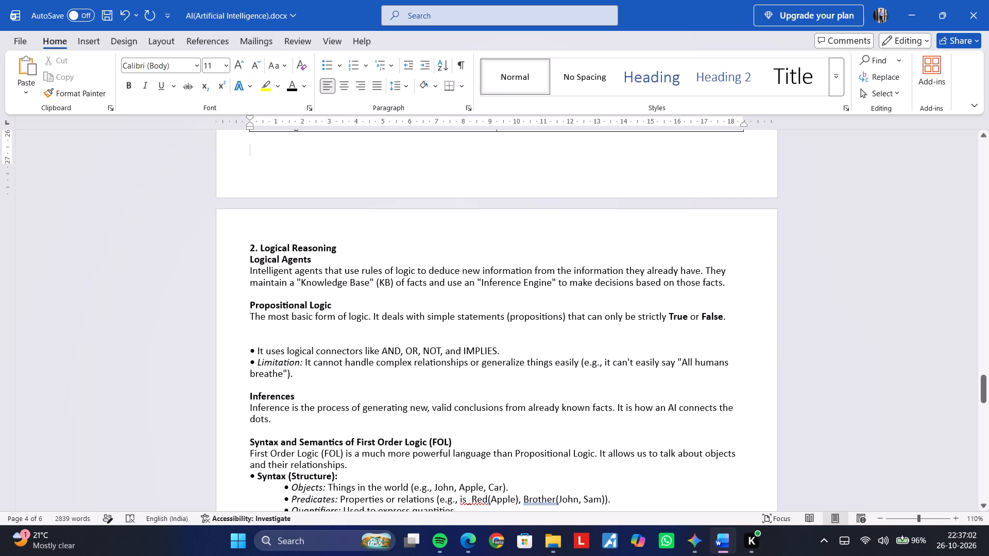
{"action": "scroll", "coordinate": [344, 242], "scroll_direction": "down", "scroll_amount": 1}
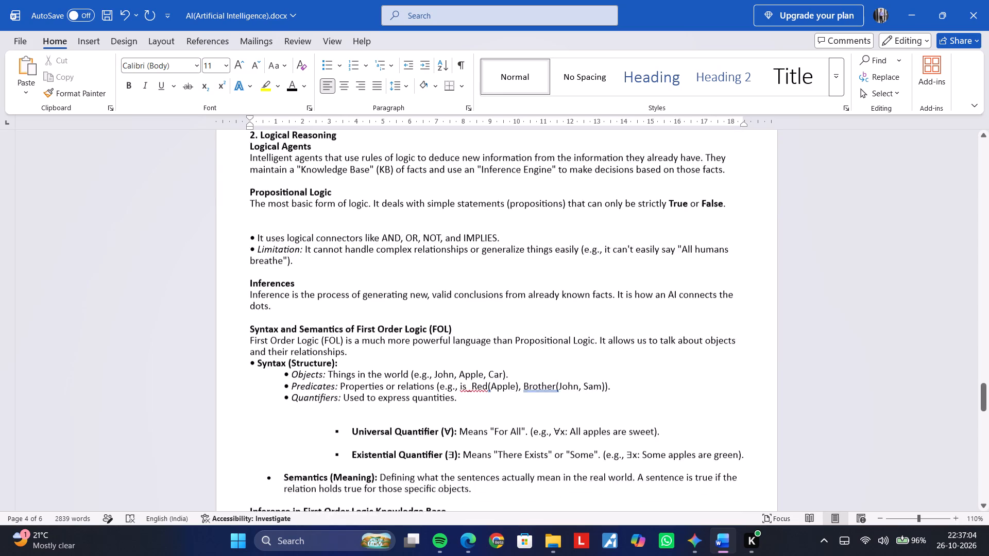
{"action": "scroll", "coordinate": [344, 242], "scroll_direction": "up", "scroll_amount": 1}
{"action": "scroll", "coordinate": [344, 242], "scroll_direction": "down", "scroll_amount": 2}
{"action": "scroll", "coordinate": [345, 243], "scroll_direction": "up", "scroll_amount": 1}
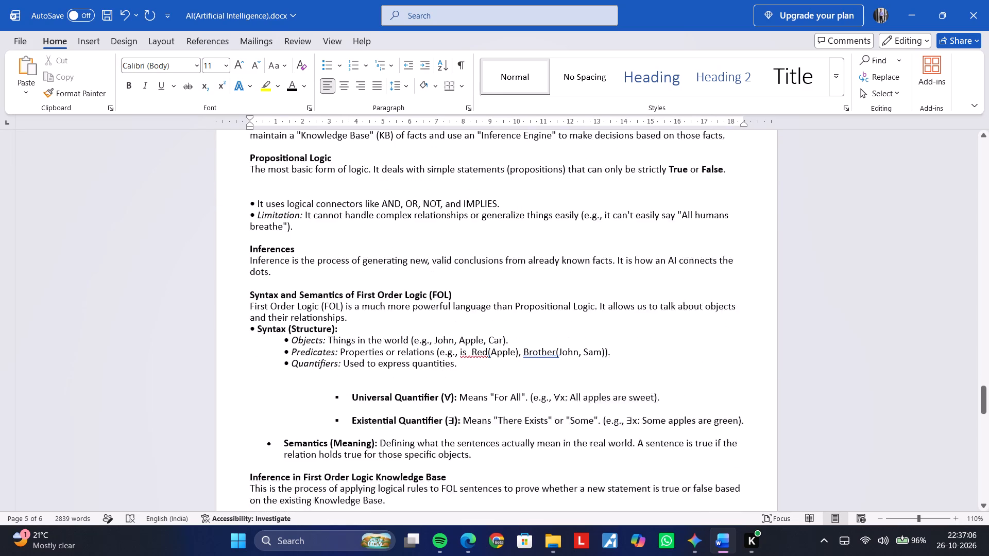
{"action": "scroll", "coordinate": [322, 354], "scroll_direction": "up", "scroll_amount": 4}
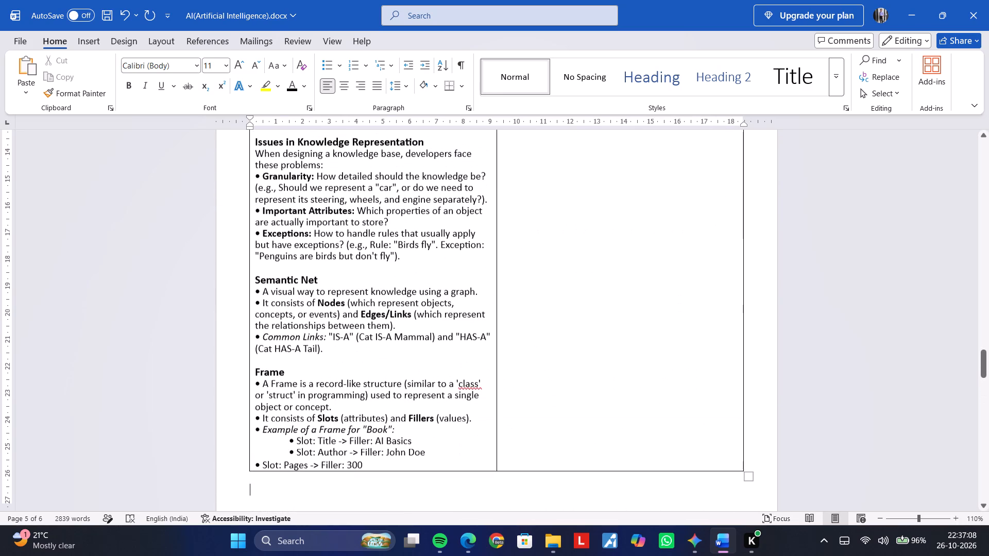
{"action": "scroll", "coordinate": [352, 442], "scroll_direction": "up", "scroll_amount": 1}
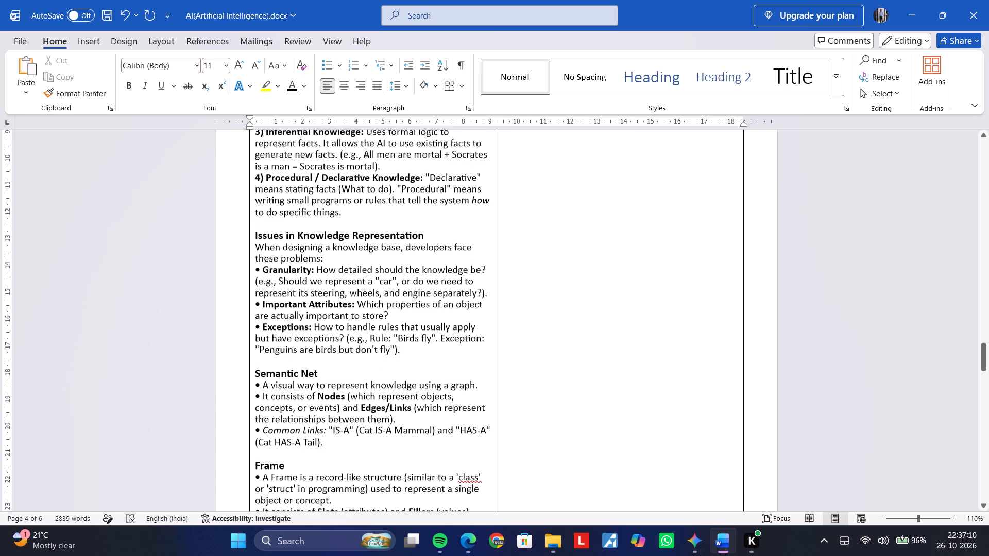
{"action": "scroll", "coordinate": [369, 438], "scroll_direction": "up", "scroll_amount": 1}
{"action": "scroll", "coordinate": [369, 438], "scroll_direction": "down", "scroll_amount": 1}
{"action": "scroll", "coordinate": [369, 438], "scroll_direction": "up", "scroll_amount": 4}
{"action": "scroll", "coordinate": [369, 438], "scroll_direction": "down", "scroll_amount": 3}
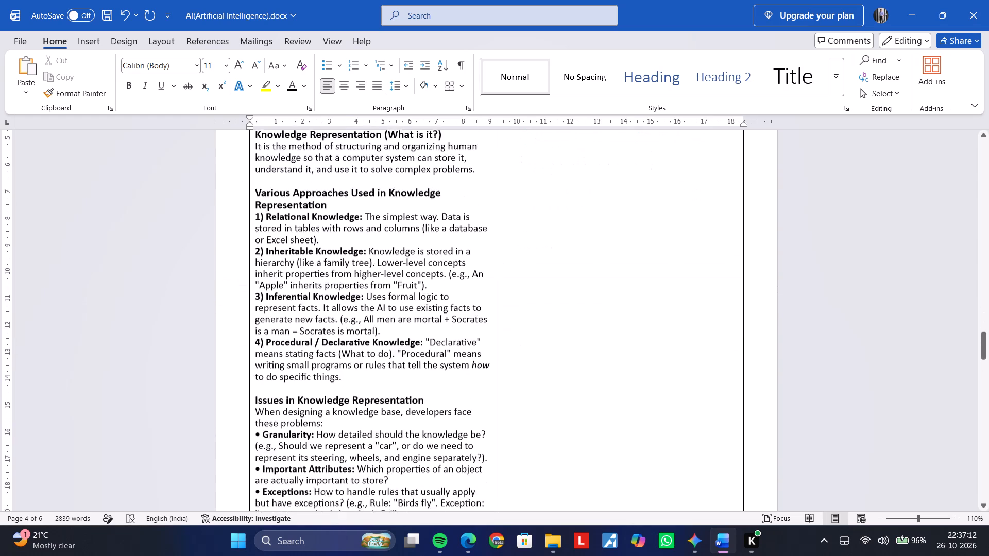
{"action": "scroll", "coordinate": [371, 438], "scroll_direction": "down", "scroll_amount": 3}
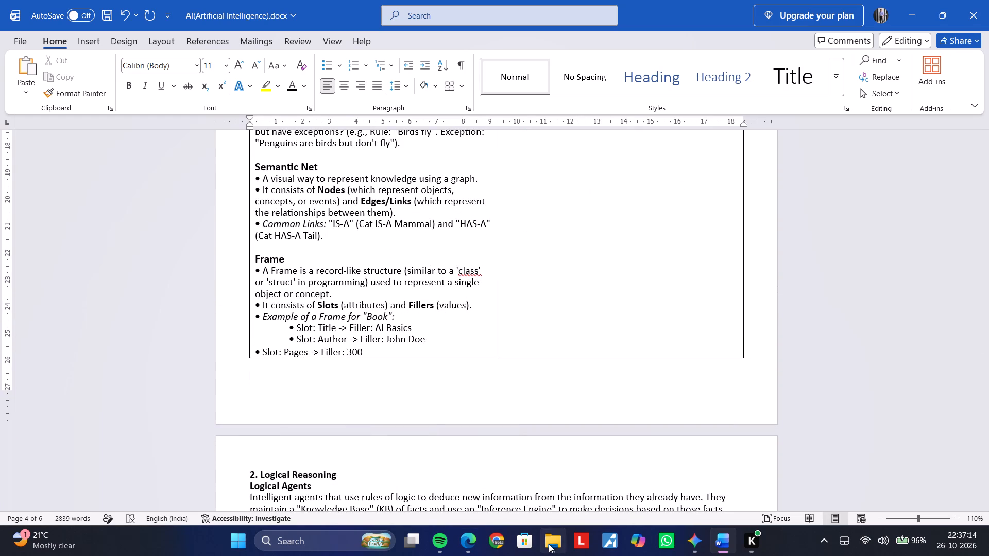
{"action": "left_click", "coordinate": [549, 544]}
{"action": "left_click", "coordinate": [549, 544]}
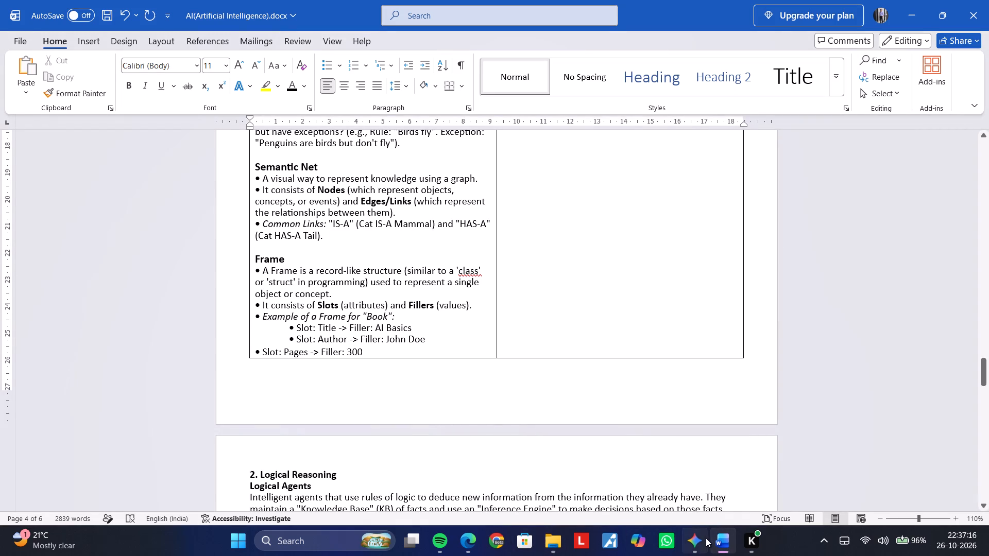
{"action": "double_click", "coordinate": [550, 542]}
Open Google Chrome with the existing user profile.
{"action": "left_click", "coordinate": [502, 538]}
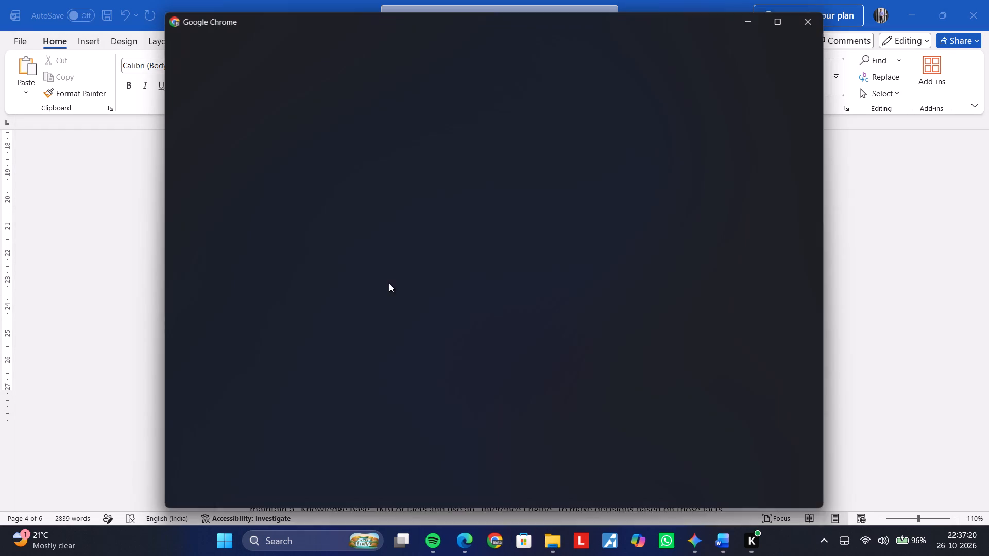
{"action": "left_click", "coordinate": [339, 257]}
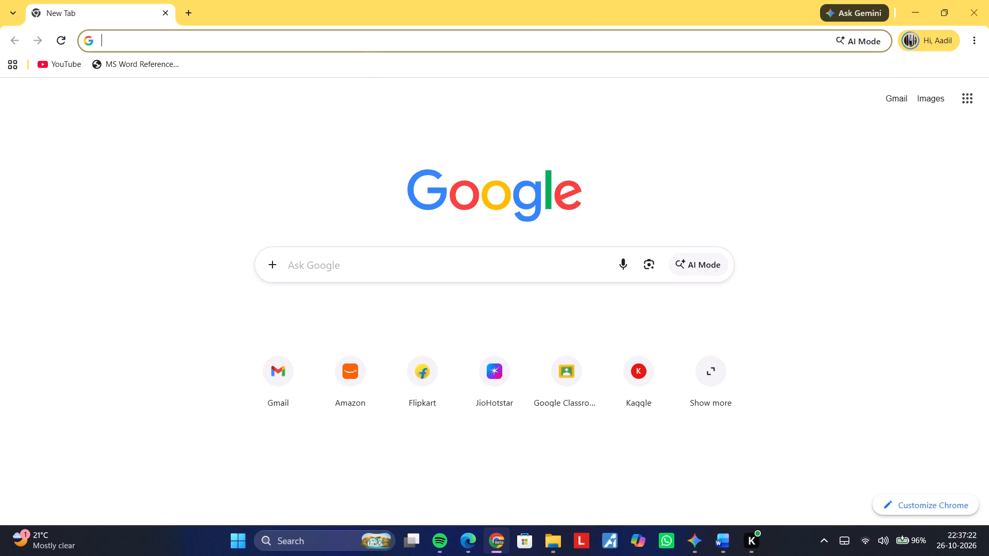
Search Google for "how to type circle text in word" and read the AI Overview.
{"action": "left_click", "coordinate": [349, 37]}
{"action": "type", "text": "how to type"}
{"action": "key", "text": "space"}
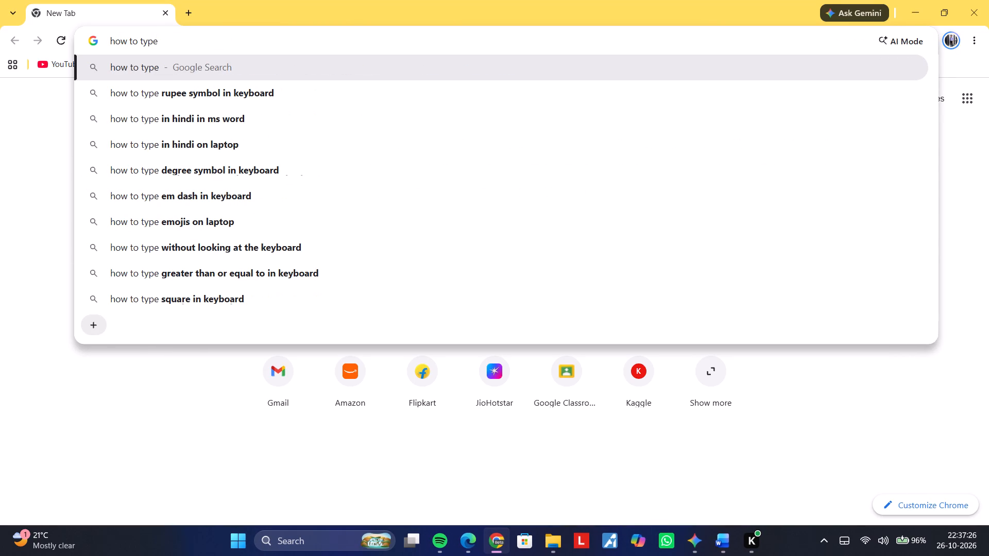
{"action": "type", "text": "circe"}
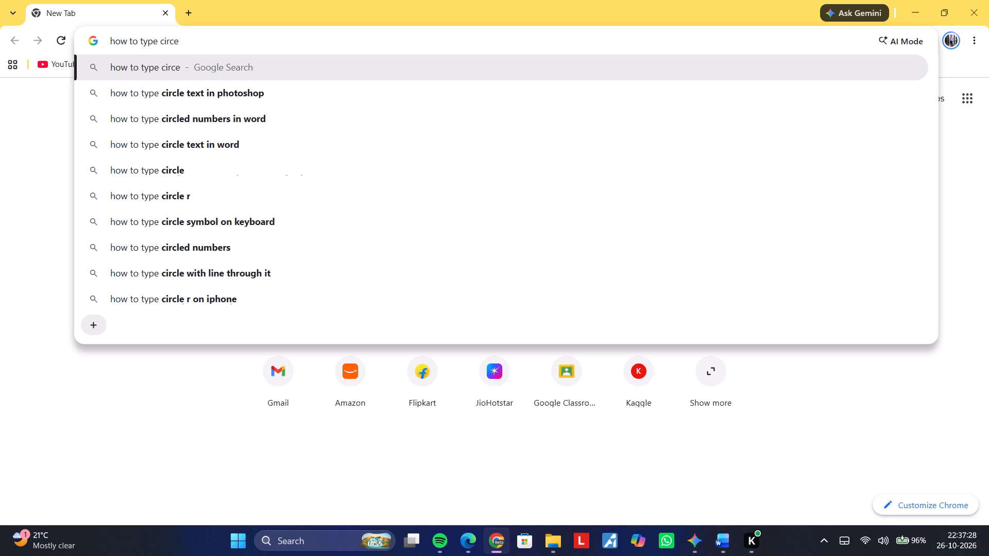
{"action": "key", "text": "BackSpace"}
{"action": "type", "text": "le"}
{"action": "key", "text": "space"}
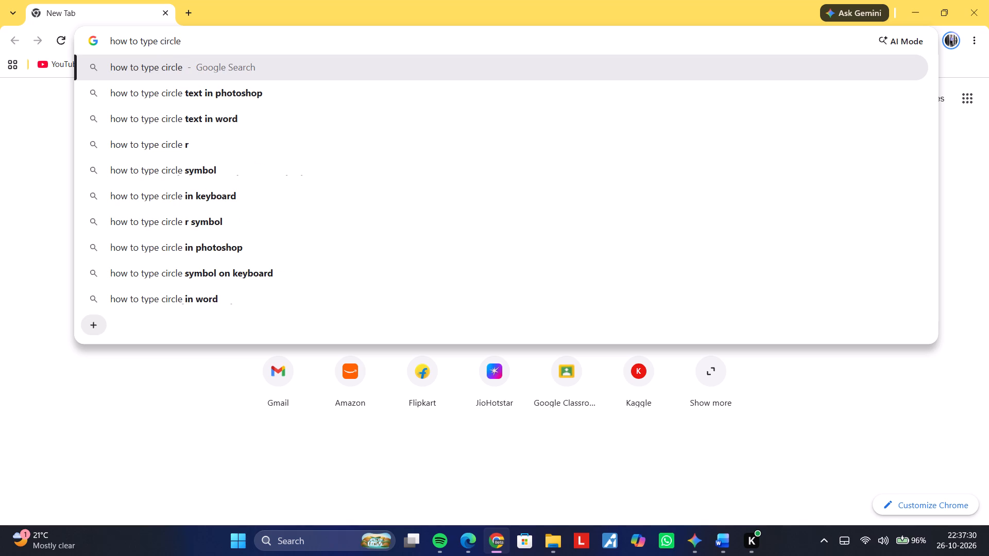
{"action": "type", "text": "in w"}
{"action": "type", "text": "ord"}
{"action": "key", "text": "space"}
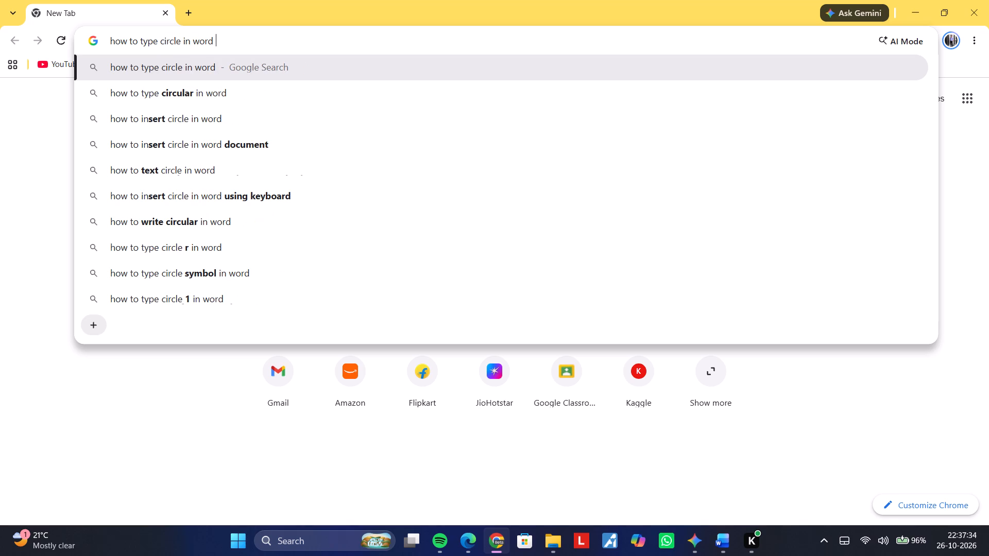
{"action": "key", "text": "ctrl+Left"}
{"action": "key", "text": "ctrl+Left"}
{"action": "key", "text": "Left"}
{"action": "key", "text": "space"}
{"action": "key", "text": "Down"}
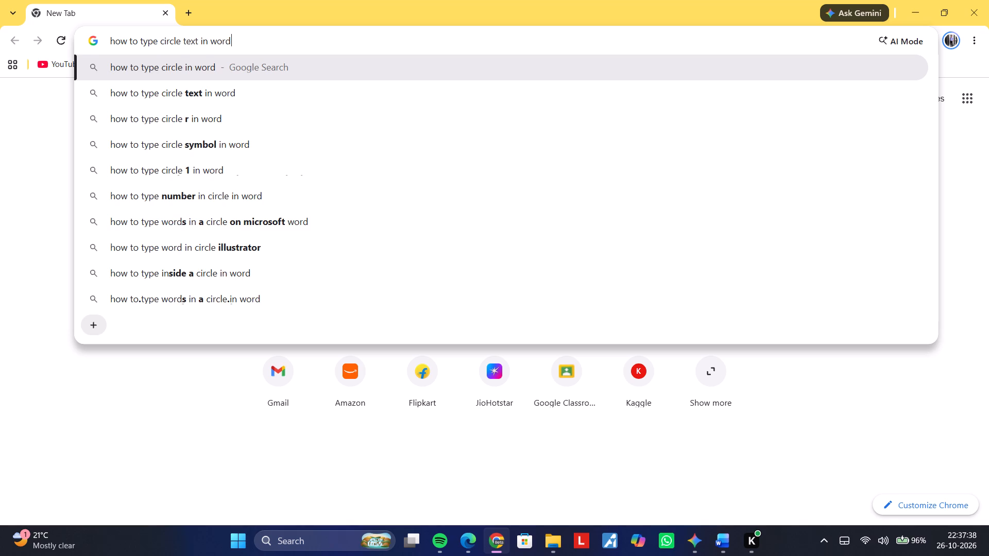
{"action": "key", "text": "Return"}
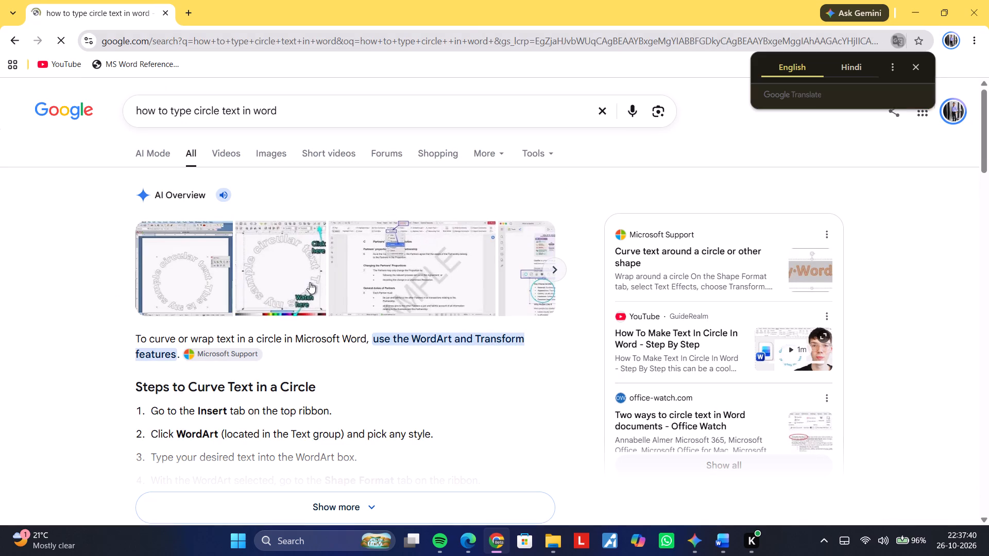
{"action": "left_click_drag", "start_coordinate": [375, 337], "coordinate": [493, 345]}
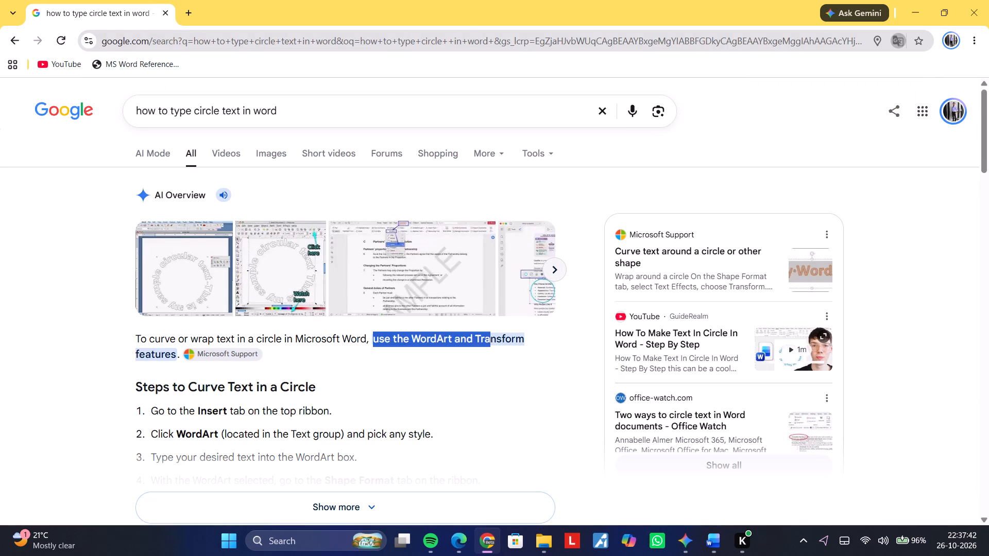
{"action": "left_click_drag", "start_coordinate": [493, 345], "coordinate": [507, 345]}
{"action": "left_click", "coordinate": [507, 345]}
{"action": "scroll", "coordinate": [424, 342], "scroll_direction": "down", "scroll_amount": 2}
{"action": "scroll", "coordinate": [424, 342], "scroll_direction": "up", "scroll_amount": 2}
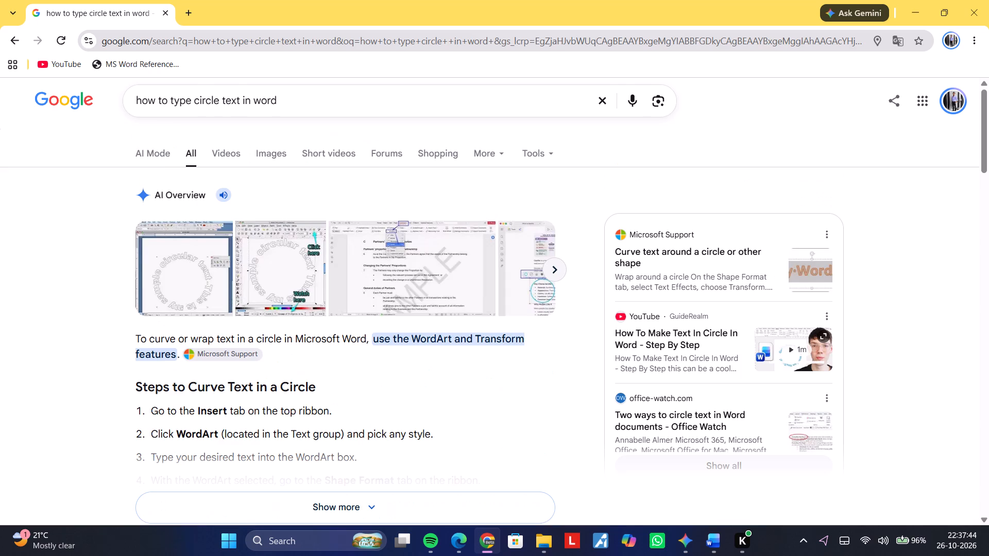
{"action": "scroll", "coordinate": [424, 342], "scroll_direction": "up", "scroll_amount": 2}
Refine the Google search to "how to type circle bullet text in word".
{"action": "left_click", "coordinate": [220, 110]}
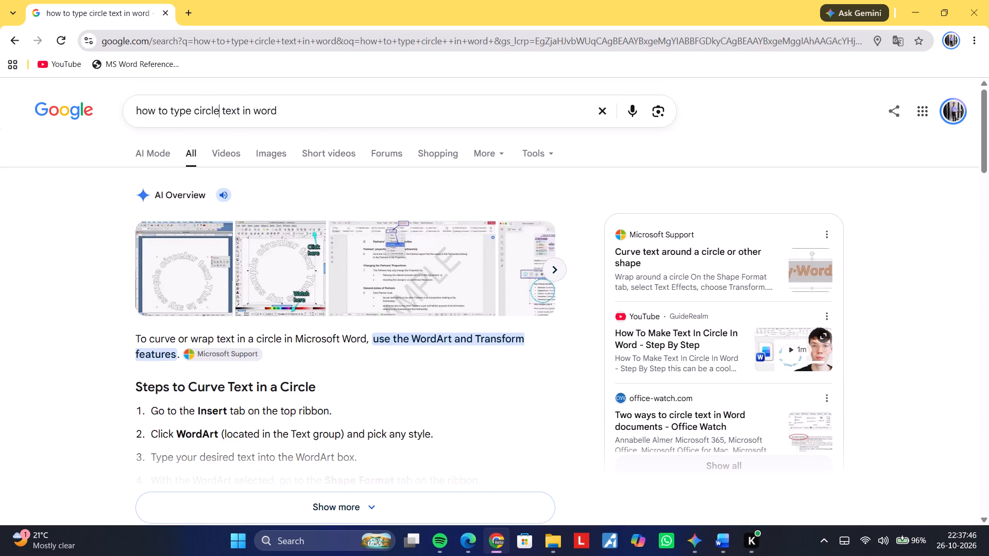
{"action": "key", "text": "BackSpace"}
{"action": "key", "text": "BackSpace"}
{"action": "key", "text": "BackSpace"}
{"action": "key", "text": "BackSpace"}
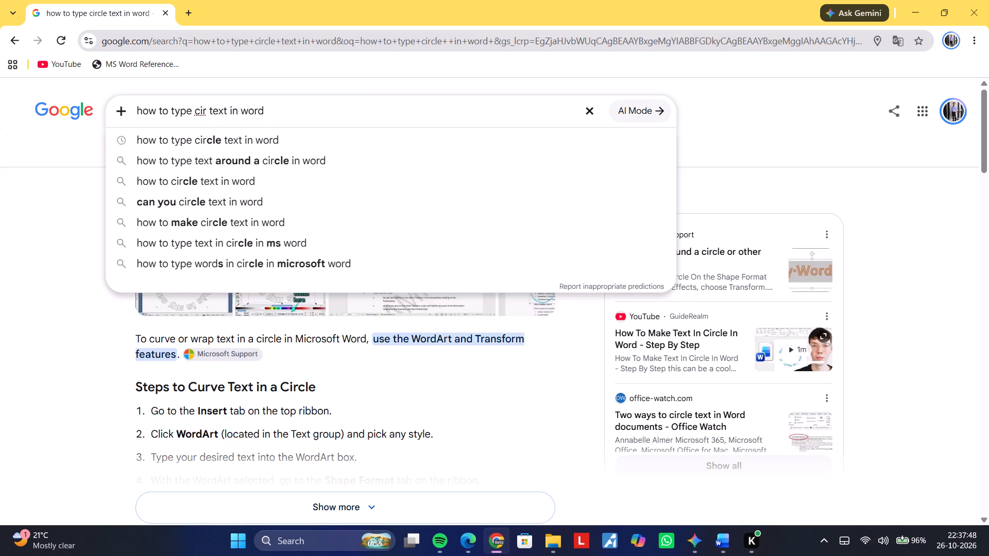
{"action": "key", "text": "BackSpace"}
{"action": "key", "text": "BackSpace"}
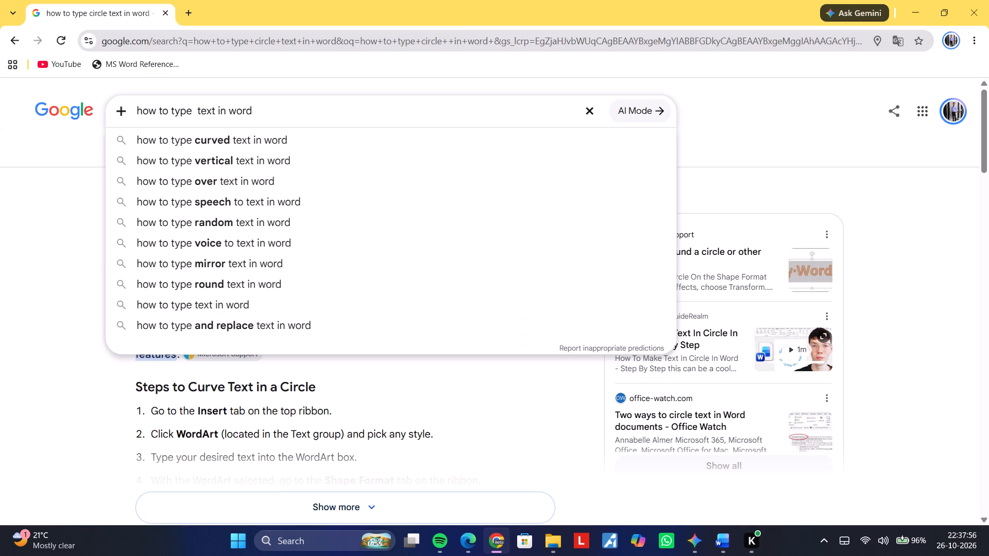
{"action": "type", "text": "circle bu"}
{"action": "key", "text": "Down"}
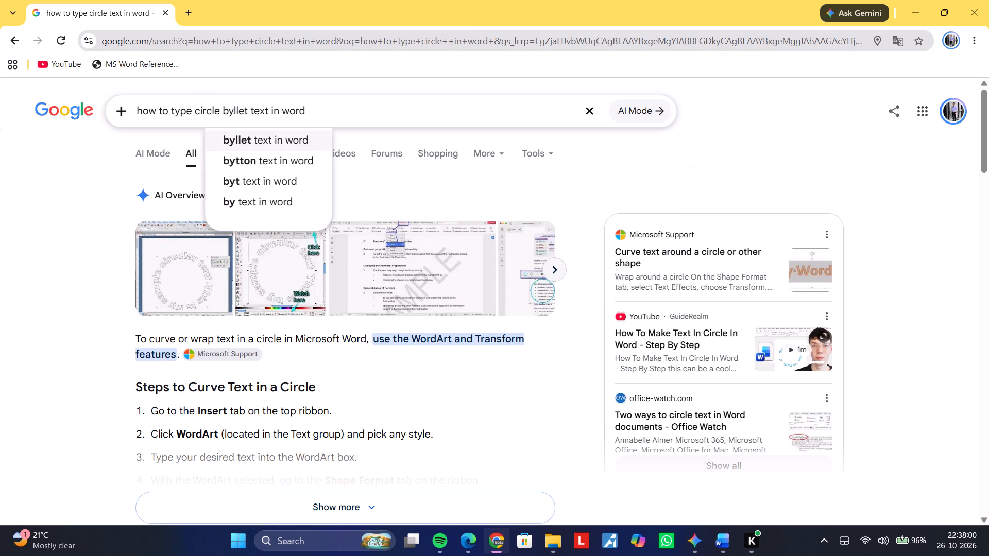
{"action": "key", "text": "Return"}
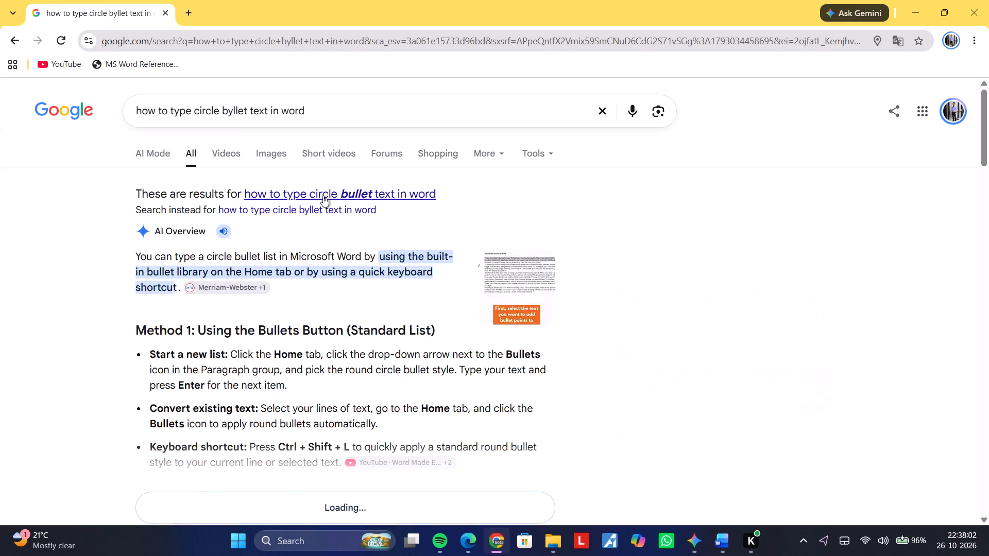
{"action": "left_click", "coordinate": [323, 195]}
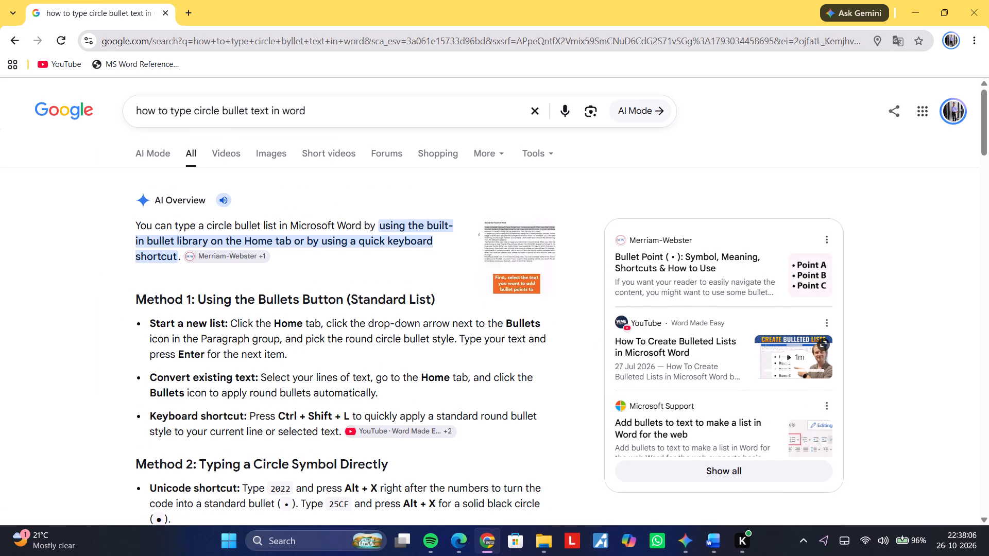
Read the AI Overview's methods for making bullet lists and inserting circle symbols directly in Word.
{"action": "scroll", "coordinate": [312, 287], "scroll_direction": "down", "scroll_amount": 1}
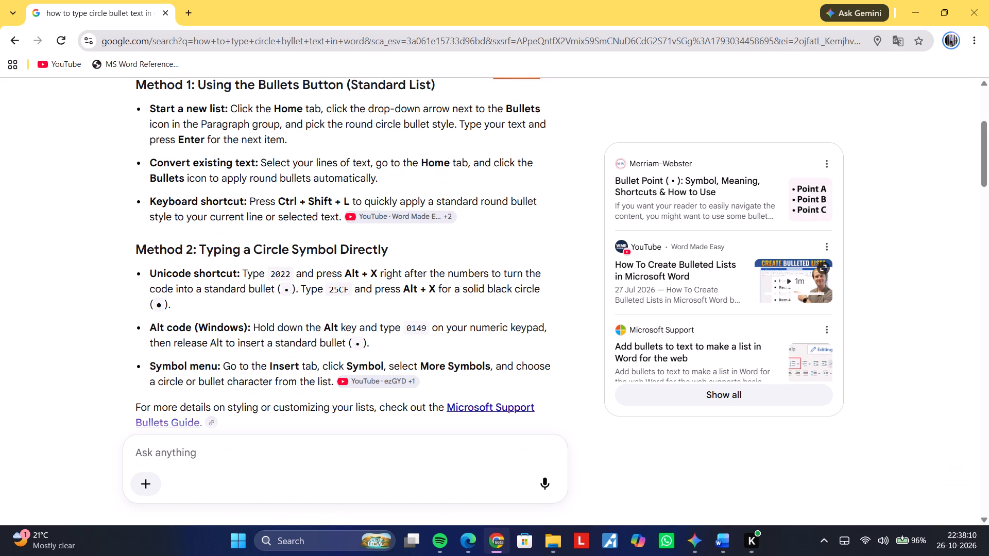
{"action": "scroll", "coordinate": [390, 284], "scroll_direction": "up", "scroll_amount": 1}
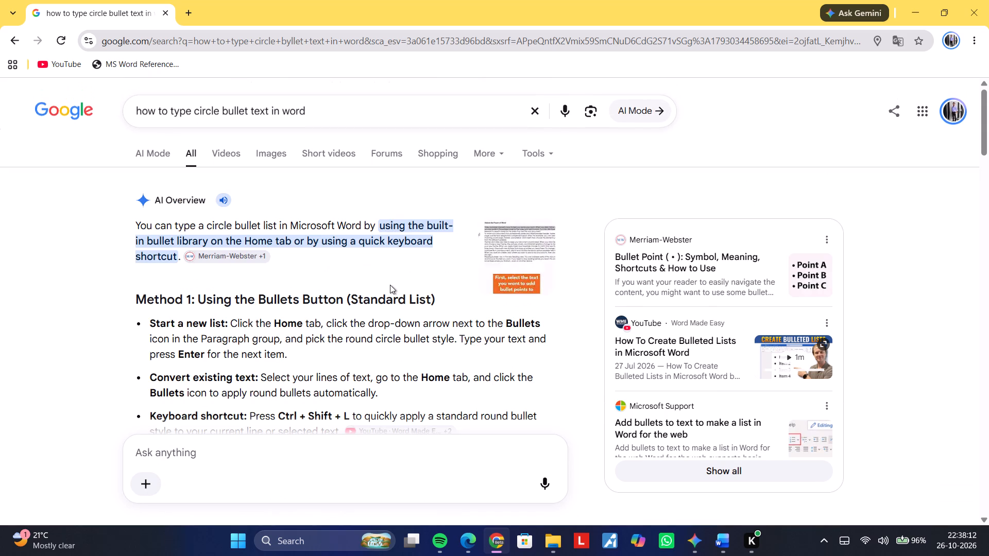
{"action": "scroll", "coordinate": [392, 288], "scroll_direction": "down", "scroll_amount": 1}
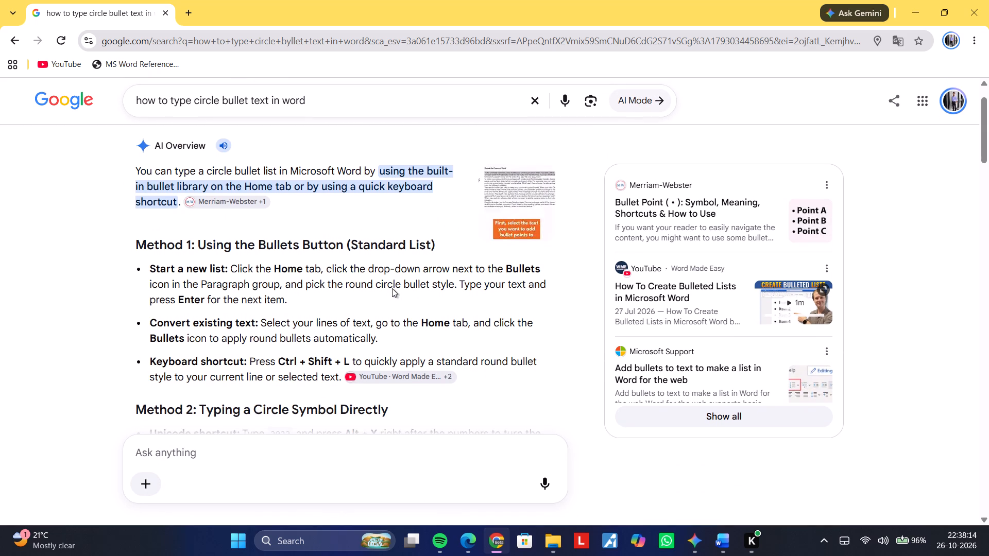
{"action": "scroll", "coordinate": [392, 288], "scroll_direction": "down", "scroll_amount": 1}
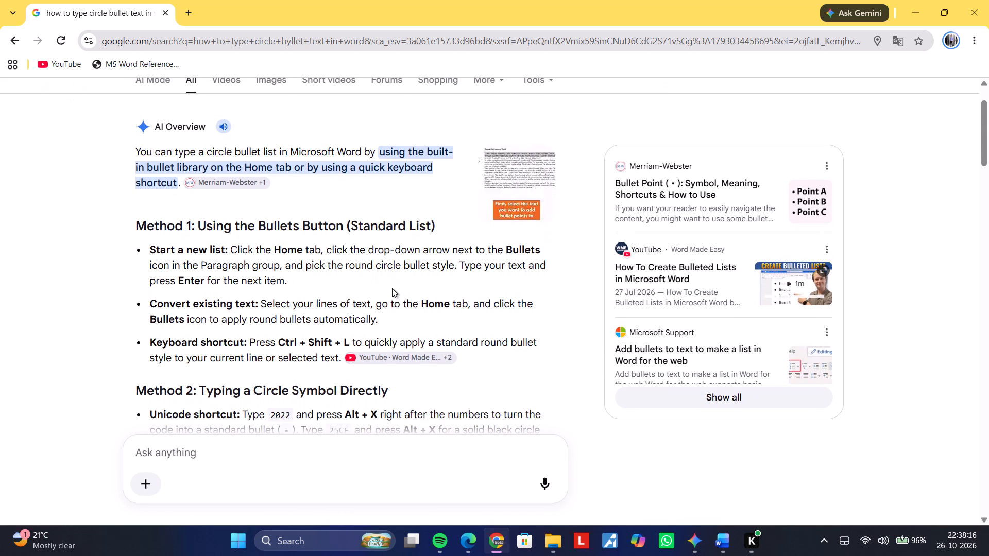
{"action": "scroll", "coordinate": [392, 288], "scroll_direction": "down", "scroll_amount": 2}
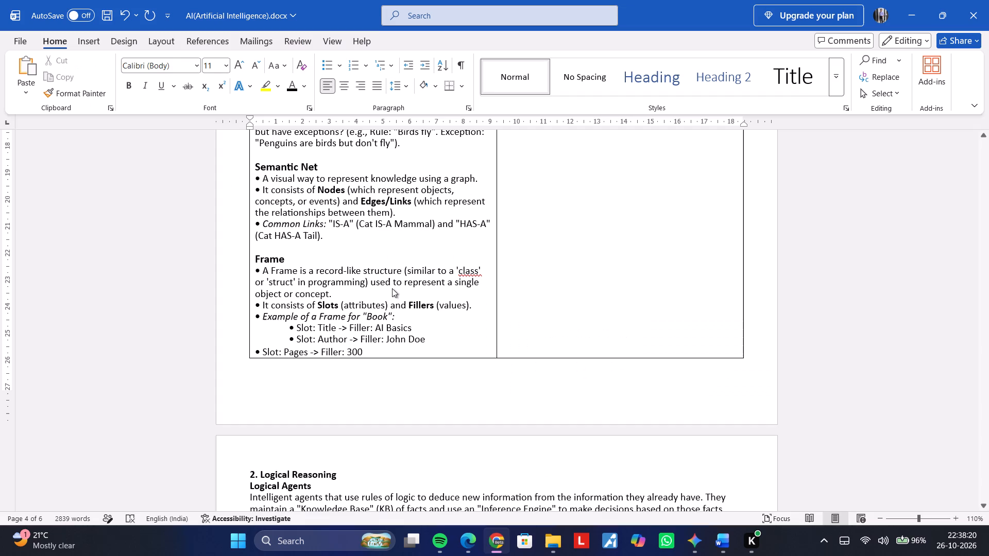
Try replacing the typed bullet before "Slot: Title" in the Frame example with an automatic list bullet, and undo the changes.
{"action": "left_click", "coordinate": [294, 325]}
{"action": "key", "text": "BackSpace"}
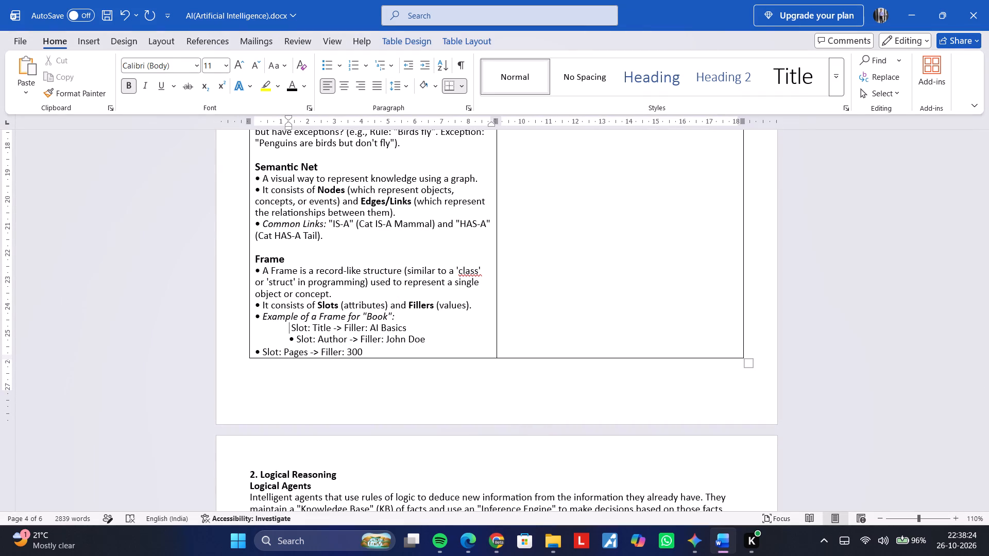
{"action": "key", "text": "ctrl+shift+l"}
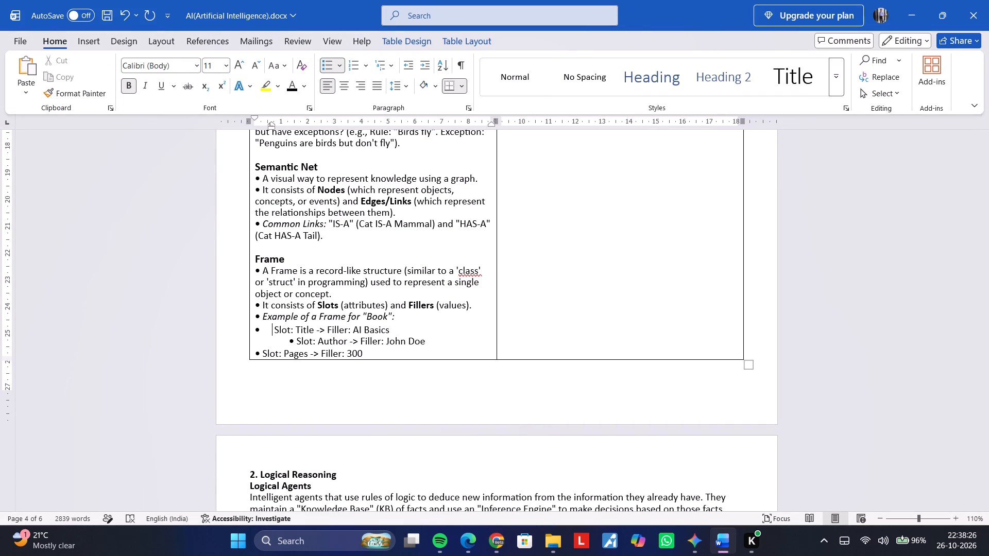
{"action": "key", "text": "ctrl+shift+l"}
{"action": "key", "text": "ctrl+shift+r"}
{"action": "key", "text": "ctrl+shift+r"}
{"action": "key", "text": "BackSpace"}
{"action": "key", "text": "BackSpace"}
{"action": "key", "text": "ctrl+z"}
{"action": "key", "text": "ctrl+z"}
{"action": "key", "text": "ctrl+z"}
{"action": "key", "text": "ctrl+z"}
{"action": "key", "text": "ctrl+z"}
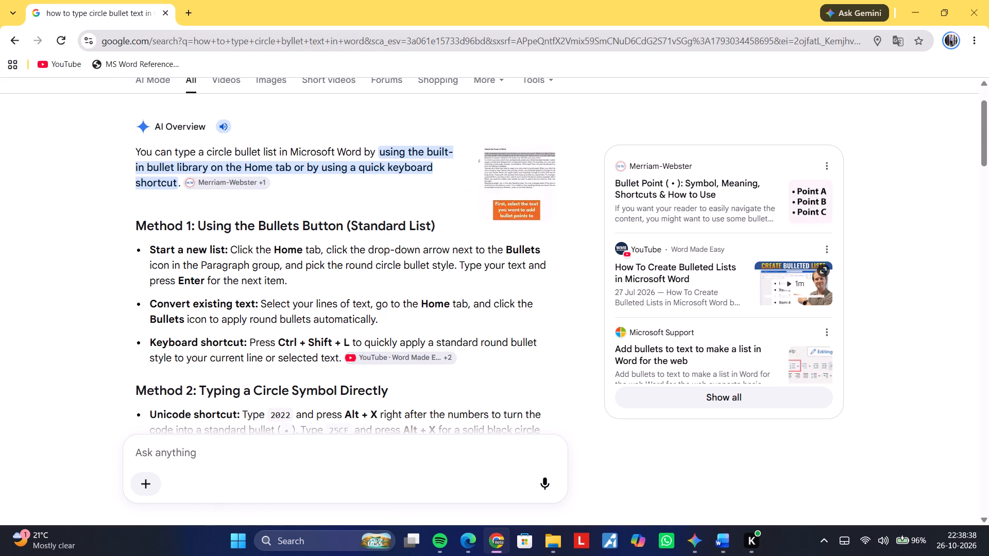
Ask Google's AI the follow-up "cicle bullet using keypad" in Chrome and dismiss the Personal Intelligence prompt.
{"action": "scroll", "coordinate": [276, 370], "scroll_direction": "down", "scroll_amount": 2}
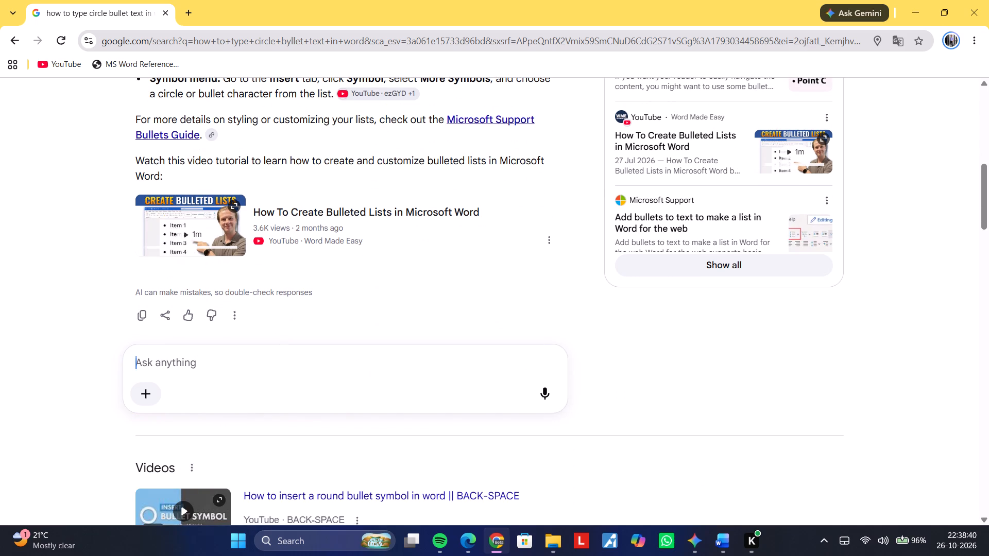
{"action": "left_click", "coordinate": [285, 368]}
{"action": "type", "text": "cicle bulle"}
{"action": "key", "text": "space"}
{"action": "key", "text": "BackSpace"}
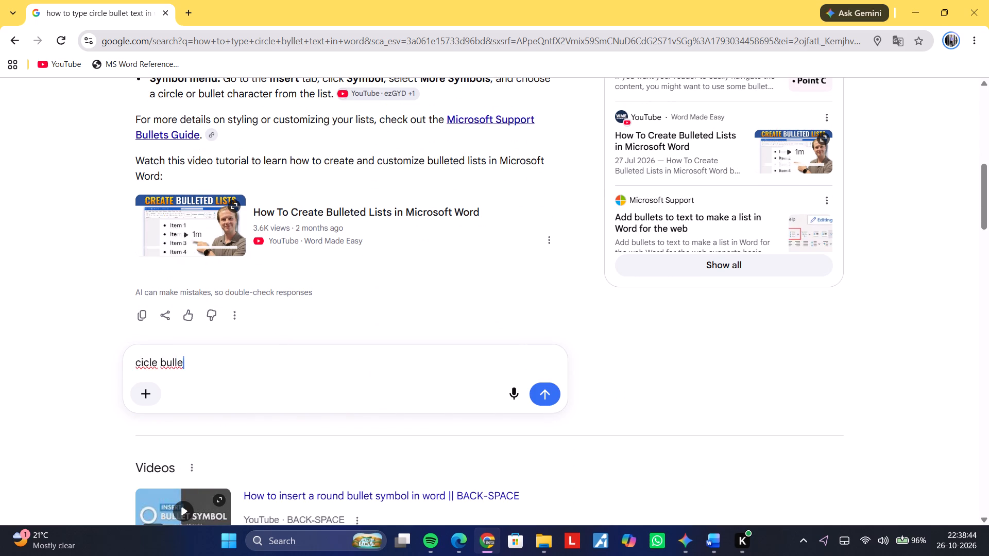
{"action": "key", "text": "r"}
{"action": "key", "text": "BackSpace"}
{"action": "type", "text": "t using keypad"}
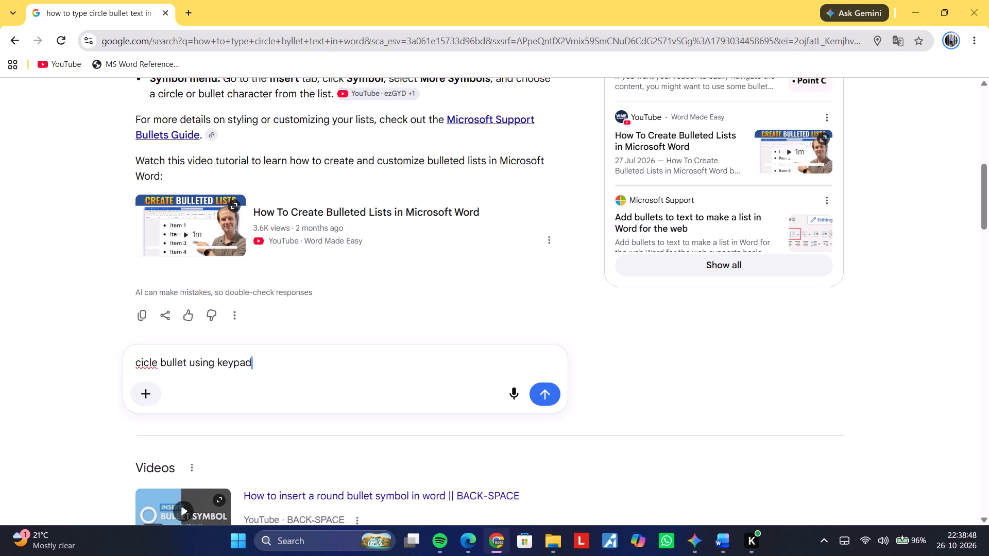
{"action": "key", "text": "space"}
{"action": "key", "text": "Return"}
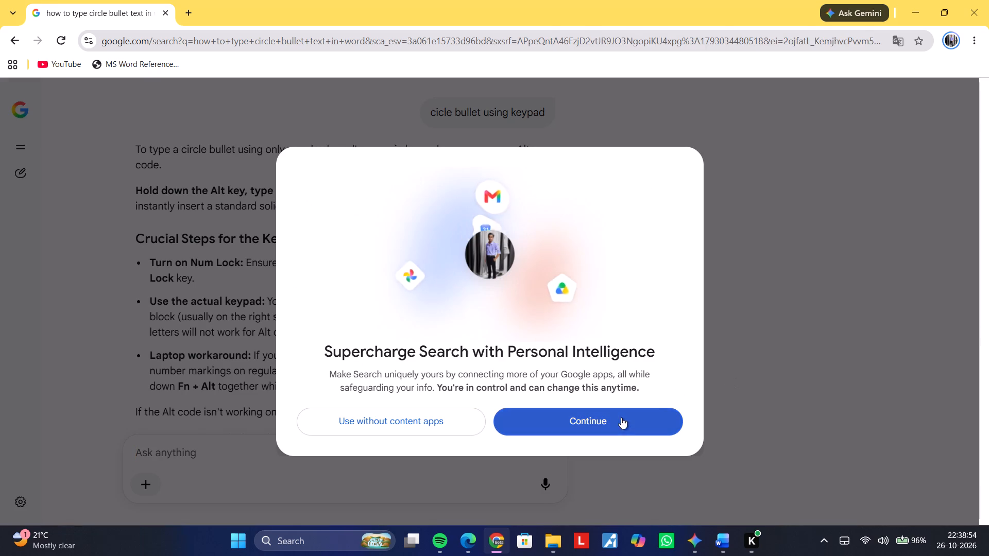
{"action": "left_click", "coordinate": [762, 338]}
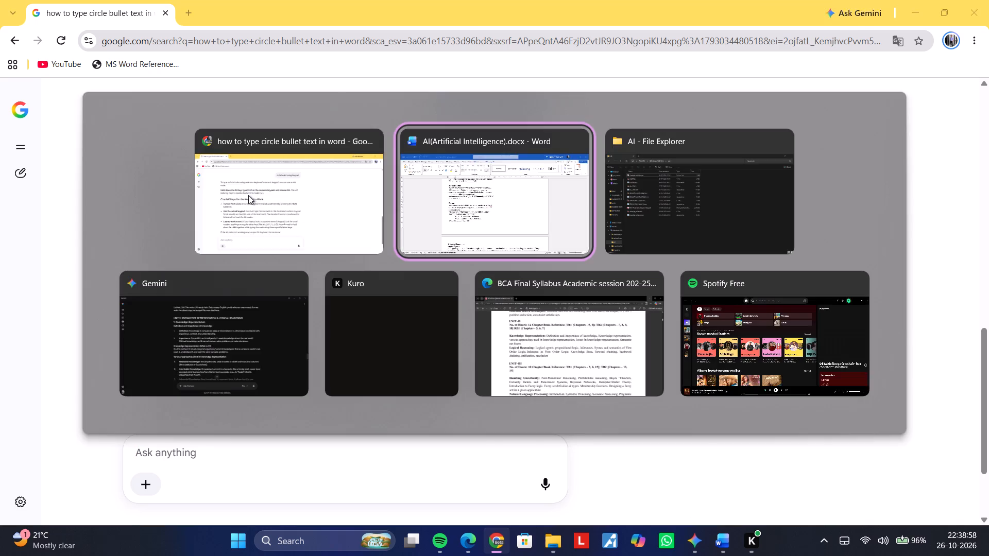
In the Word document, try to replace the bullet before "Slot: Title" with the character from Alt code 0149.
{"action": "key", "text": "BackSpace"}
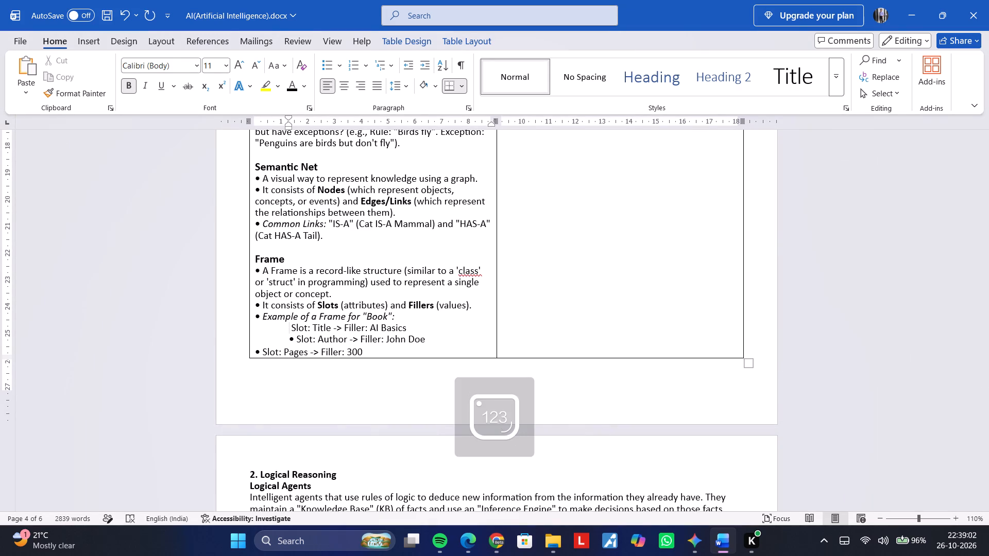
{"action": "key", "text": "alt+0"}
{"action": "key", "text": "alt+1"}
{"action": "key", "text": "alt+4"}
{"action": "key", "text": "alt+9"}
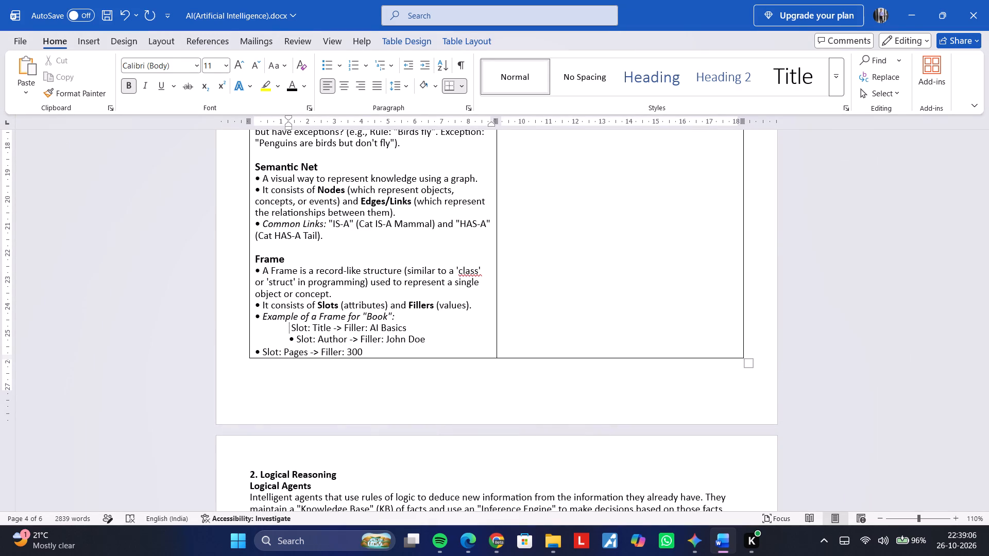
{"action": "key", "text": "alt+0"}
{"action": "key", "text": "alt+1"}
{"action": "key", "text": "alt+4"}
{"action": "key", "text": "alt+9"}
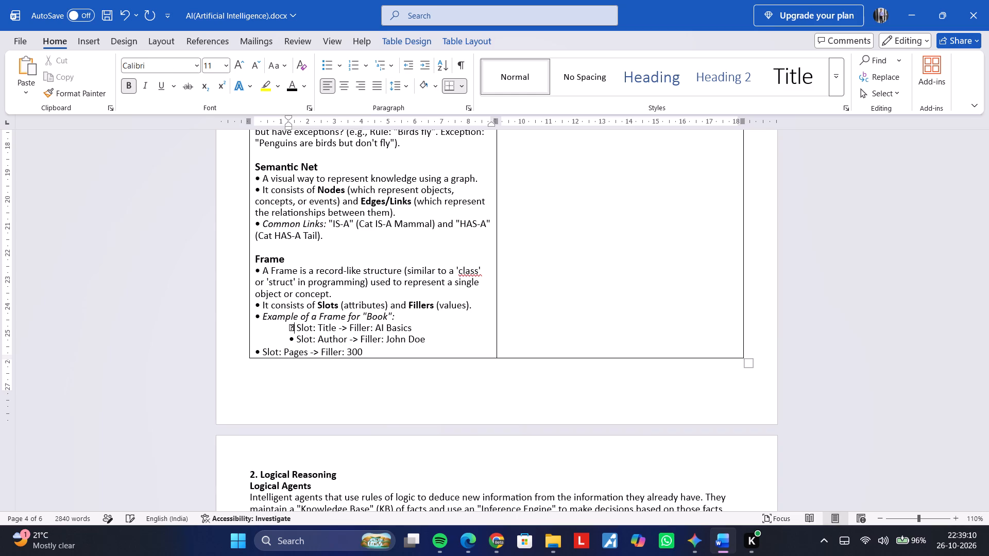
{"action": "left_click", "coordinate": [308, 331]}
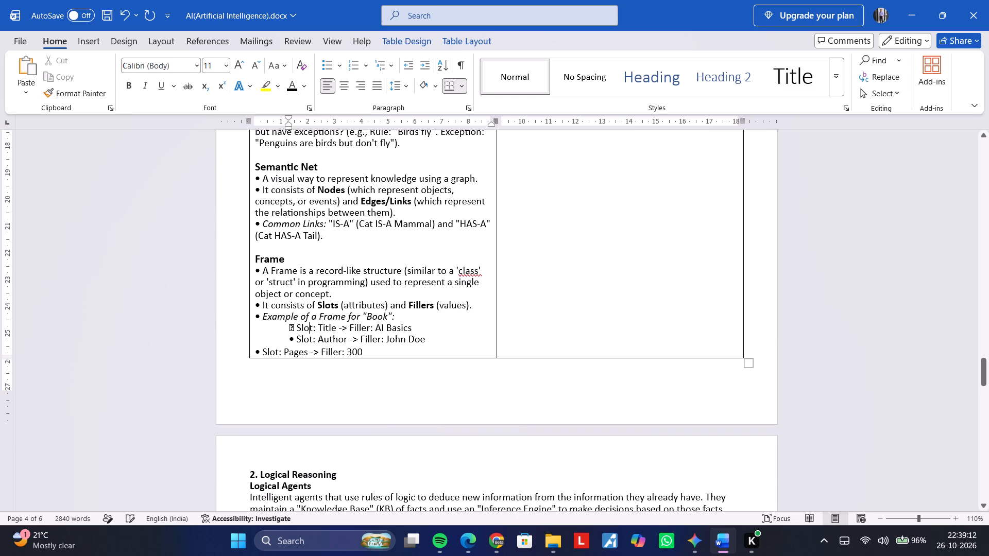
Replace the bullet before "Slot: Author" in the Frame example with a solid circle bullet using Alt code 0149.
{"action": "left_click", "coordinate": [294, 340]}
{"action": "key", "text": "BackSpace"}
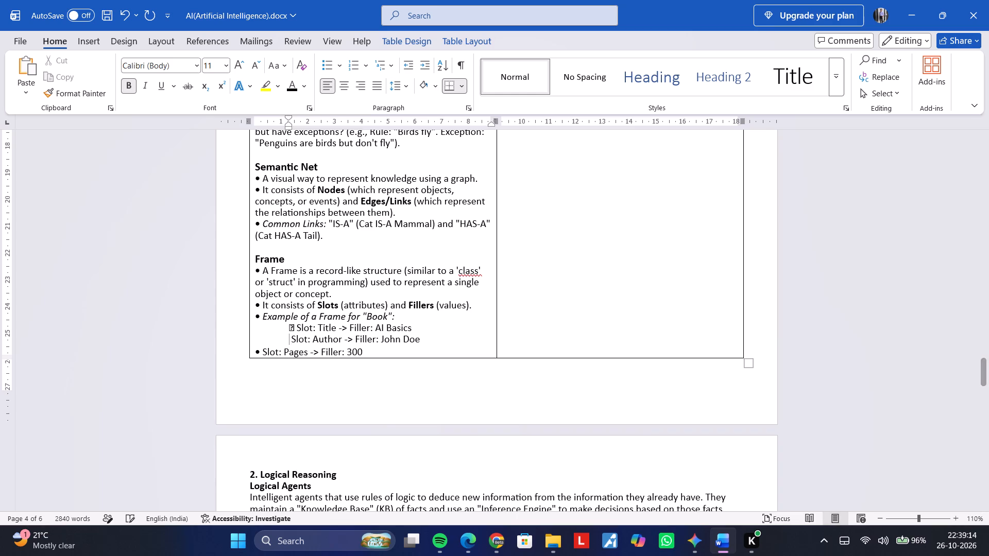
{"action": "key", "text": "alt+0"}
{"action": "key", "text": "alt+1"}
{"action": "key", "text": "alt+4"}
{"action": "key", "text": "alt+9"}
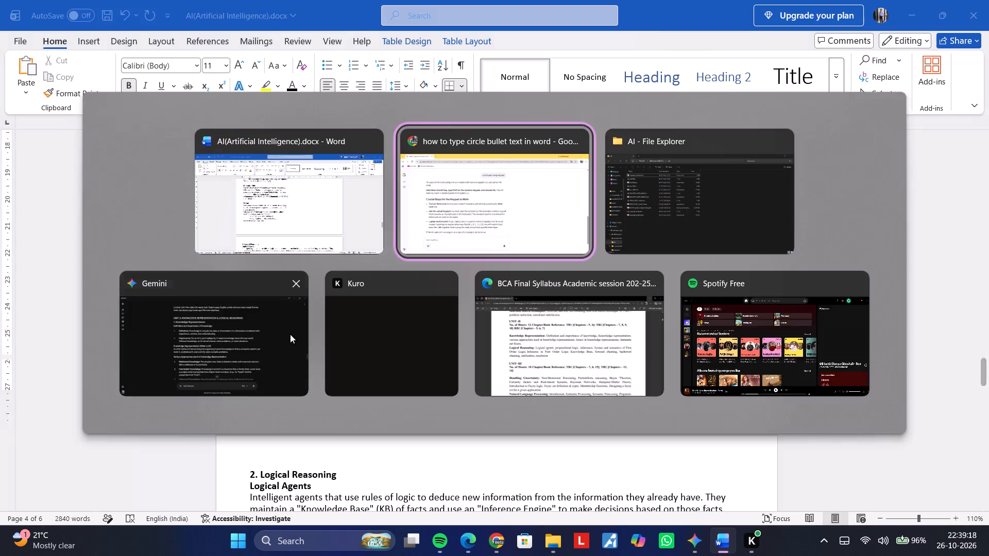
Examine the AI answer in Chrome on keypad requirements, the laptop workaround and the hollow circle option.
{"action": "scroll", "coordinate": [301, 350], "scroll_direction": "right", "scroll_amount": 1}
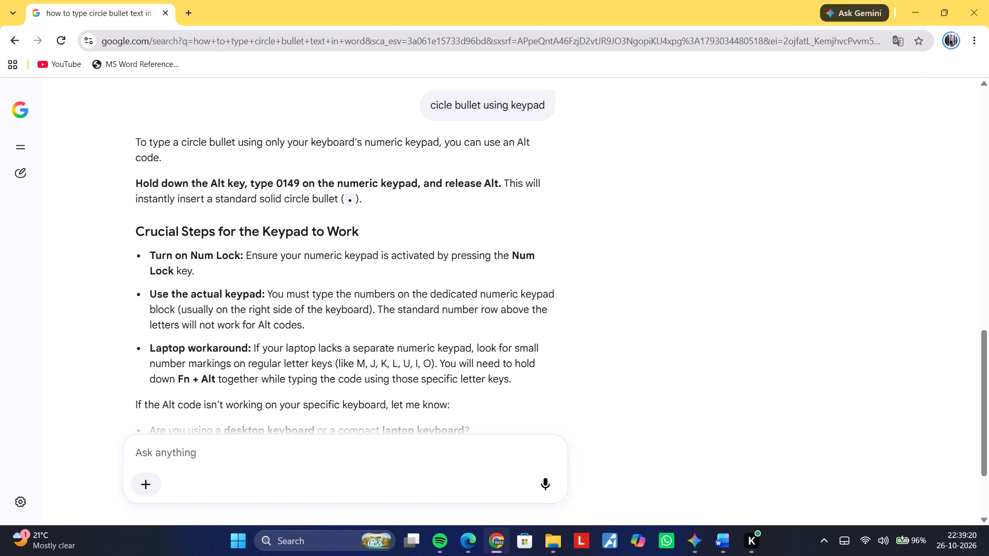
{"action": "scroll", "coordinate": [301, 350], "scroll_direction": "right", "scroll_amount": 1}
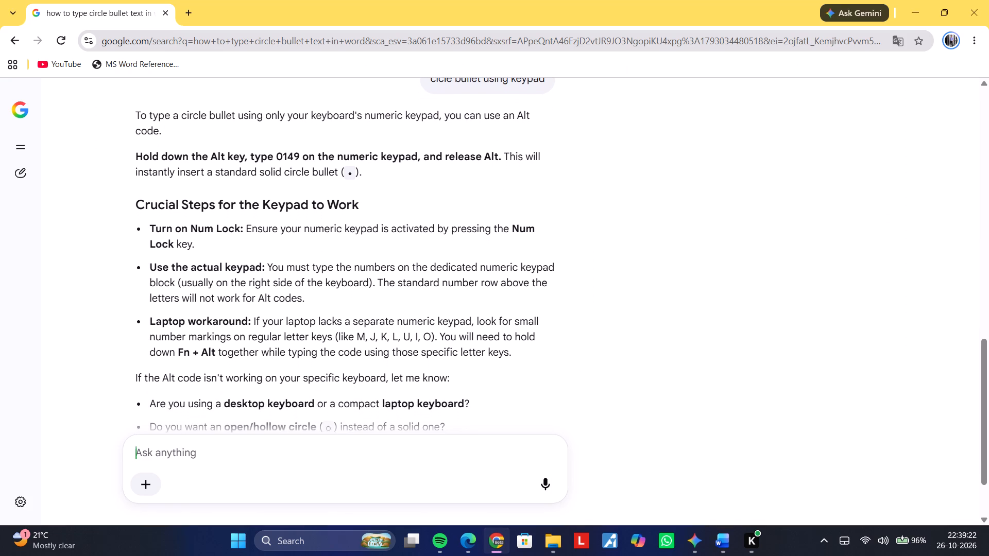
{"action": "scroll", "coordinate": [301, 350], "scroll_direction": "right", "scroll_amount": 1}
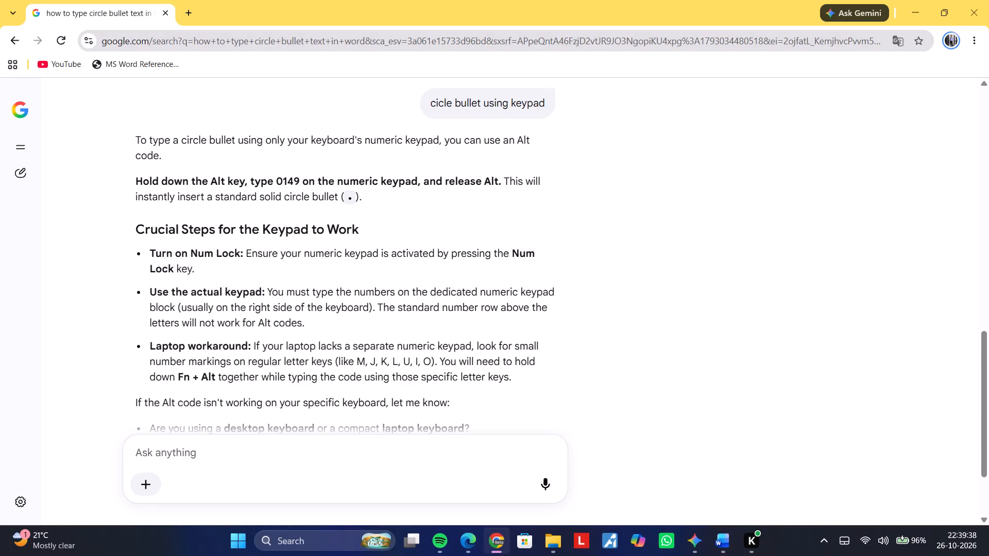
{"action": "scroll", "coordinate": [301, 350], "scroll_direction": "down", "scroll_amount": 1}
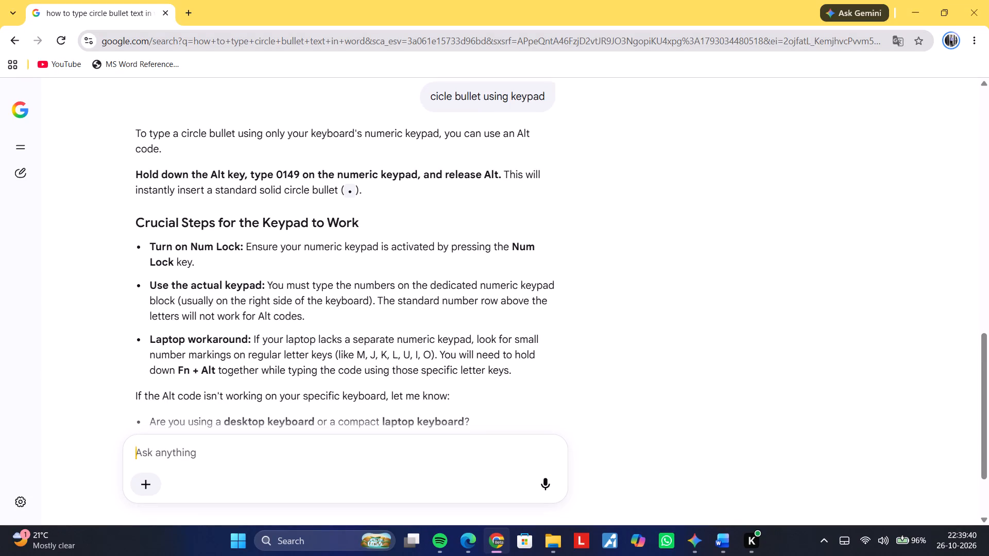
{"action": "scroll", "coordinate": [301, 350], "scroll_direction": "down", "scroll_amount": 2}
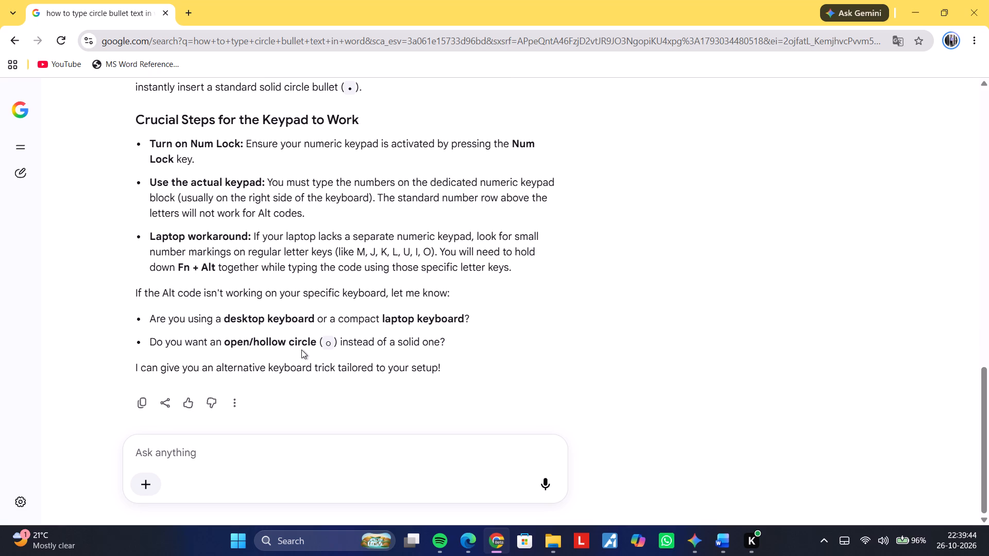
{"action": "left_click_drag", "start_coordinate": [178, 343], "coordinate": [330, 334]}
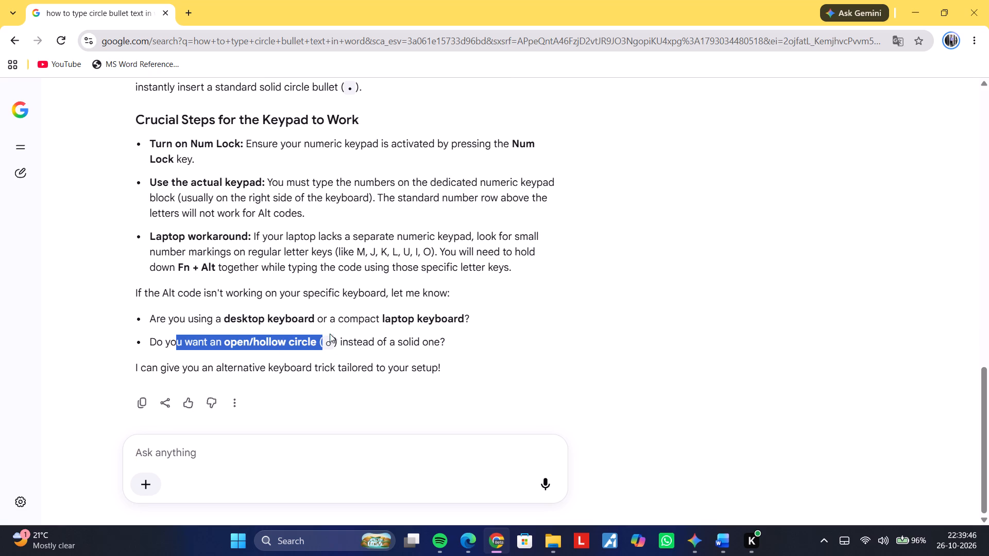
{"action": "left_click_drag", "start_coordinate": [330, 334], "coordinate": [415, 331]}
{"action": "left_click", "coordinate": [415, 331]}
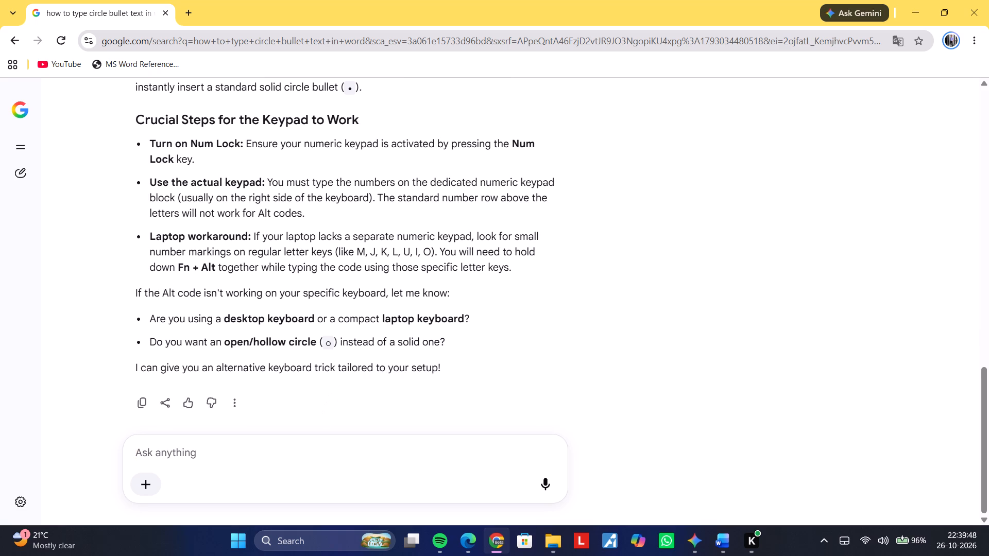
Reply "yes hollow one" to Google's AI to request the hollow circle code, and view the answer.
{"action": "left_click", "coordinate": [273, 456]}
{"action": "type", "text": "yes hollow one"}
{"action": "key", "text": "Return"}
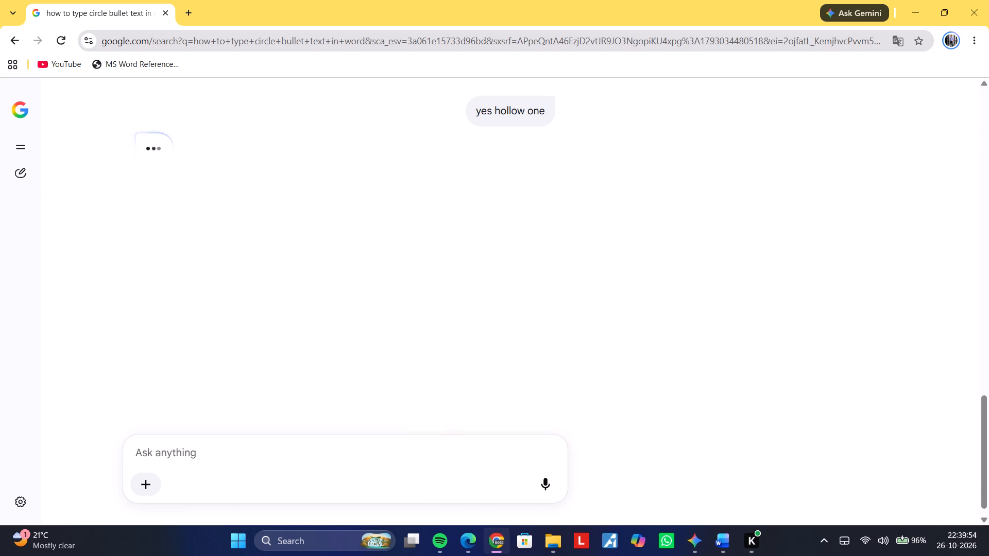
{"action": "scroll", "coordinate": [318, 403], "scroll_direction": "up", "scroll_amount": 1}
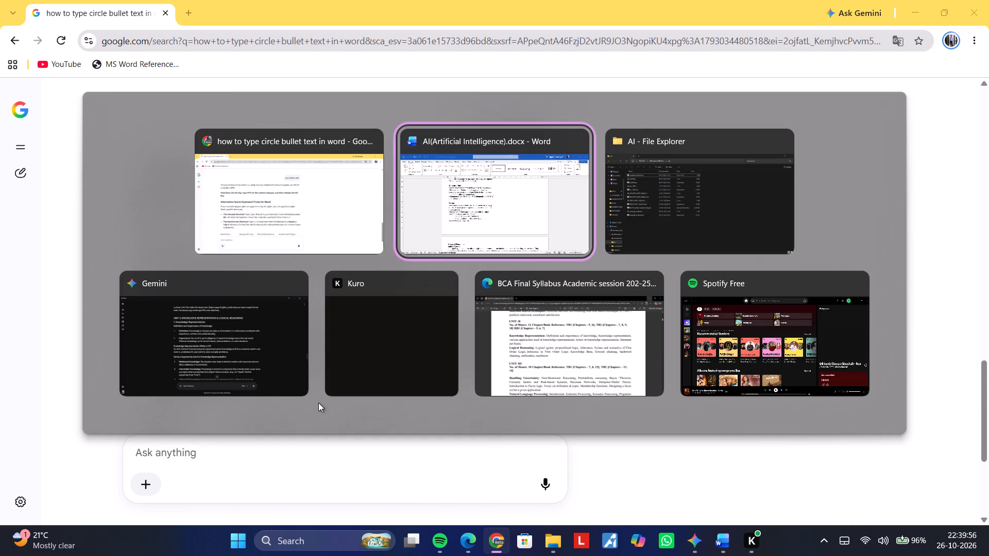
Switch to the Word document and replace the bullet before "Slot: Title" with a hollow circle using Alt code 9711.
{"action": "left_click", "coordinate": [294, 329]}
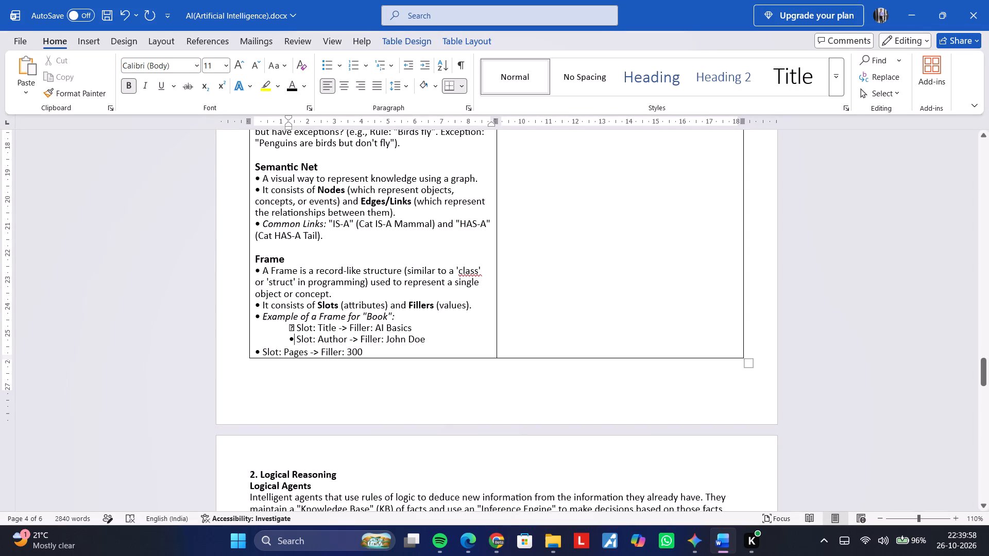
{"action": "key", "text": "BackSpace"}
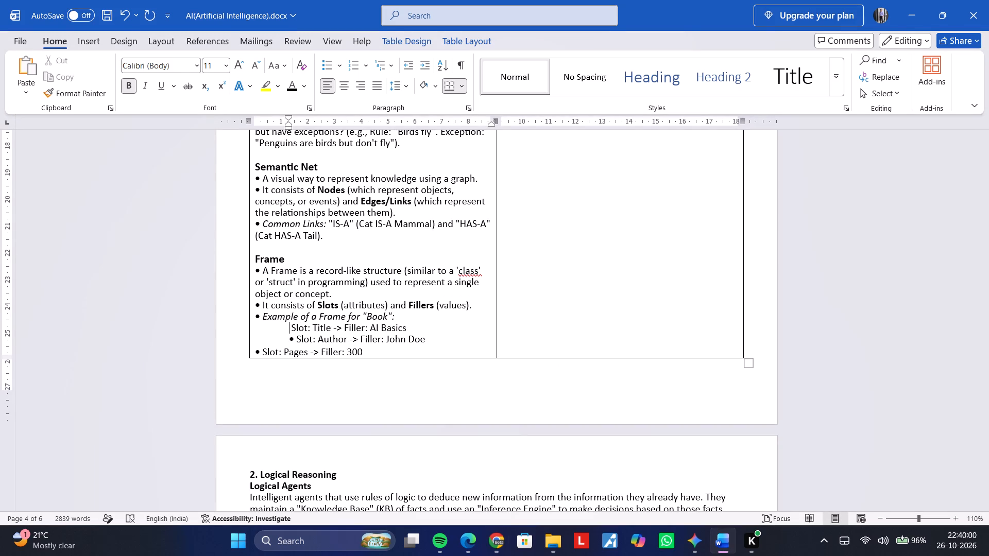
{"action": "key", "text": "alt+9"}
{"action": "key", "text": "alt+7"}
{"action": "key", "text": "alt+1"}
{"action": "key", "text": "alt+1"}
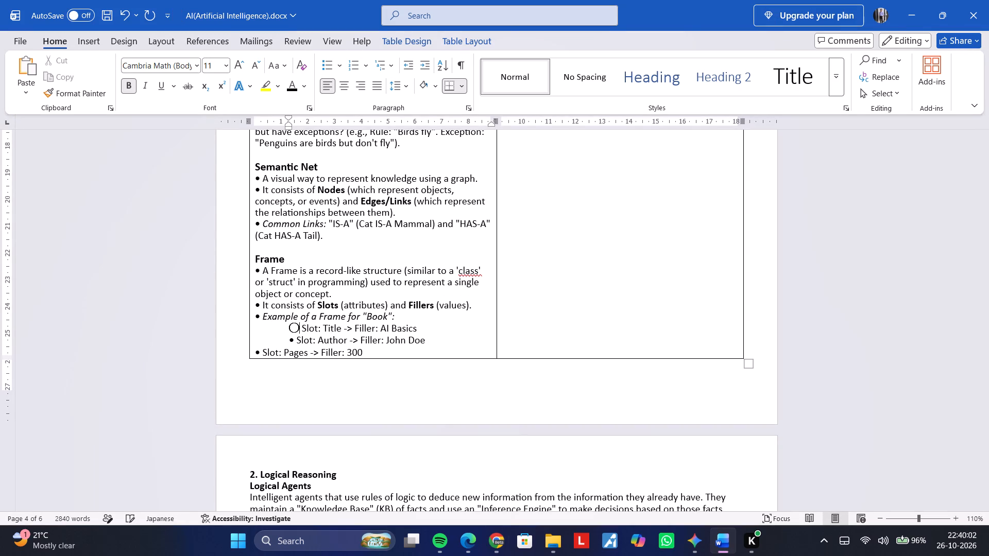
Reduce the hollow circle before "Slot: Title" to font size 7.
{"action": "key", "text": "Down"}
{"action": "key", "text": "Up"}
{"action": "key", "text": "ctrl+shift+Left"}
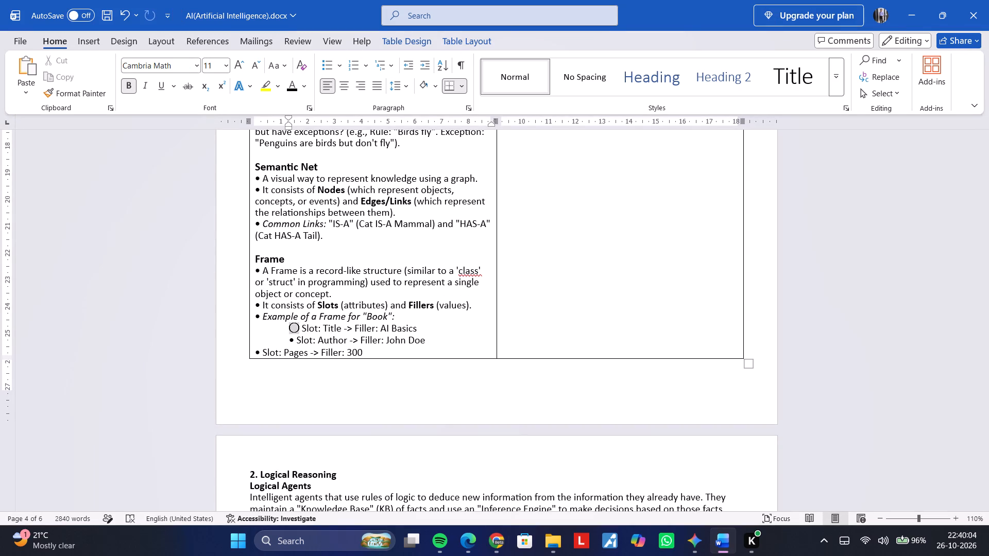
{"action": "key", "text": "ctrl+shift+comma"}
{"action": "key", "text": "ctrl+shift+comma"}
{"action": "key", "text": "ctrl+shift+comma"}
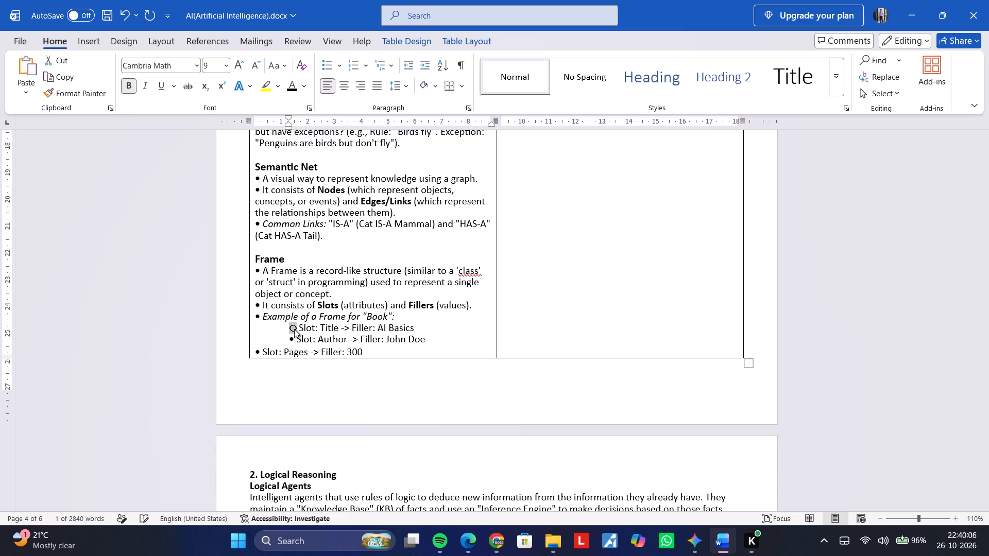
{"action": "key", "text": "ctrl+shift+comma"}
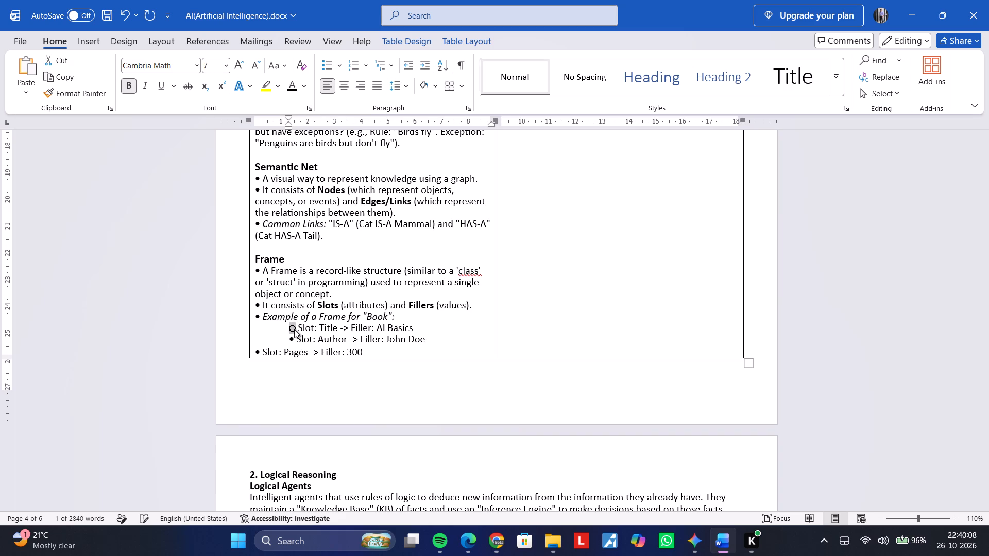
Replace the solid bullet before "Slot: Author" with a copy of the small hollow circle from "Slot: Title".
{"action": "key", "text": "Down"}
{"action": "key", "text": "BackSpace"}
{"action": "key", "text": "BackSpace"}
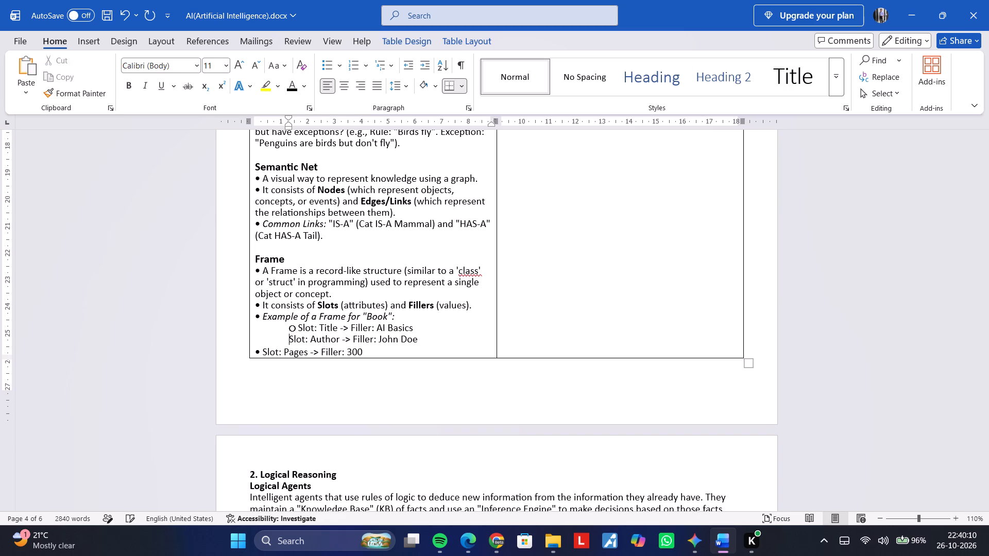
{"action": "key", "text": "Up"}
{"action": "key", "text": "ctrl+Right"}
{"action": "key", "text": "ctrl+shift+Left"}
{"action": "key", "text": "ctrl+c"}
{"action": "key", "text": "Down"}
{"action": "key", "text": "Left"}
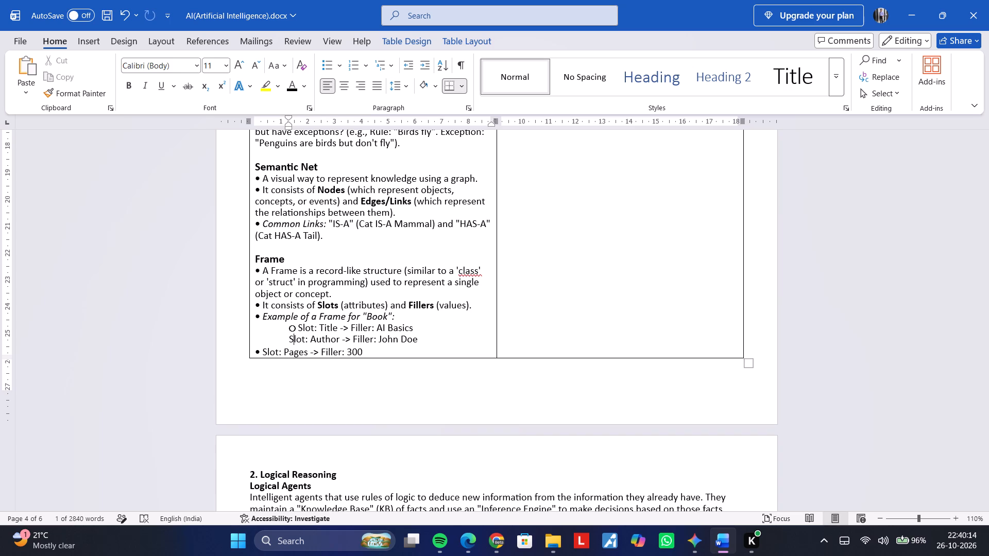
{"action": "key", "text": "Left"}
{"action": "key", "text": "ctrl+v"}
{"action": "key", "text": "Up"}
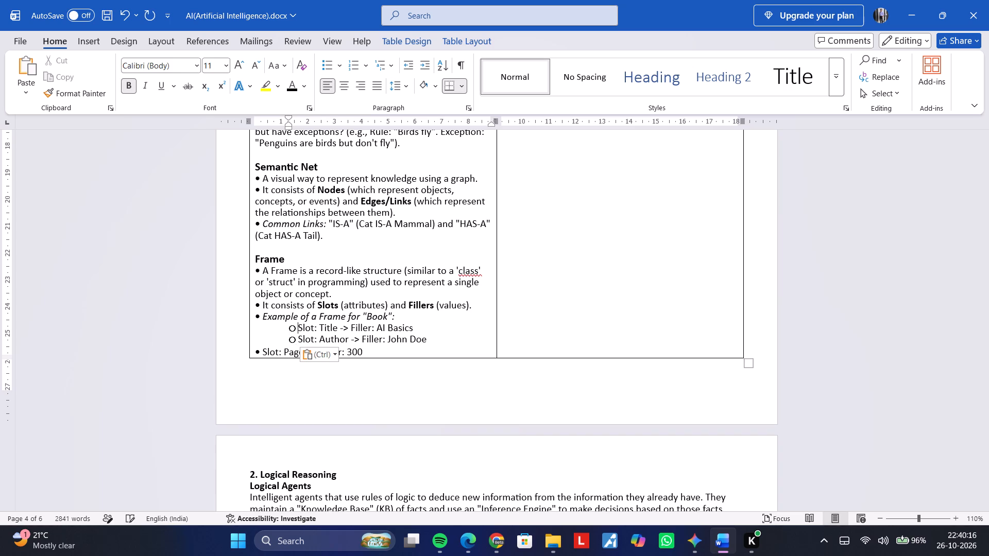
Replace the bullets before Objects, Predicates and Quantifiers under "Syntax (Structure)" with the copied hollow circle.
{"action": "scroll", "coordinate": [226, 328], "scroll_direction": "down", "scroll_amount": 3}
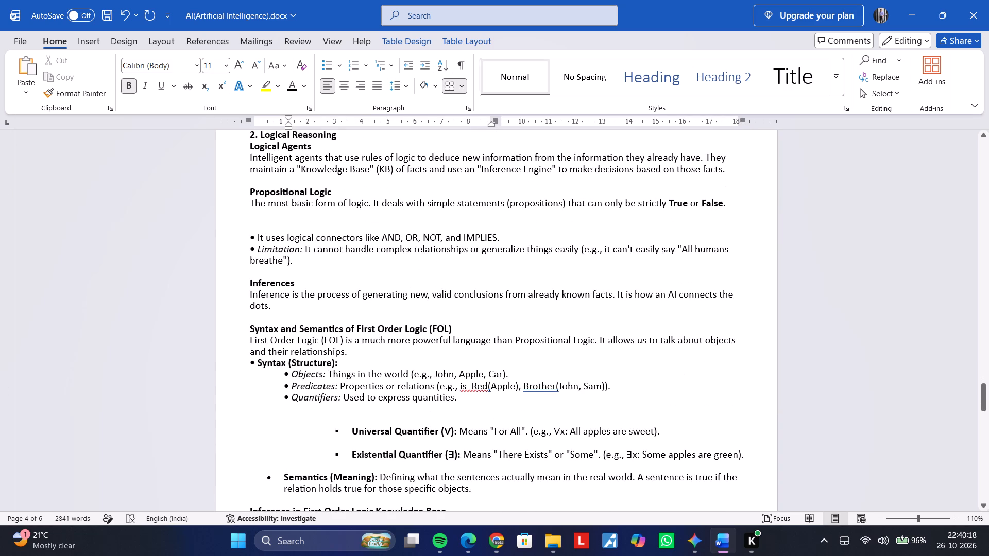
{"action": "left_click", "coordinate": [291, 378]}
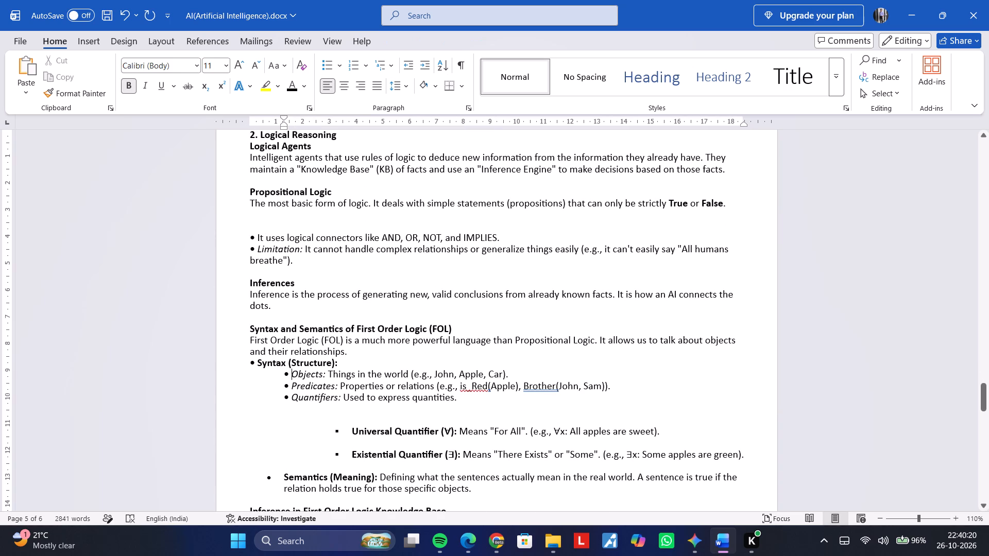
{"action": "key", "text": "ctrl+shift+Left"}
{"action": "key", "text": "ctrl+v"}
{"action": "key", "text": "Down"}
{"action": "key", "text": "ctrl+shift+Left"}
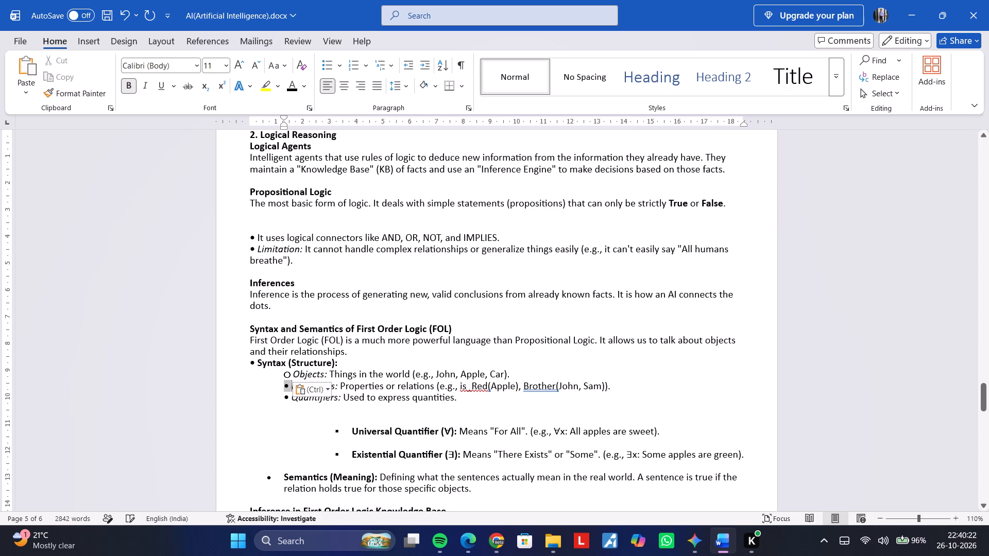
{"action": "key", "text": "ctrl+v"}
{"action": "key", "text": "Down"}
{"action": "key", "text": "ctrl+shift+Left"}
{"action": "key", "text": "ctrl+v"}
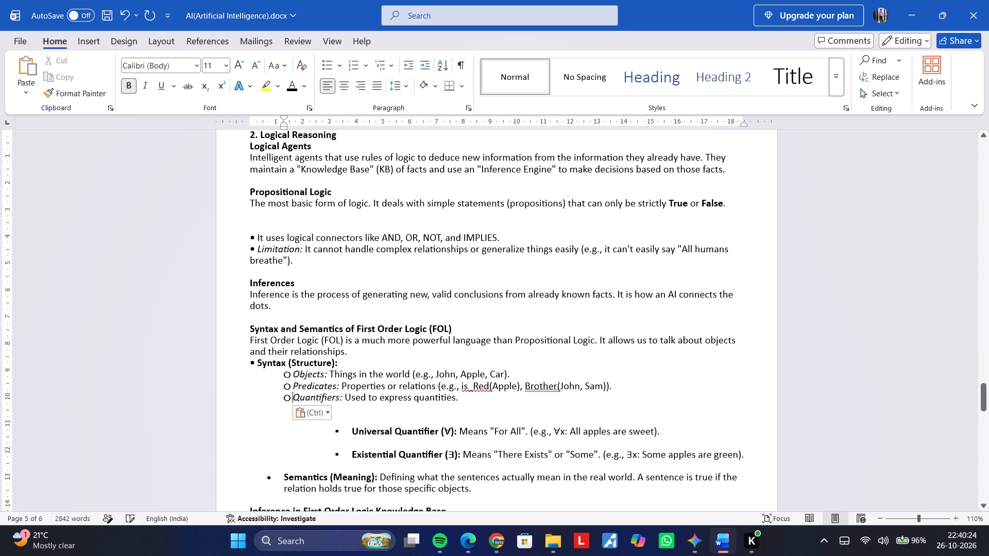
Examine the remaining logical reasoning notes, from the quantifiers through chaining to Unification, for content still needing formatting.
{"action": "scroll", "coordinate": [369, 368], "scroll_direction": "down", "scroll_amount": 2}
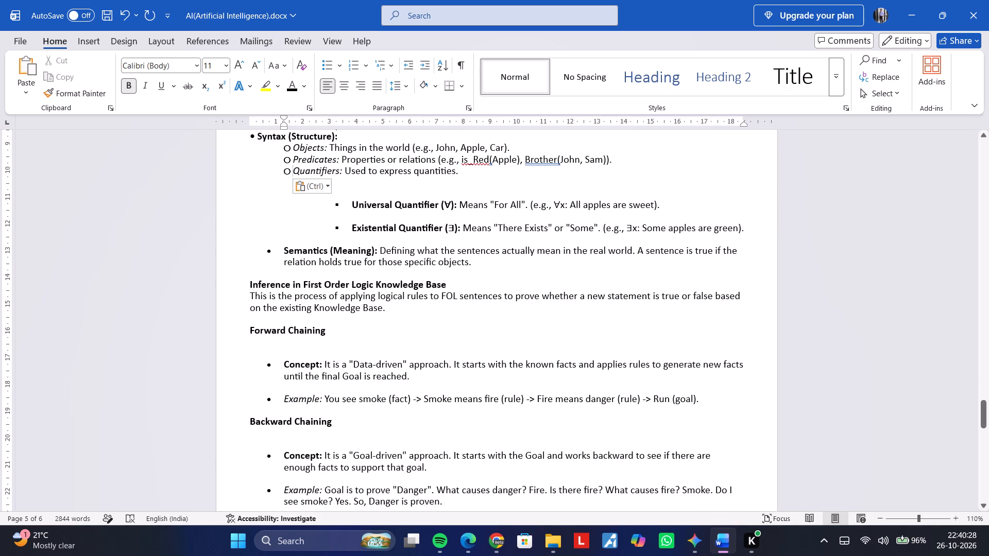
{"action": "scroll", "coordinate": [343, 302], "scroll_direction": "down", "scroll_amount": 1}
{"action": "left_click", "coordinate": [344, 304]}
{"action": "scroll", "coordinate": [344, 304], "scroll_direction": "up", "scroll_amount": 2}
{"action": "scroll", "coordinate": [344, 304], "scroll_direction": "down", "scroll_amount": 1}
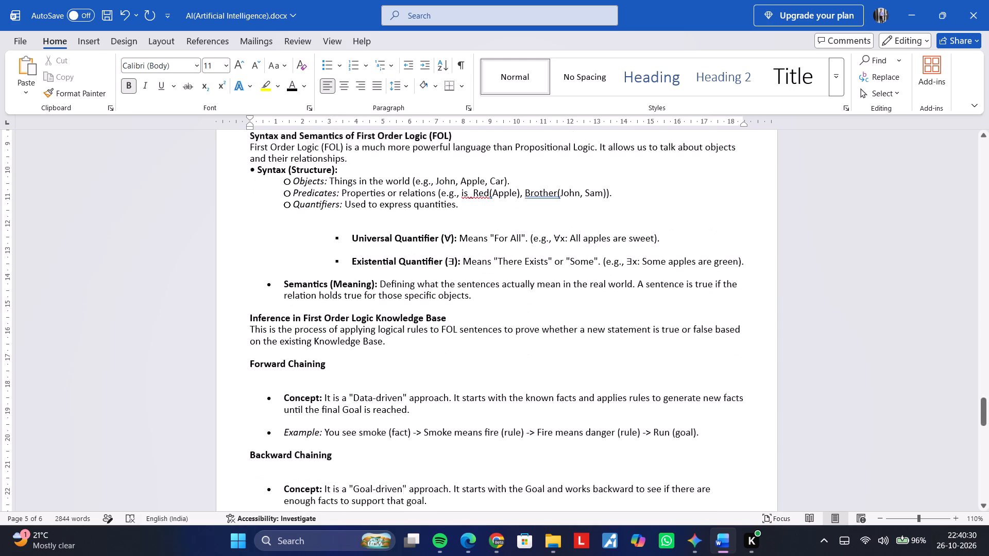
{"action": "scroll", "coordinate": [377, 394], "scroll_direction": "up", "scroll_amount": 1}
{"action": "scroll", "coordinate": [377, 397], "scroll_direction": "down", "scroll_amount": 1}
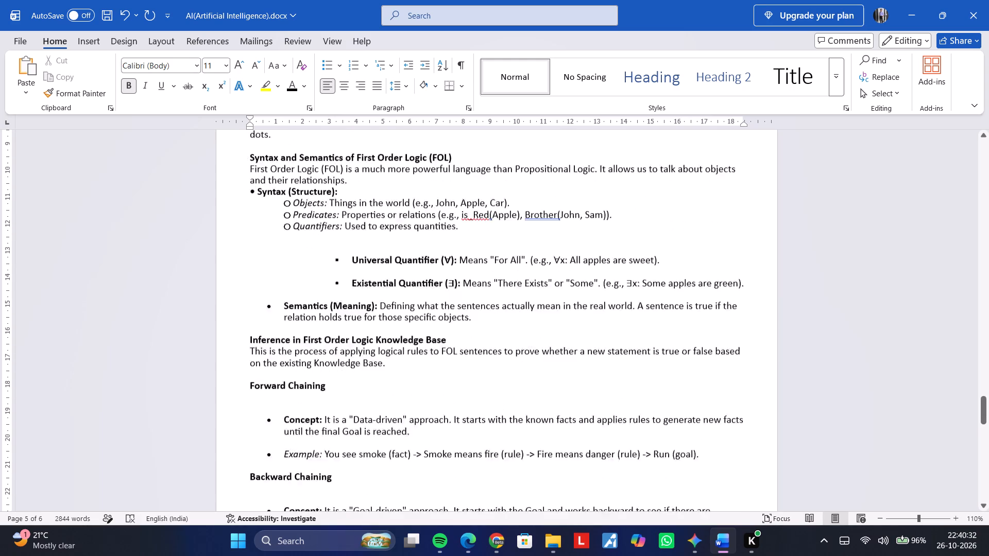
{"action": "scroll", "coordinate": [328, 392], "scroll_direction": "down", "scroll_amount": 3}
{"action": "scroll", "coordinate": [328, 392], "scroll_direction": "up", "scroll_amount": 2}
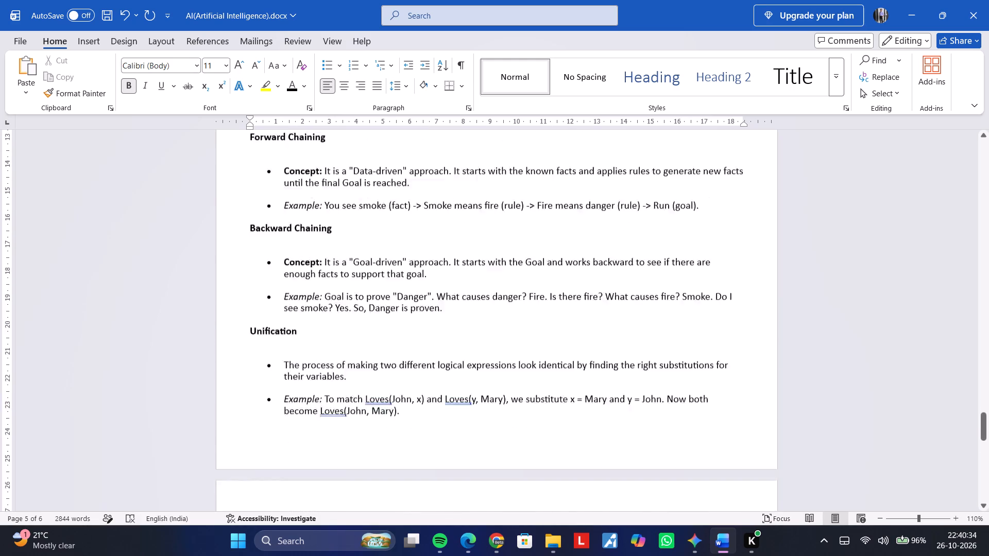
{"action": "scroll", "coordinate": [328, 392], "scroll_direction": "up", "scroll_amount": 8}
{"action": "scroll", "coordinate": [328, 392], "scroll_direction": "down", "scroll_amount": 2}
Review the layout of the earlier table pages, from the Unit 2 table back through A* and AO* to the Hill Climbing section.
{"action": "scroll", "coordinate": [328, 392], "scroll_direction": "up", "scroll_amount": 2}
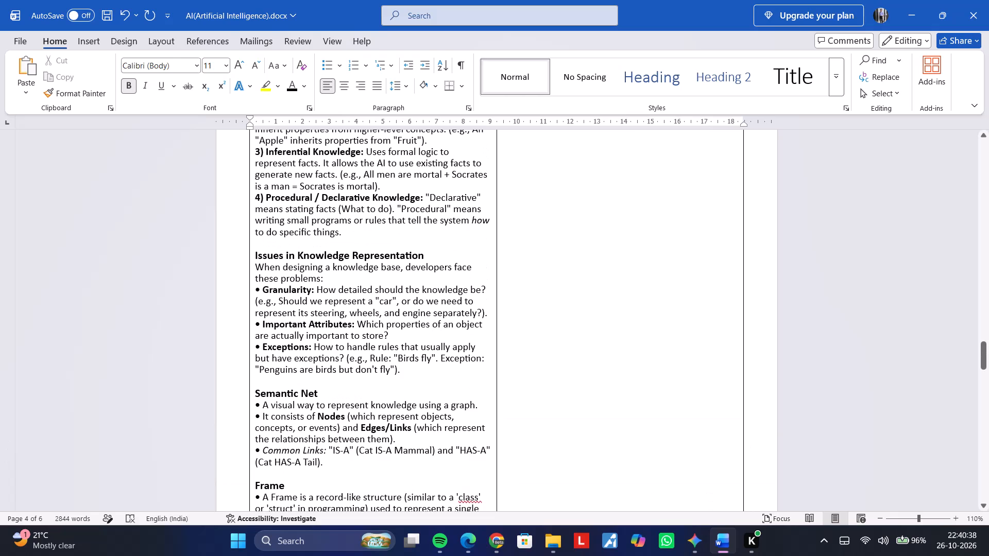
{"action": "scroll", "coordinate": [328, 392], "scroll_direction": "up", "scroll_amount": 4}
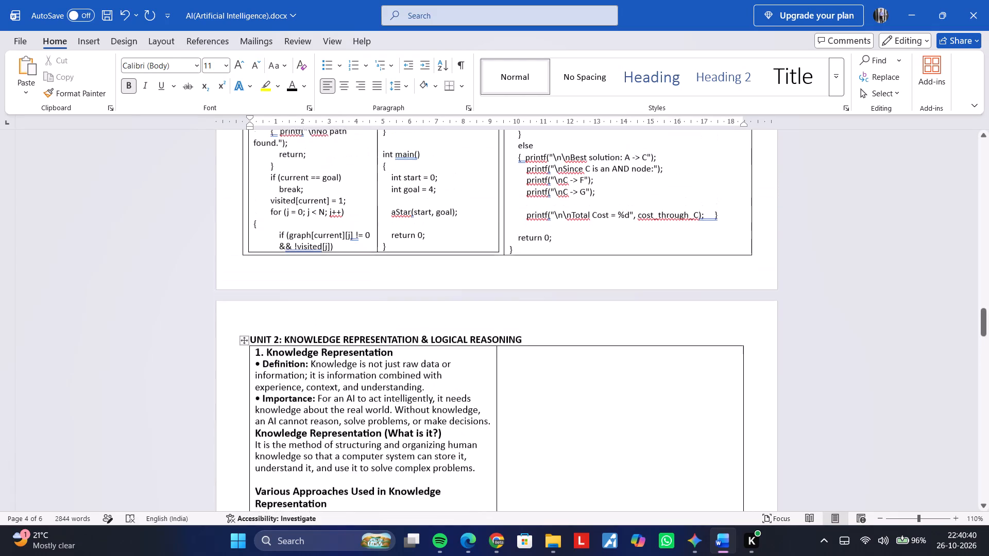
{"action": "scroll", "coordinate": [328, 393], "scroll_direction": "up", "scroll_amount": 4}
{"action": "scroll", "coordinate": [426, 369], "scroll_direction": "up", "scroll_amount": 1}
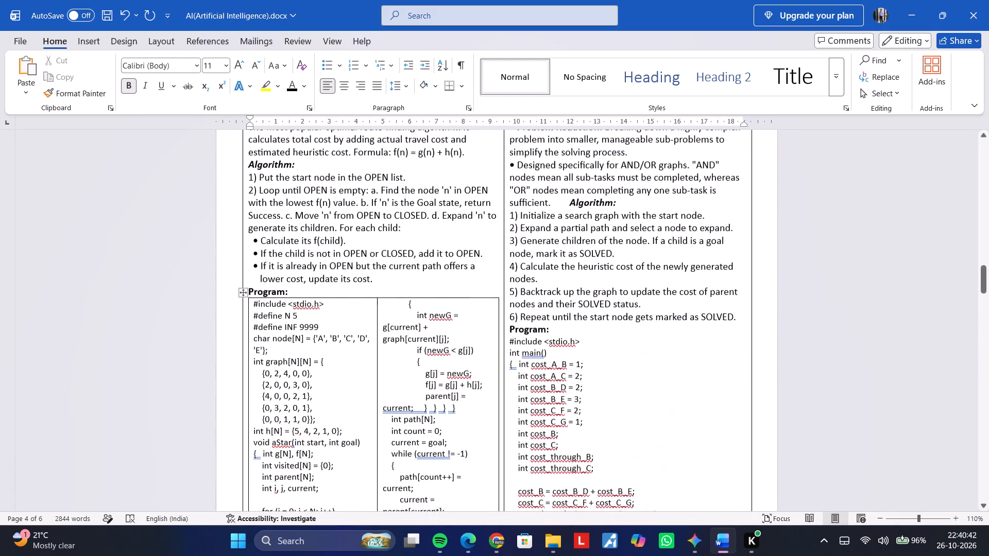
{"action": "scroll", "coordinate": [502, 385], "scroll_direction": "up", "scroll_amount": 2}
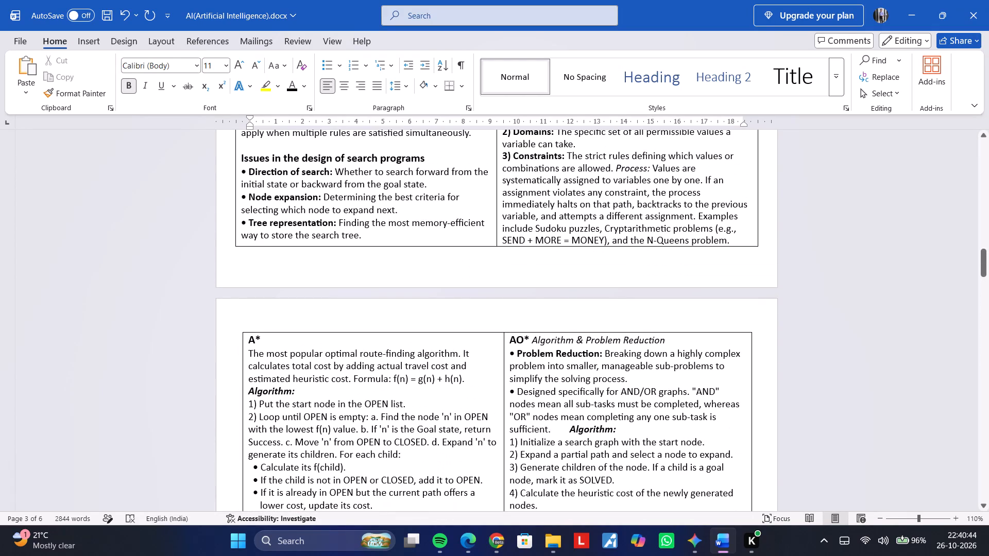
{"action": "scroll", "coordinate": [295, 363], "scroll_direction": "down", "scroll_amount": 1}
{"action": "scroll", "coordinate": [295, 363], "scroll_direction": "up", "scroll_amount": 1}
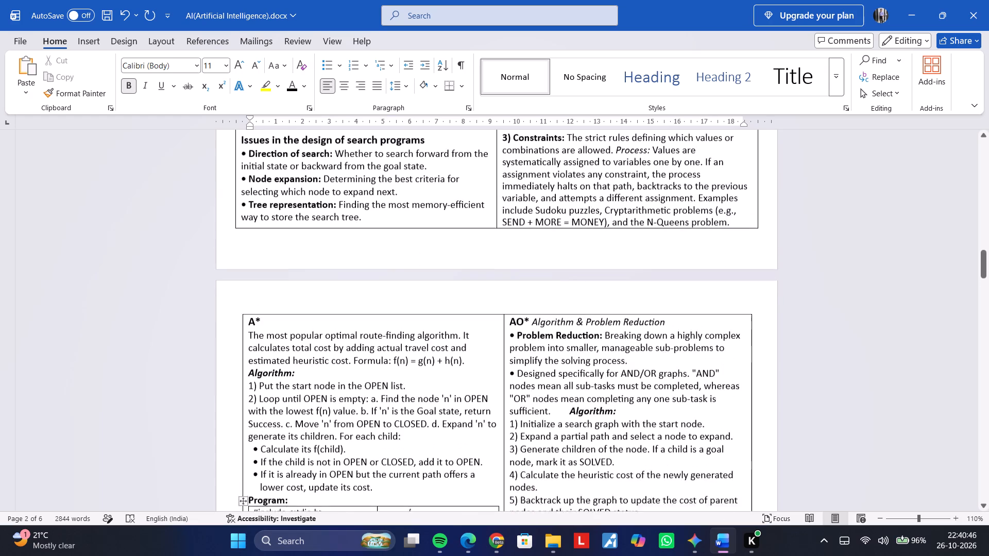
{"action": "scroll", "coordinate": [295, 363], "scroll_direction": "up", "scroll_amount": 1}
{"action": "scroll", "coordinate": [302, 363], "scroll_direction": "down", "scroll_amount": 5}
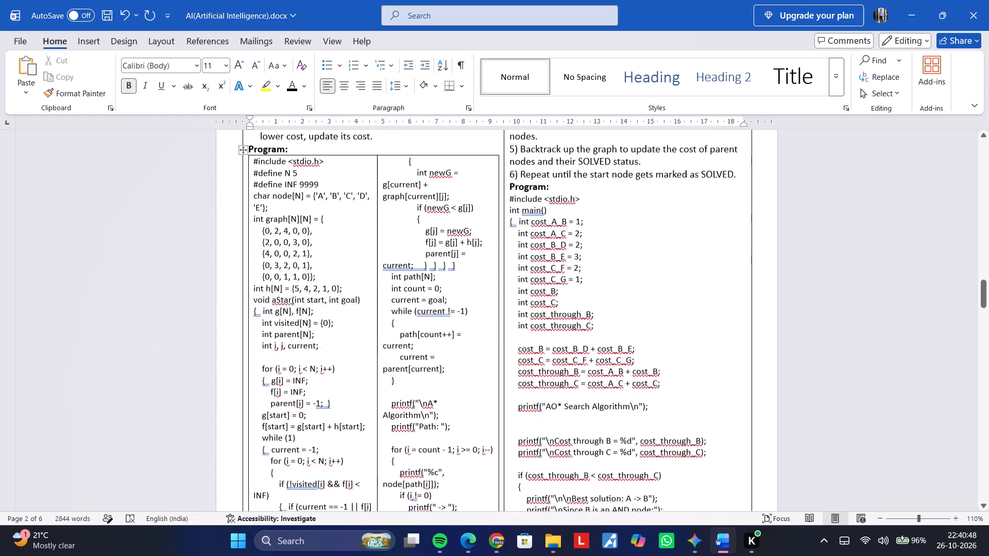
{"action": "scroll", "coordinate": [302, 363], "scroll_direction": "down", "scroll_amount": 4}
{"action": "scroll", "coordinate": [302, 363], "scroll_direction": "up", "scroll_amount": 6}
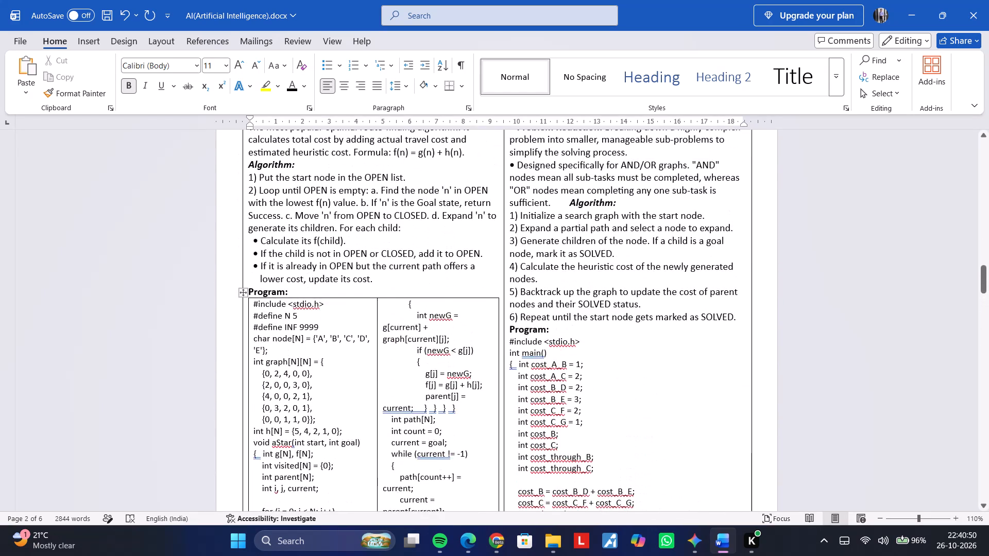
{"action": "scroll", "coordinate": [302, 363], "scroll_direction": "up", "scroll_amount": 1}
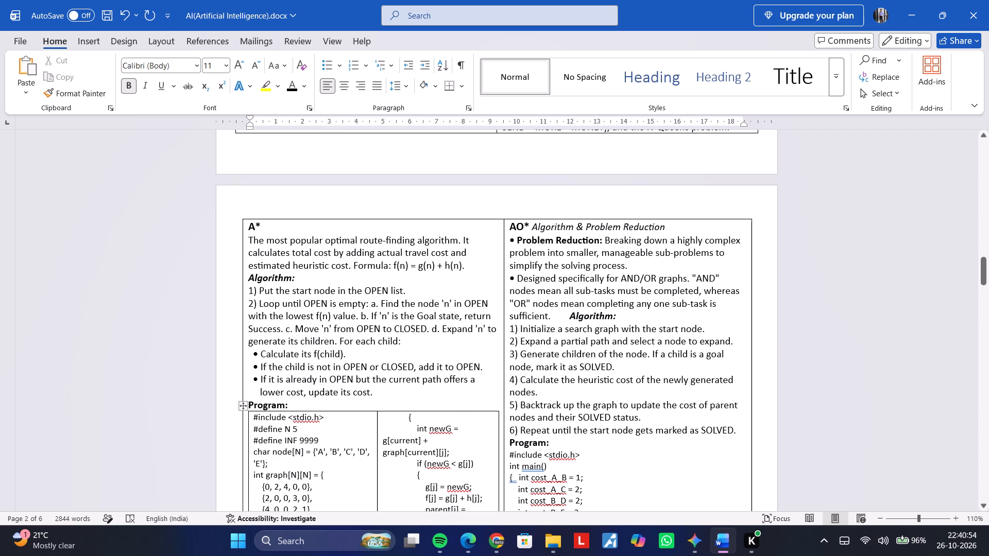
{"action": "scroll", "coordinate": [581, 391], "scroll_direction": "up", "scroll_amount": 3}
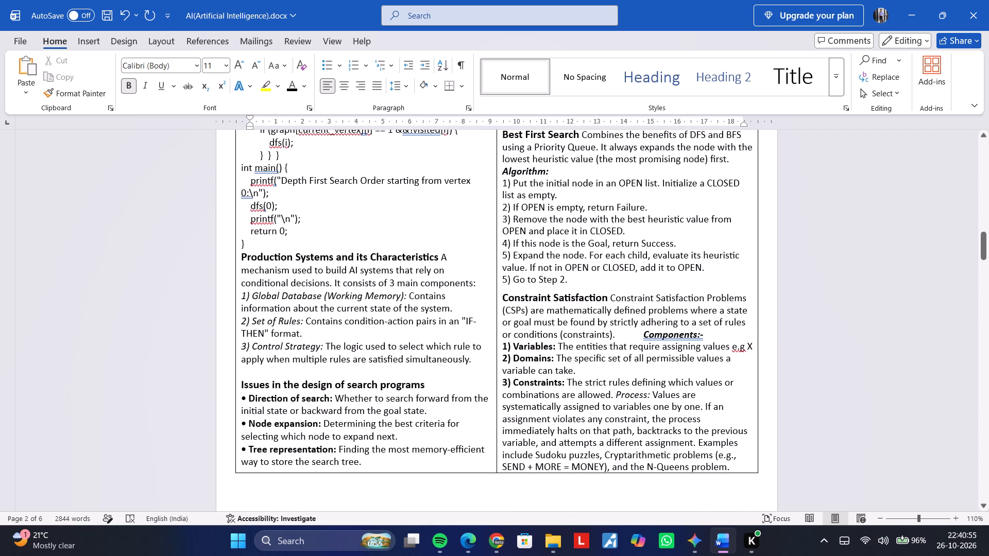
{"action": "scroll", "coordinate": [526, 383], "scroll_direction": "up", "scroll_amount": 1}
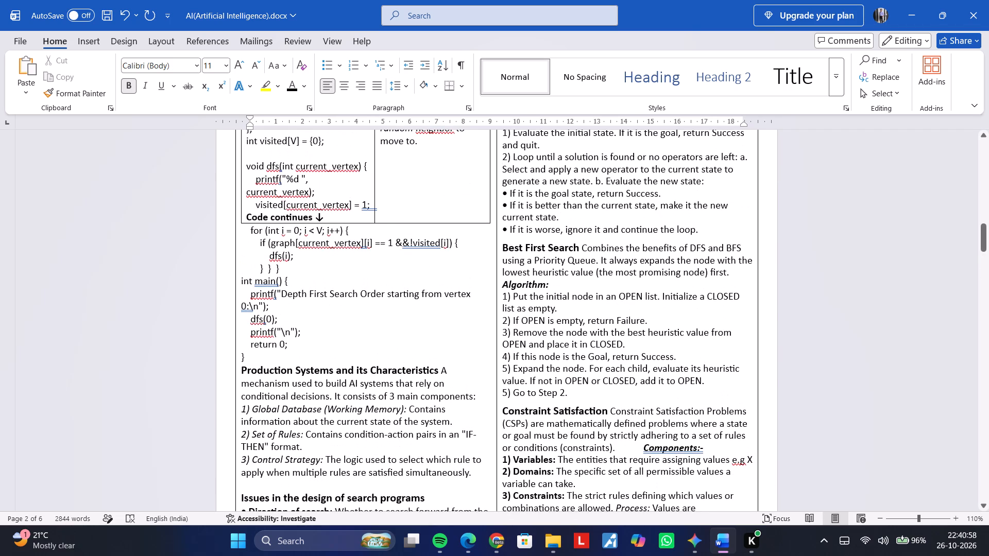
{"action": "scroll", "coordinate": [510, 387], "scroll_direction": "up", "scroll_amount": 2}
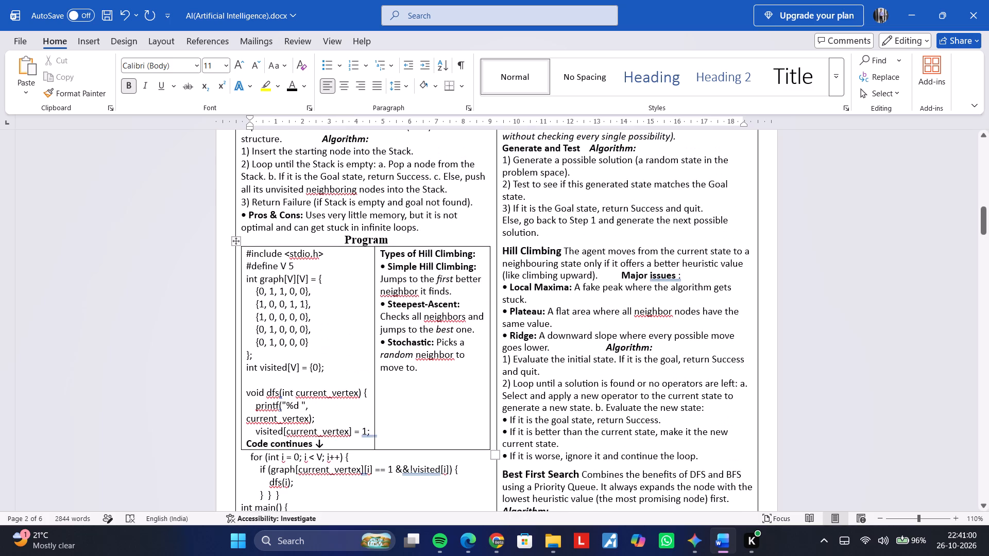
Draw a small right block arrow, about 0.35 cm high and 0.79 cm wide, between "Types of Hill Climbing" and the "Hill Climbing" heading.
{"action": "left_click", "coordinate": [91, 46]}
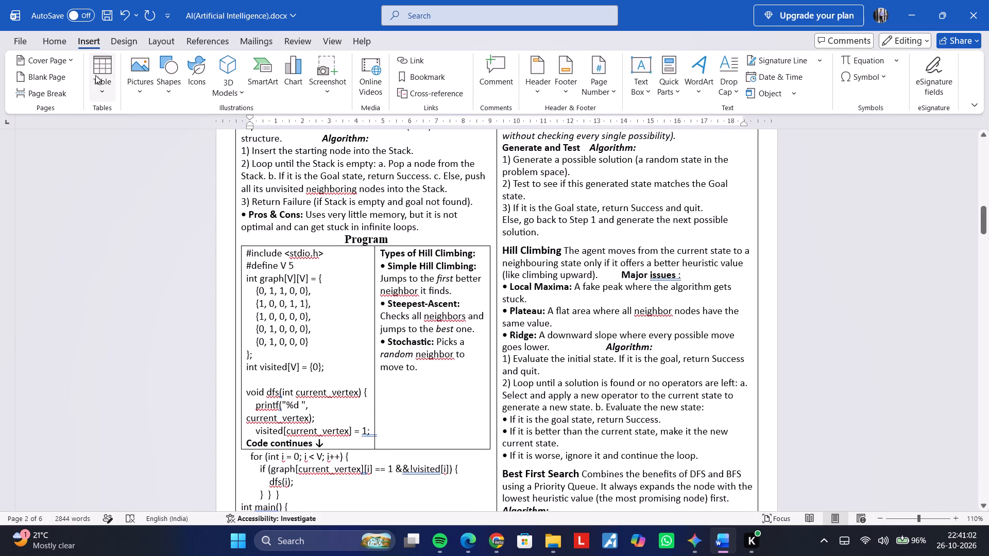
{"action": "left_click", "coordinate": [138, 97]}
{"action": "left_click", "coordinate": [142, 91]}
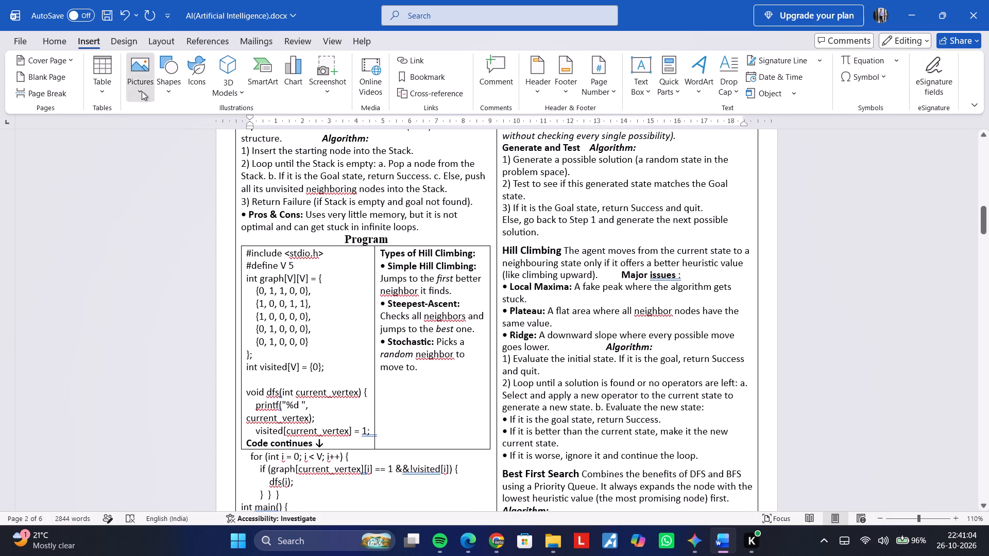
{"action": "left_click", "coordinate": [163, 93]}
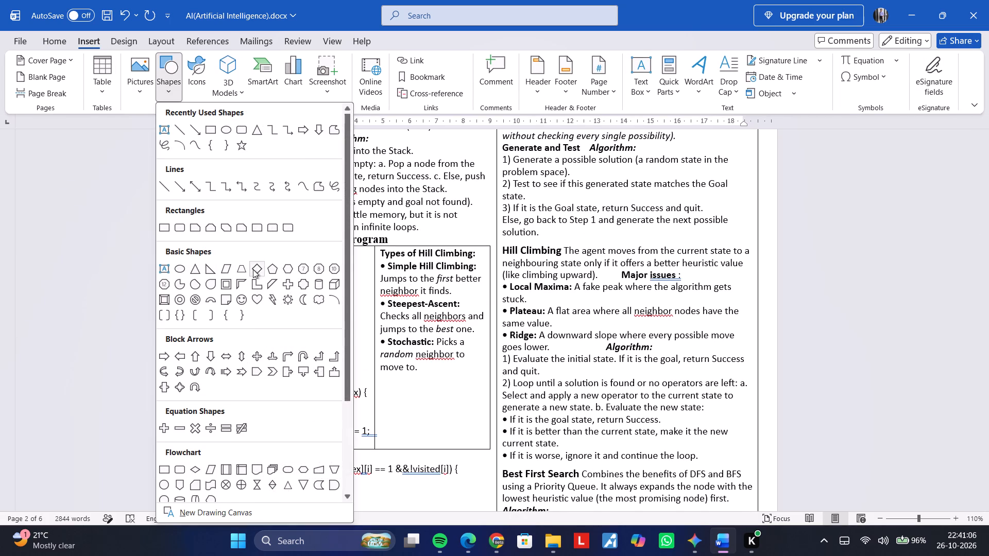
{"action": "left_click", "coordinate": [302, 136]}
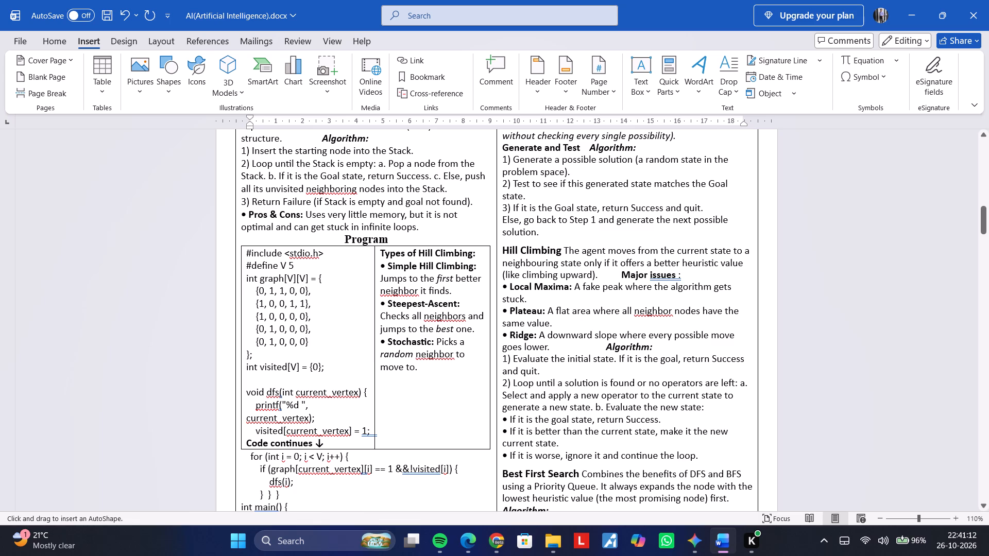
{"action": "left_click_drag", "start_coordinate": [482, 257], "coordinate": [506, 231]}
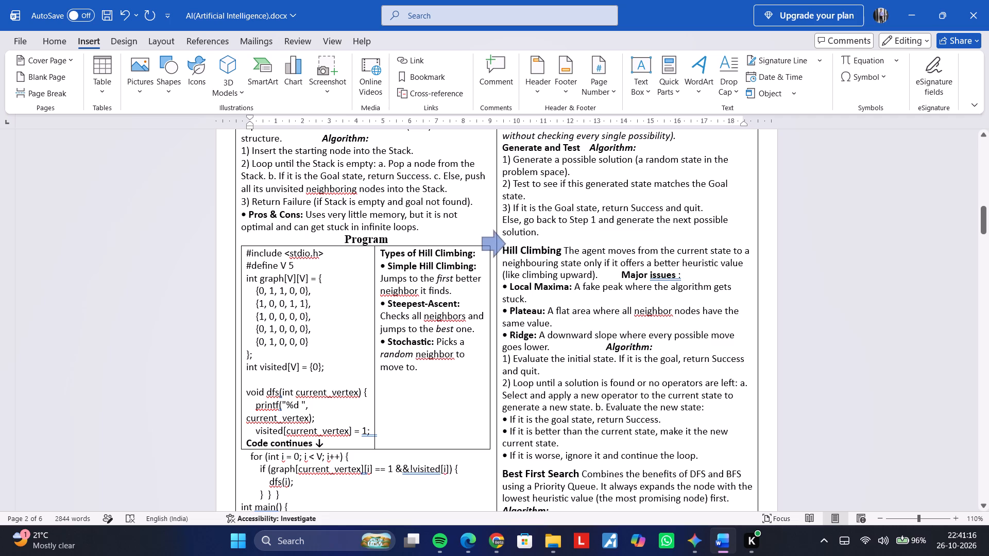
{"action": "left_click_drag", "start_coordinate": [506, 231], "coordinate": [509, 244]}
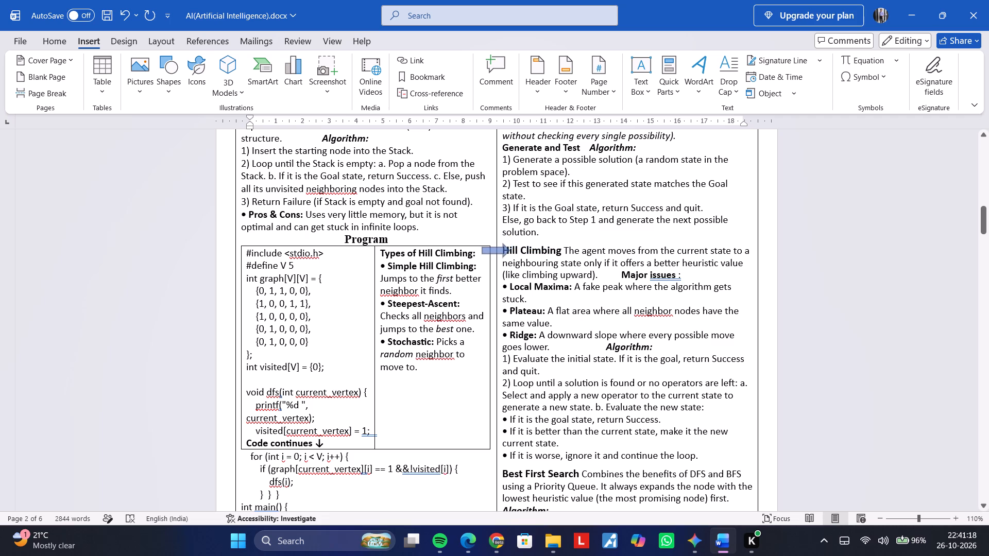
{"action": "left_click_drag", "start_coordinate": [509, 244], "coordinate": [503, 248]}
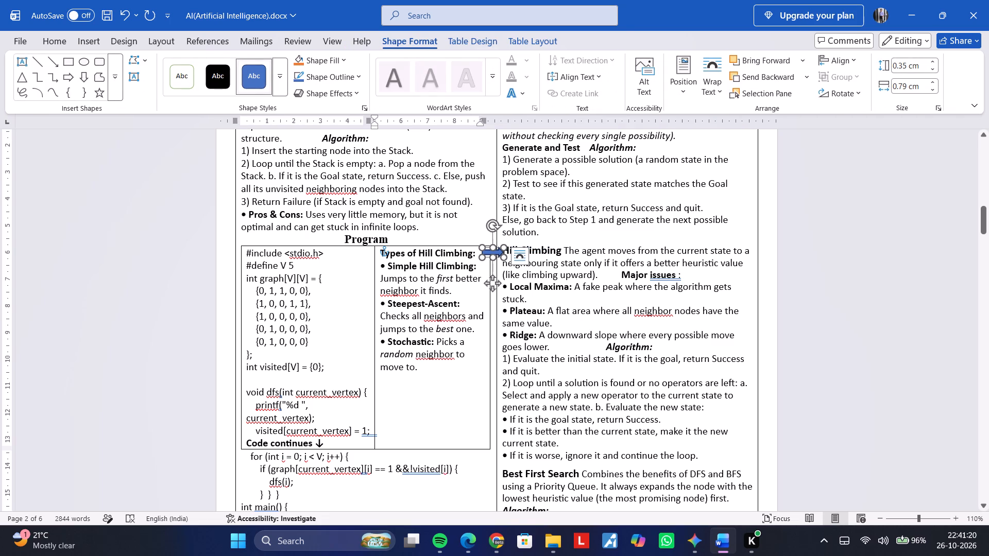
Rotate the block arrow so it points diagonally down from the Hill Climbing section toward the hill climbing types.
{"action": "left_click_drag", "start_coordinate": [494, 227], "coordinate": [531, 242]}
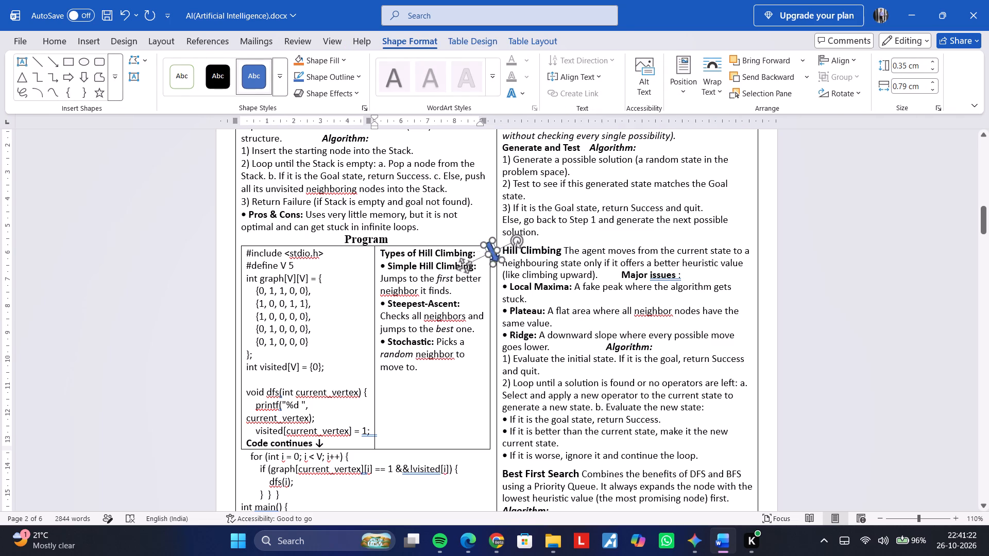
{"action": "left_click_drag", "start_coordinate": [531, 242], "coordinate": [505, 287]}
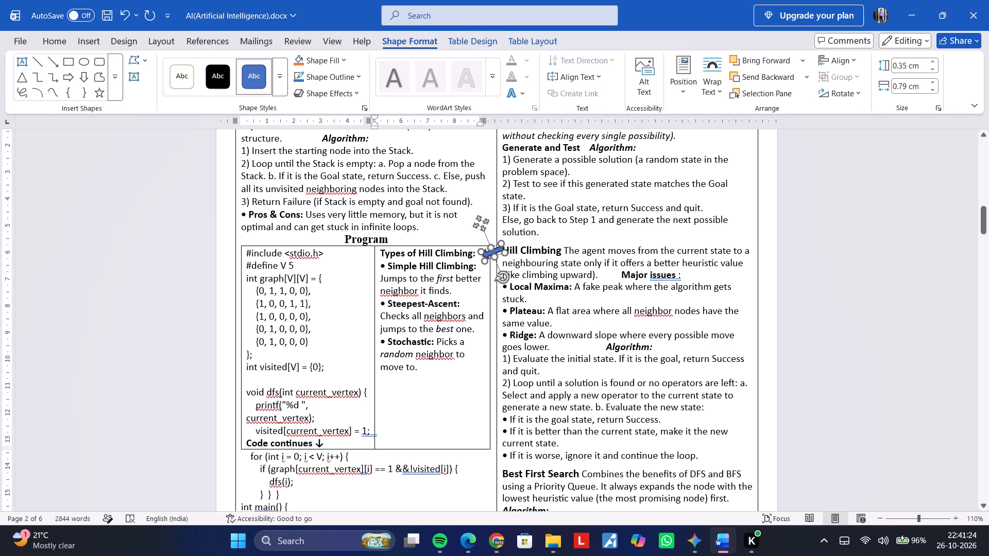
{"action": "left_click_drag", "start_coordinate": [505, 287], "coordinate": [506, 286]}
Move the arrow down onto the column border beside the "Simple Hill Climbing" description, fine-tuning its position toward the types list.
{"action": "left_click_drag", "start_coordinate": [479, 224], "coordinate": [479, 224]}
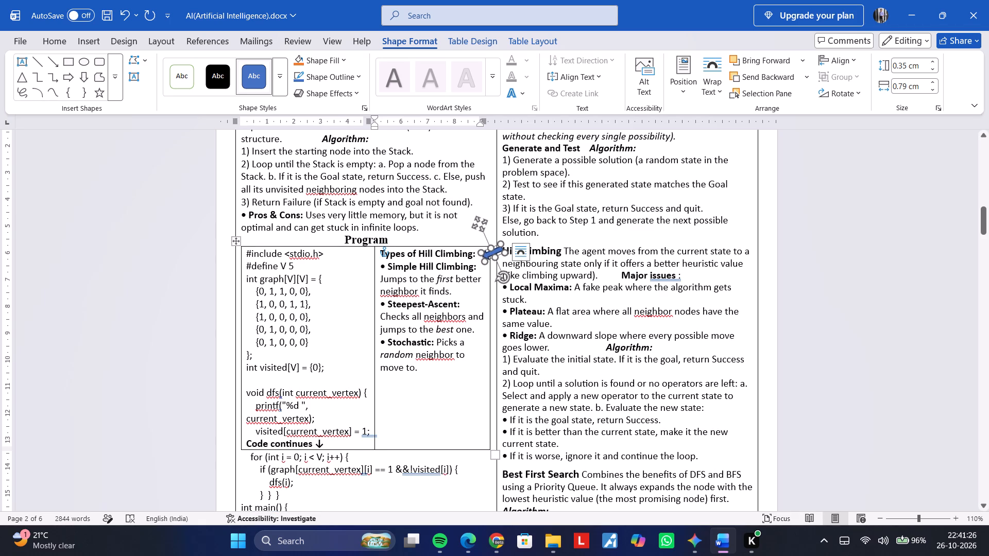
{"action": "left_click_drag", "start_coordinate": [479, 224], "coordinate": [472, 211]}
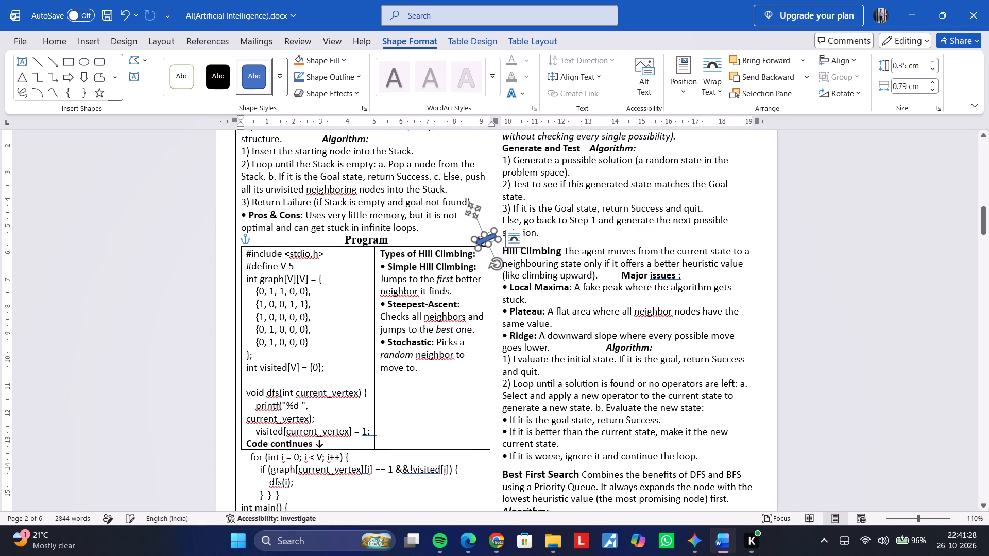
{"action": "left_click_drag", "start_coordinate": [472, 211], "coordinate": [472, 264]}
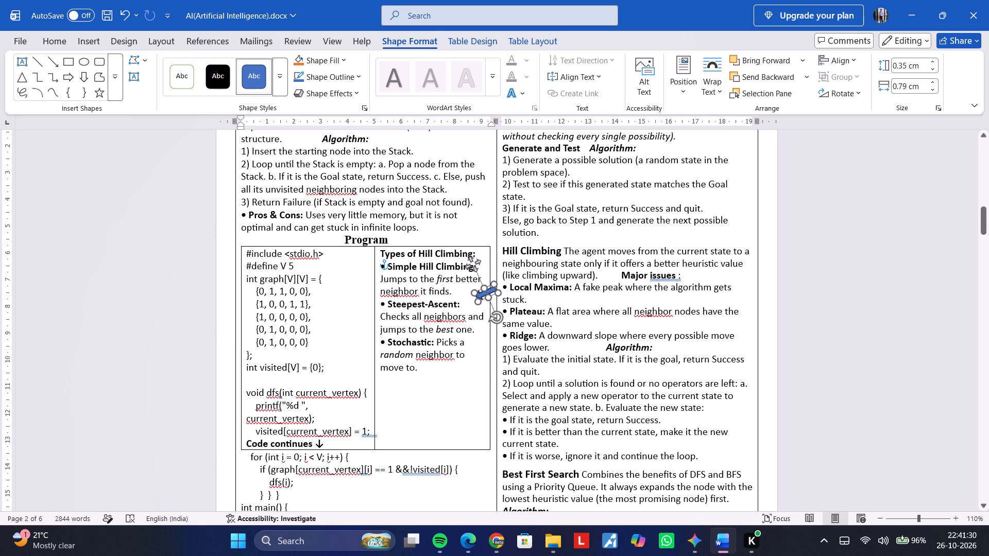
{"action": "left_click_drag", "start_coordinate": [472, 264], "coordinate": [467, 262]}
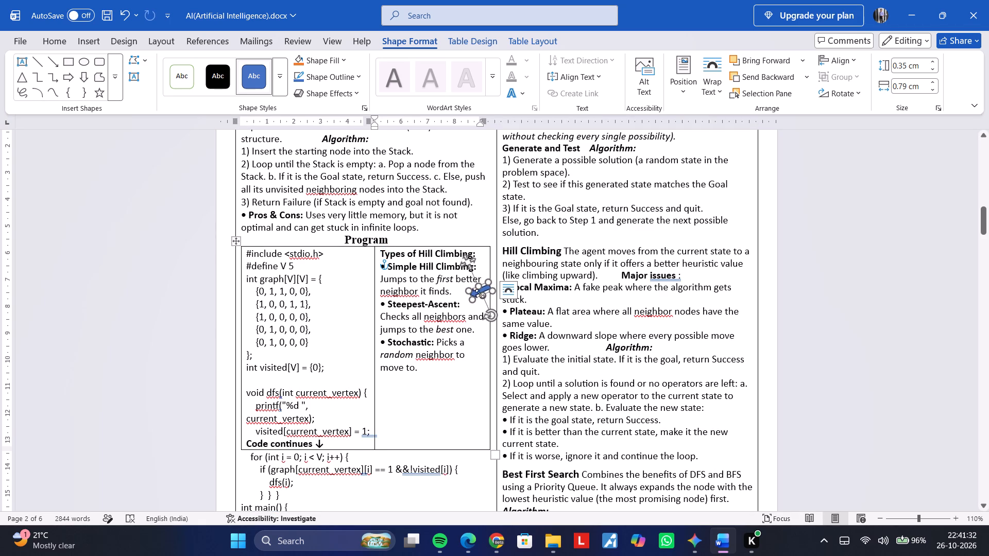
{"action": "left_click_drag", "start_coordinate": [471, 265], "coordinate": [473, 260]}
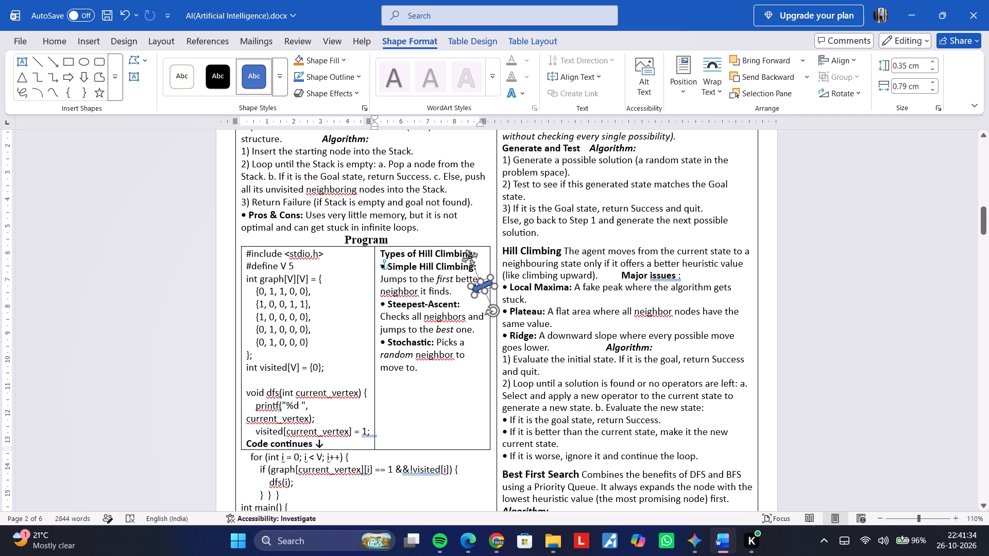
{"action": "left_click_drag", "start_coordinate": [473, 260], "coordinate": [484, 255]}
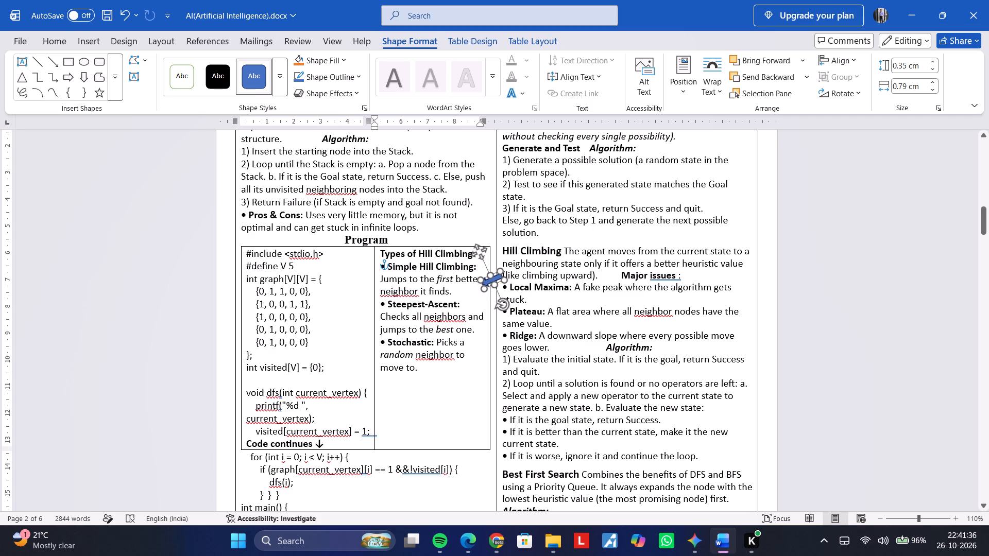
{"action": "left_click_drag", "start_coordinate": [484, 255], "coordinate": [485, 256]}
{"action": "left_click", "coordinate": [485, 326]}
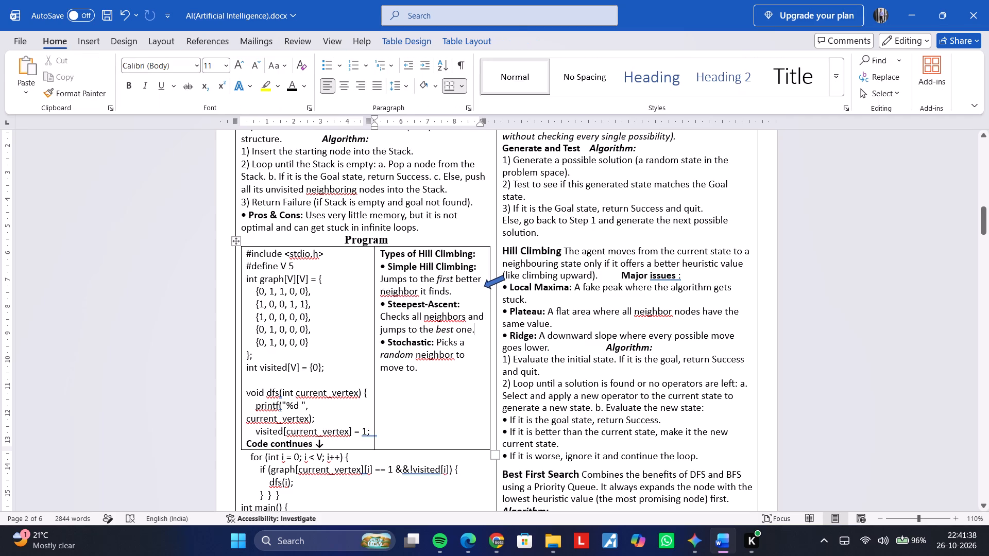
{"action": "left_click", "coordinate": [504, 284]}
{"action": "left_click", "coordinate": [492, 279]}
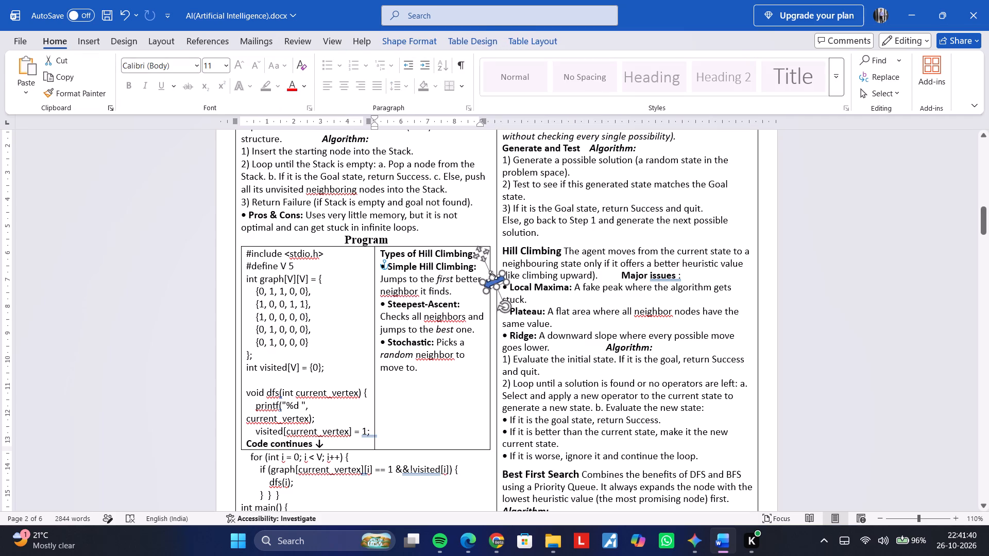
{"action": "key", "text": "Left"}
{"action": "key", "text": "Left"}
{"action": "key", "text": "Left"}
{"action": "key", "text": "Left"}
{"action": "key", "text": "Left"}
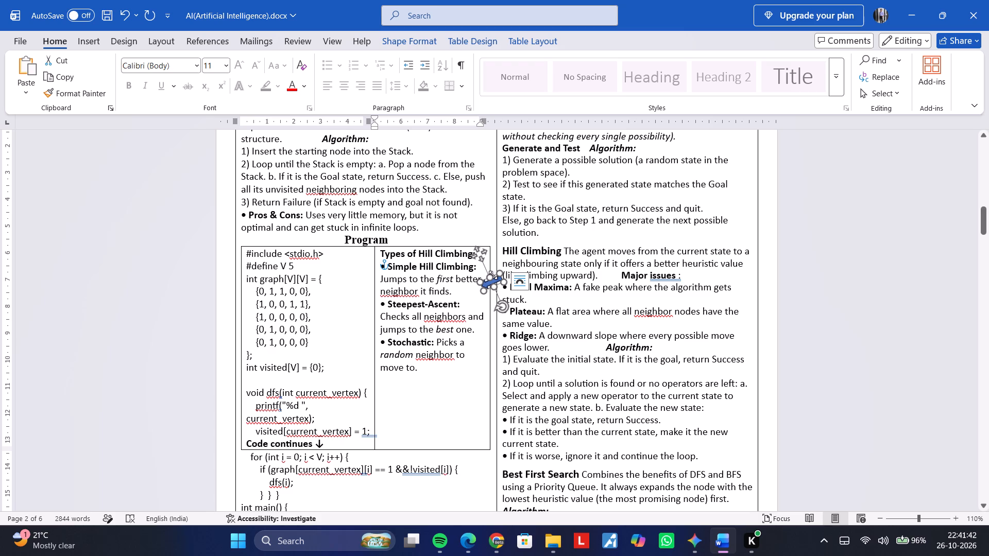
Apply the solid black shape style to the arrow and nudge it slightly closer to the types list.
{"action": "left_click", "coordinate": [478, 34]}
{"action": "left_click", "coordinate": [430, 38]}
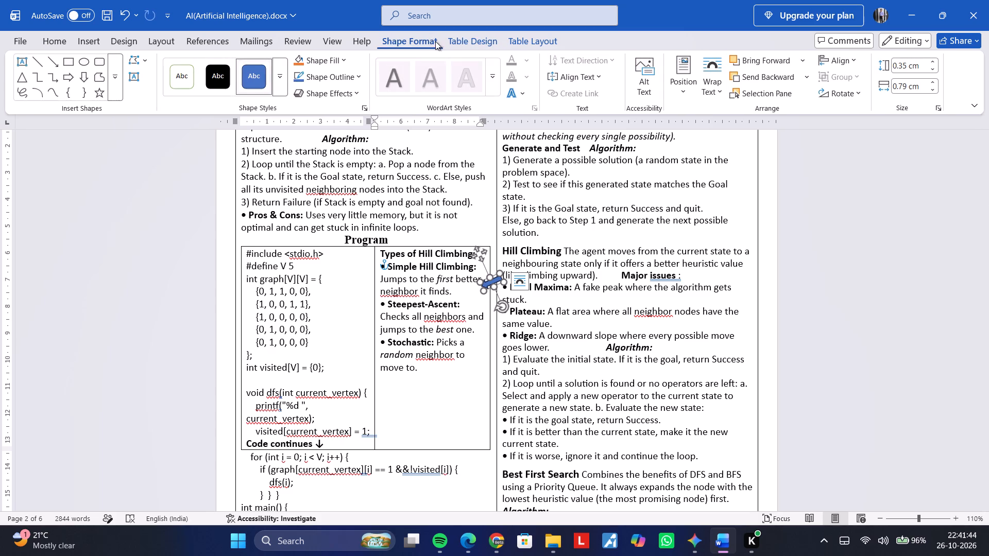
{"action": "left_click", "coordinate": [218, 80]}
{"action": "left_click", "coordinate": [466, 350]}
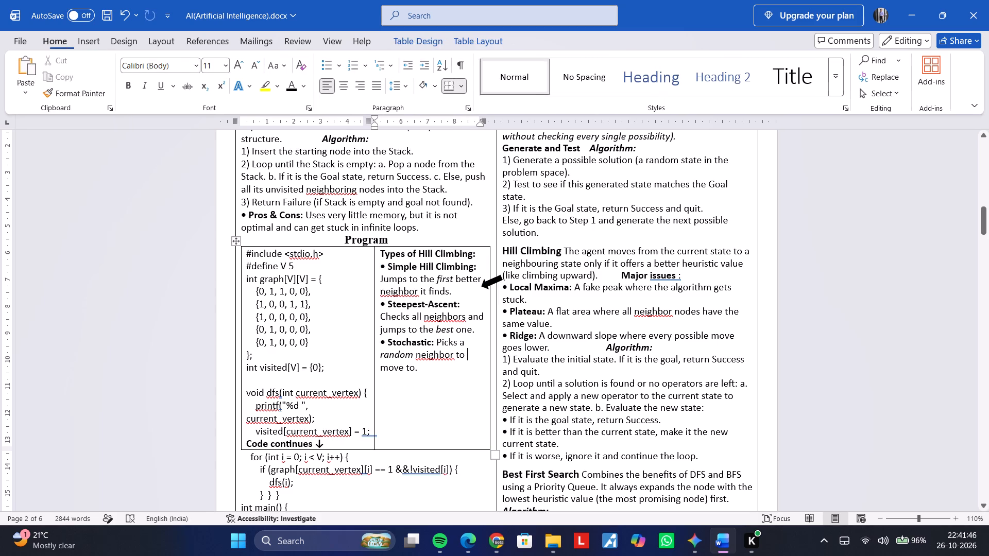
{"action": "left_click", "coordinate": [492, 281]}
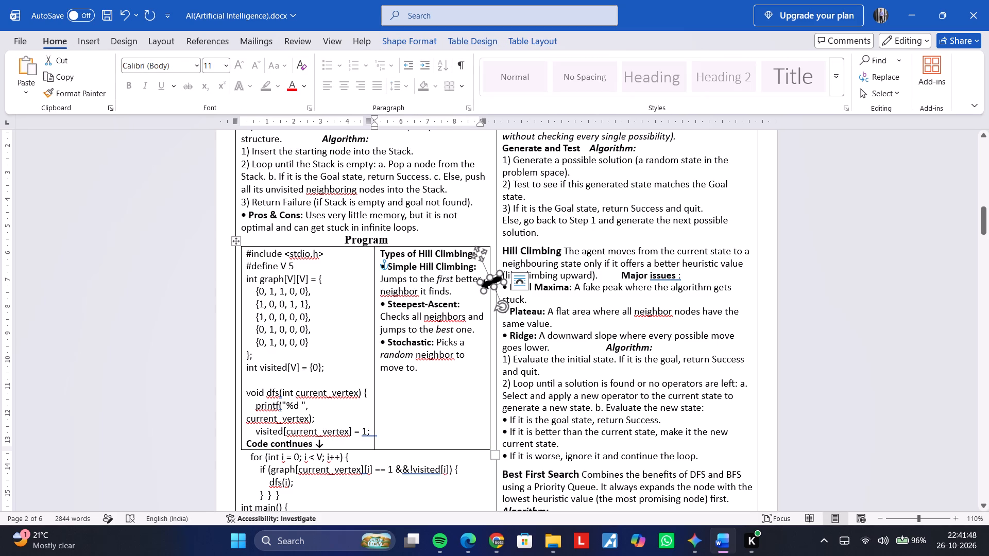
{"action": "key", "text": "Left"}
{"action": "left_click", "coordinate": [482, 343]}
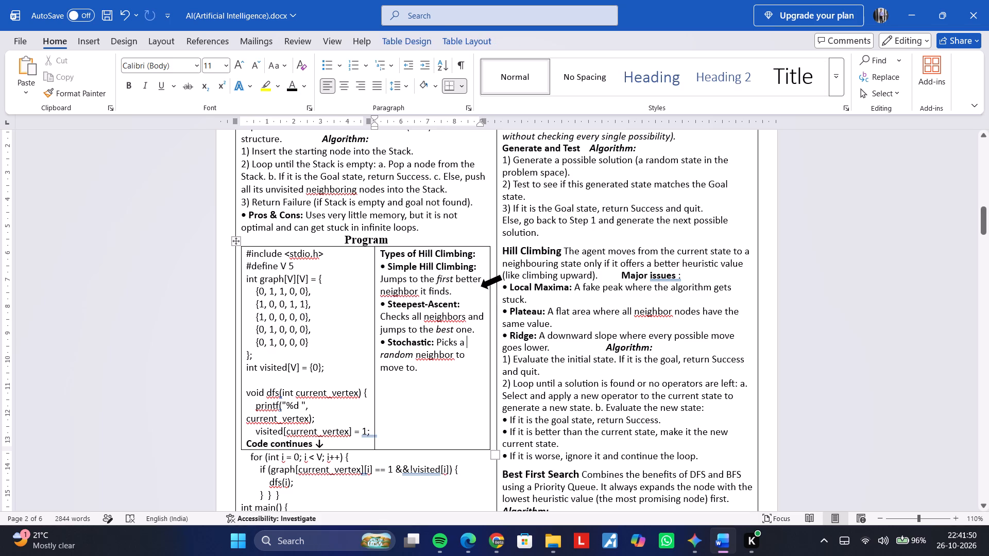
Review the pages from the Hill Climbing section through A*, AO* and the Unit 2 table to the logical reasoning notes.
{"action": "scroll", "coordinate": [484, 355], "scroll_direction": "down", "scroll_amount": 2}
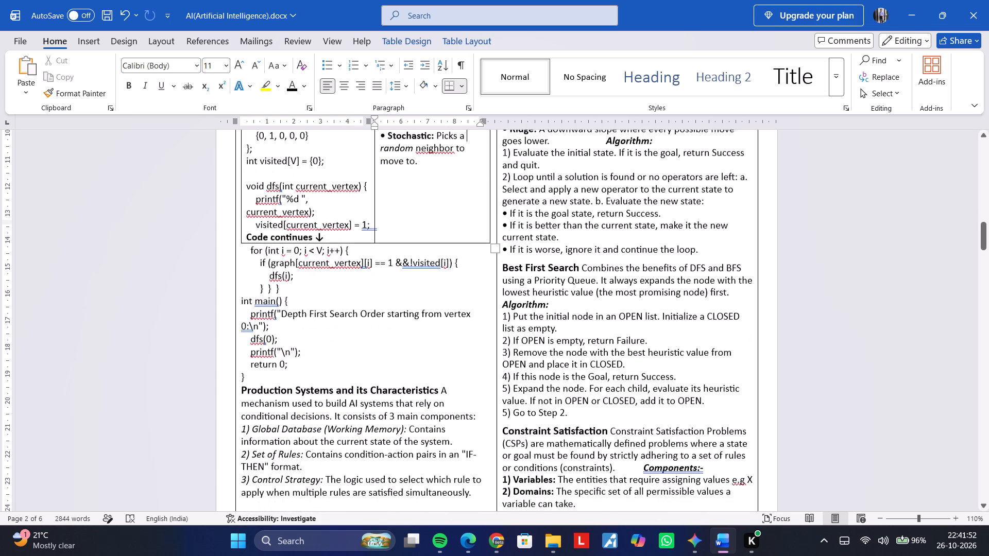
{"action": "scroll", "coordinate": [484, 355], "scroll_direction": "down", "scroll_amount": 1}
{"action": "scroll", "coordinate": [484, 355], "scroll_direction": "up", "scroll_amount": 1}
{"action": "scroll", "coordinate": [484, 355], "scroll_direction": "down", "scroll_amount": 1}
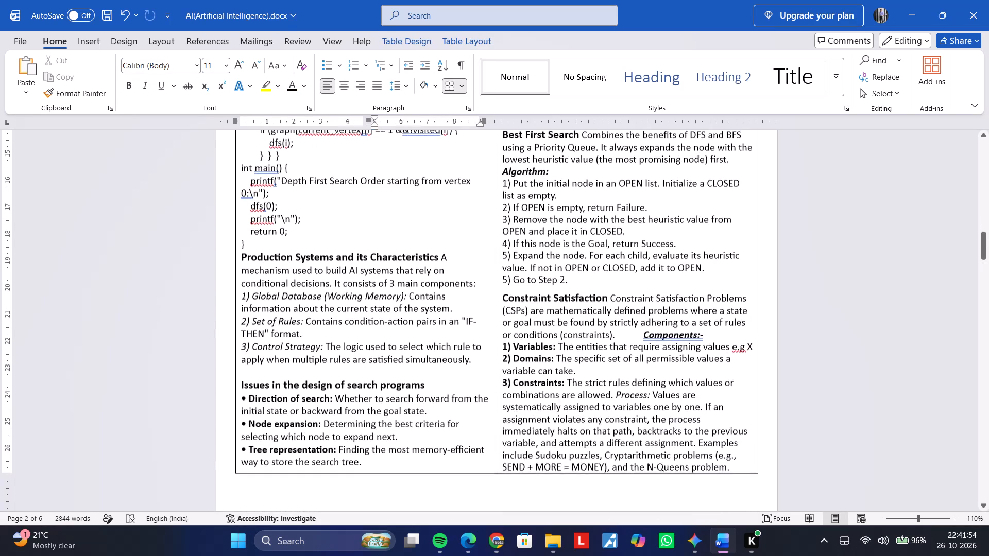
{"action": "scroll", "coordinate": [484, 355], "scroll_direction": "down", "scroll_amount": 2}
{"action": "scroll", "coordinate": [481, 361], "scroll_direction": "up", "scroll_amount": 2}
{"action": "scroll", "coordinate": [481, 367], "scroll_direction": "down", "scroll_amount": 3}
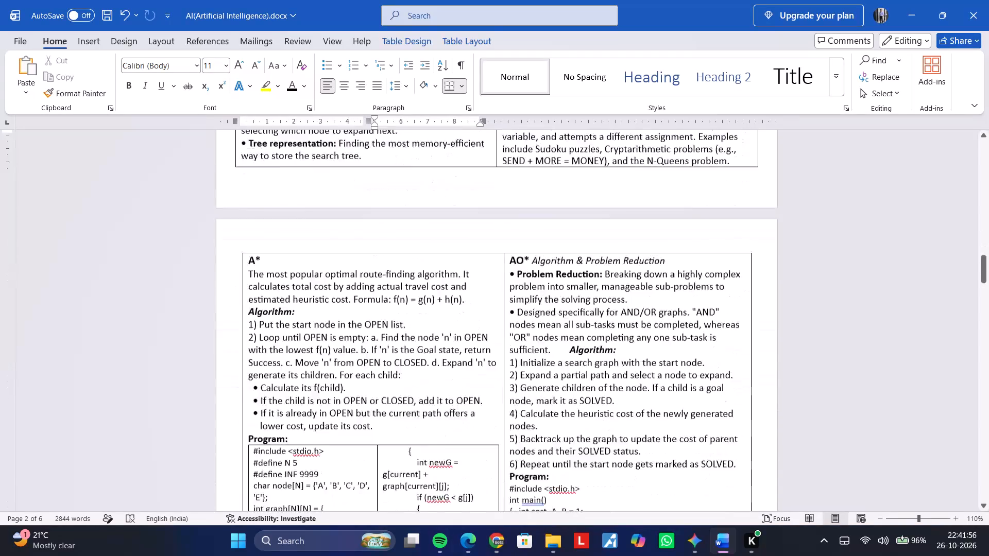
{"action": "scroll", "coordinate": [482, 369], "scroll_direction": "down", "scroll_amount": 1}
{"action": "scroll", "coordinate": [484, 370], "scroll_direction": "up", "scroll_amount": 3}
{"action": "scroll", "coordinate": [484, 370], "scroll_direction": "down", "scroll_amount": 7}
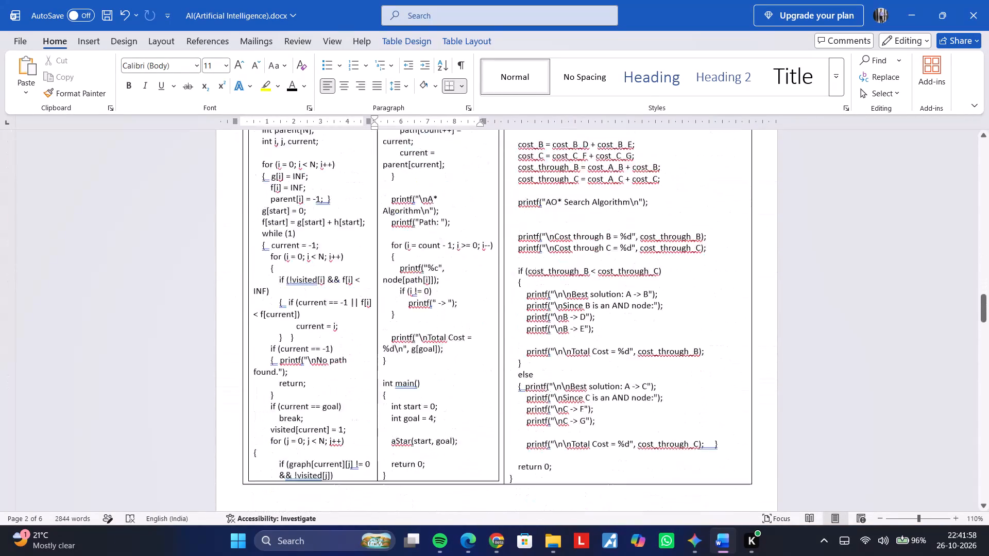
{"action": "scroll", "coordinate": [484, 370], "scroll_direction": "down", "scroll_amount": 7}
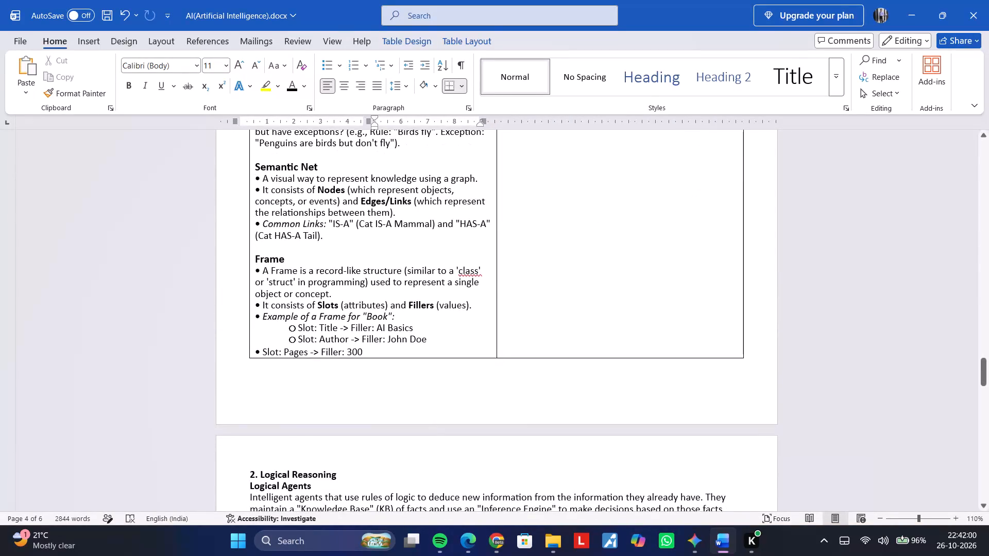
{"action": "left_click", "coordinate": [448, 353]}
{"action": "scroll", "coordinate": [448, 353], "scroll_direction": "down", "scroll_amount": 4}
{"action": "scroll", "coordinate": [447, 353], "scroll_direction": "up", "scroll_amount": 3}
{"action": "scroll", "coordinate": [447, 353], "scroll_direction": "down", "scroll_amount": 1}
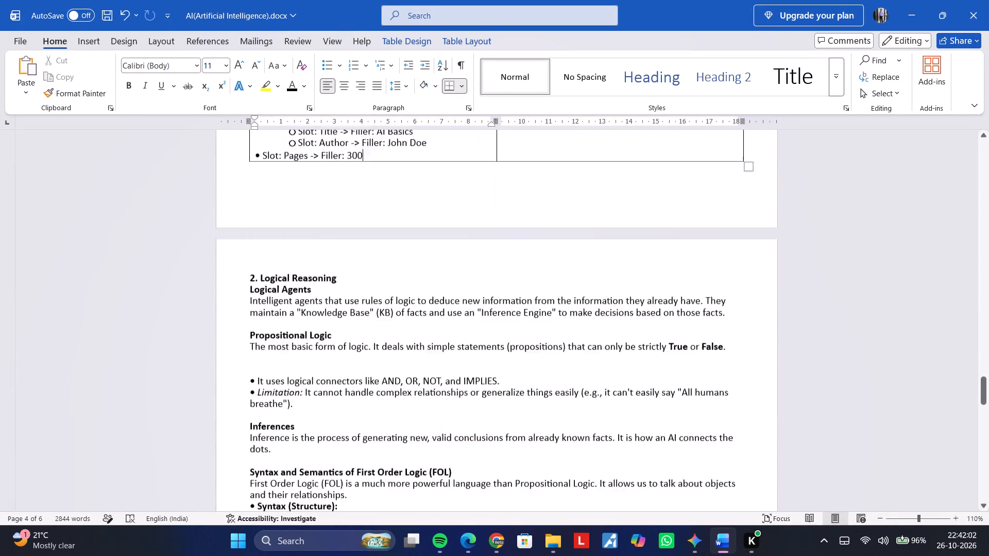
{"action": "scroll", "coordinate": [447, 353], "scroll_direction": "down", "scroll_amount": 2}
{"action": "scroll", "coordinate": [447, 353], "scroll_direction": "up", "scroll_amount": 2}
{"action": "scroll", "coordinate": [447, 353], "scroll_direction": "down", "scroll_amount": 3}
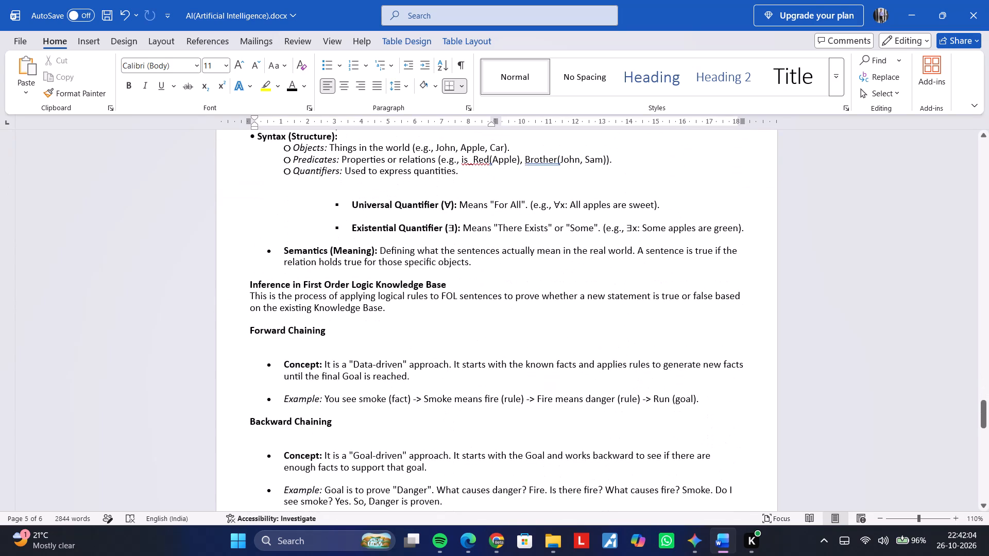
Remove the blank lines between the Propositional Logic description and its bullet about logical connectors.
{"action": "scroll", "coordinate": [449, 358], "scroll_direction": "up", "scroll_amount": 2}
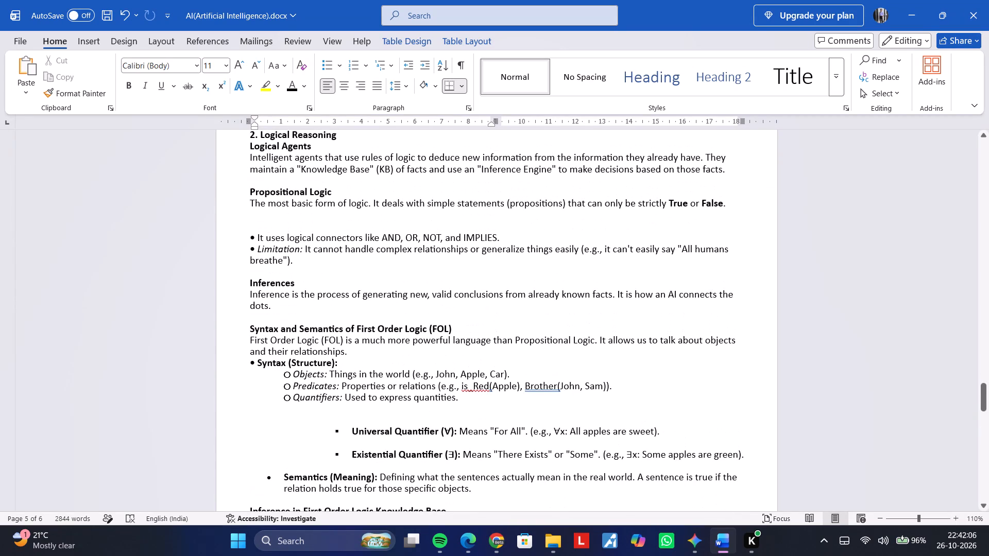
{"action": "left_click", "coordinate": [272, 230]}
{"action": "key", "text": "BackSpace"}
{"action": "key", "text": "BackSpace"}
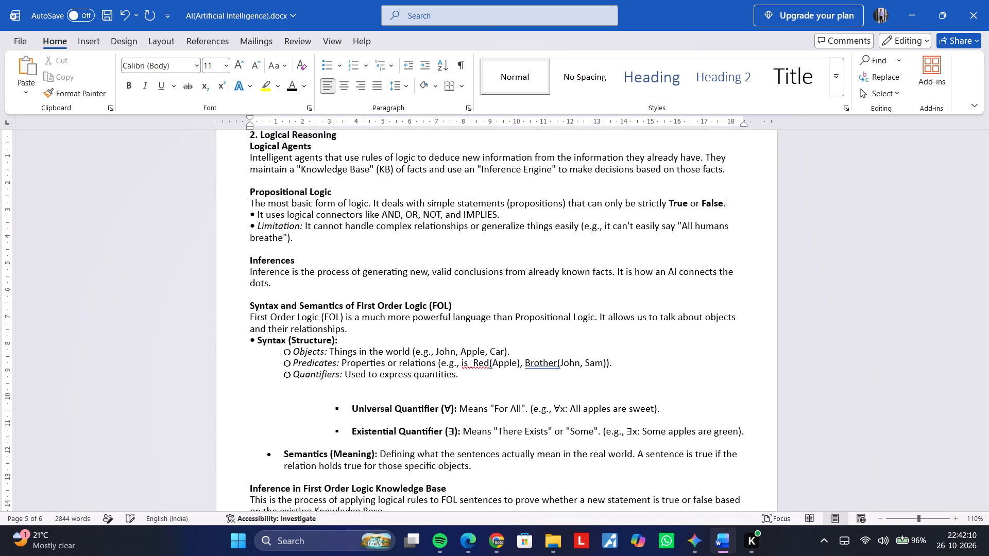
{"action": "key", "text": "Return"}
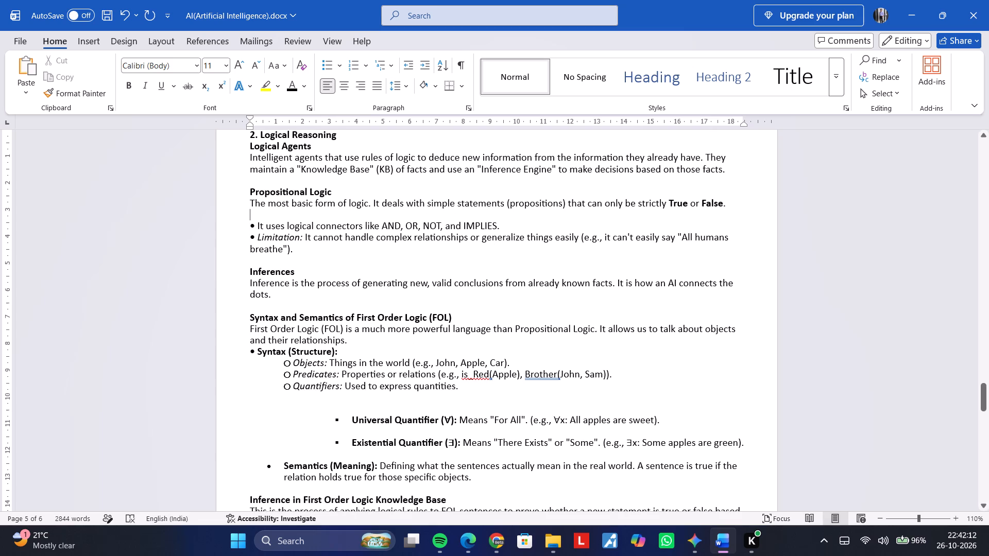
{"action": "key", "text": "BackSpace"}
Review the Unit 2 table from the Knowledge Representation definition through the Frame example.
{"action": "scroll", "coordinate": [367, 236], "scroll_direction": "up", "scroll_amount": 5}
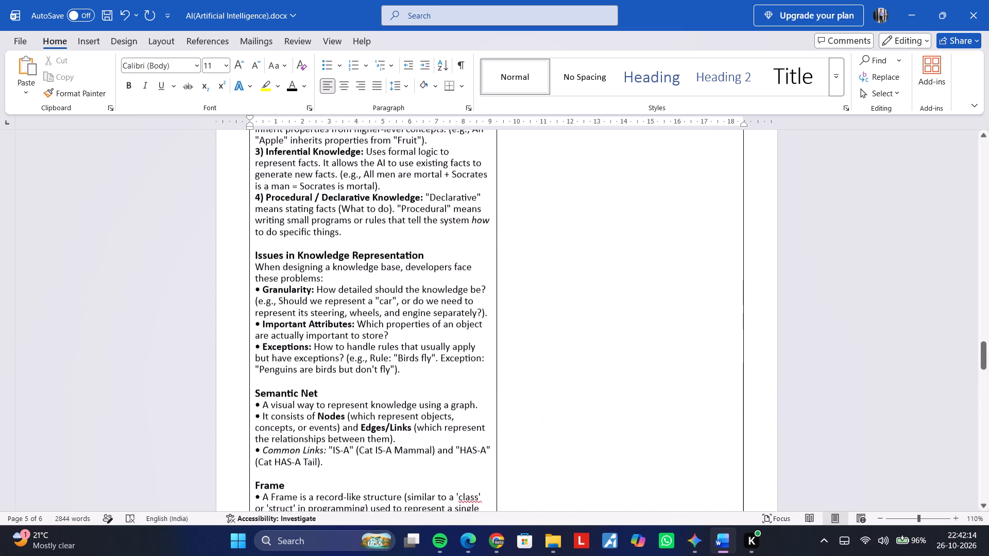
{"action": "scroll", "coordinate": [367, 236], "scroll_direction": "up", "scroll_amount": 4}
{"action": "scroll", "coordinate": [358, 265], "scroll_direction": "down", "scroll_amount": 2}
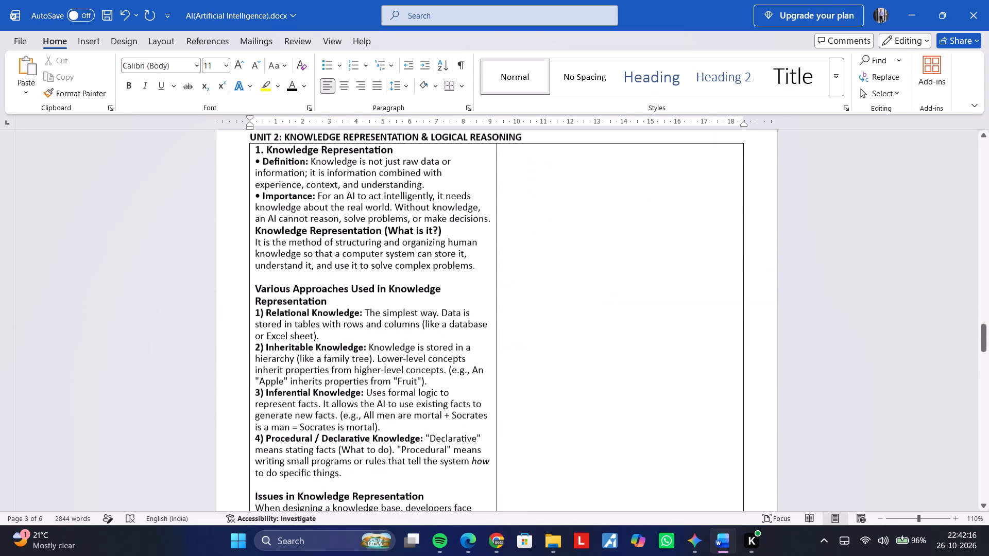
{"action": "scroll", "coordinate": [356, 268], "scroll_direction": "down", "scroll_amount": 3}
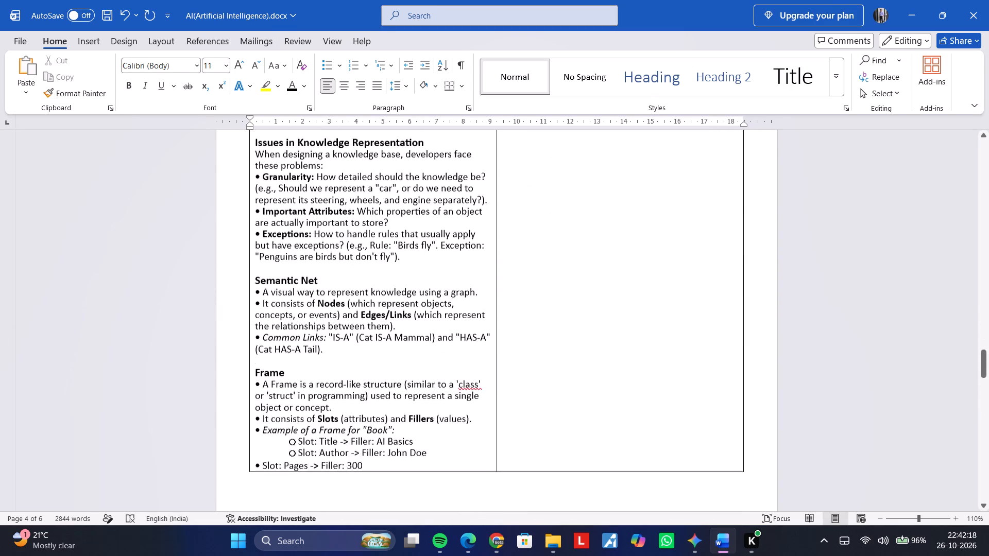
Review the Logical Reasoning notes from Logical Agents through First Order Logic, chaining, Unification and Resolution.
{"action": "scroll", "coordinate": [356, 268], "scroll_direction": "down", "scroll_amount": 11}
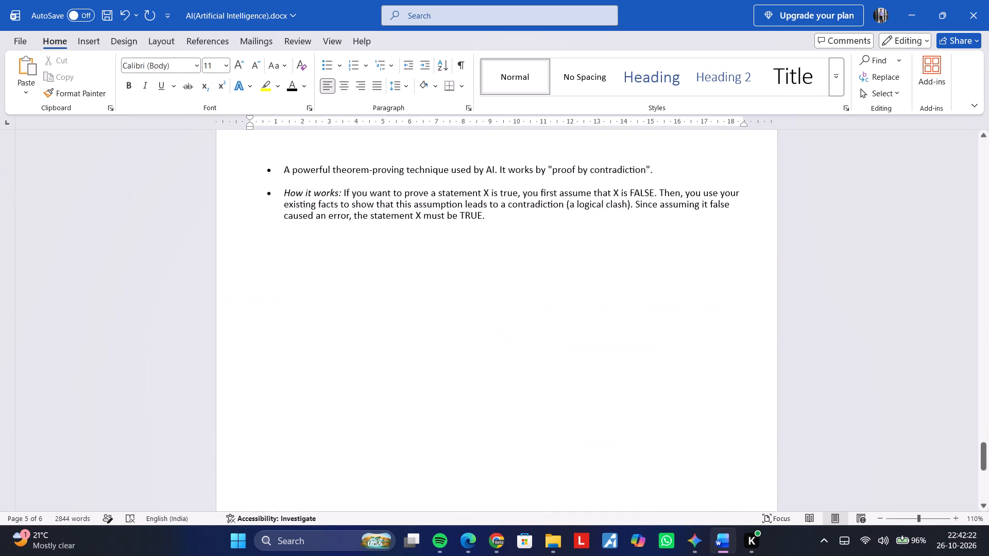
{"action": "scroll", "coordinate": [356, 268], "scroll_direction": "up", "scroll_amount": 4}
{"action": "scroll", "coordinate": [356, 268], "scroll_direction": "down", "scroll_amount": 2}
{"action": "scroll", "coordinate": [356, 268], "scroll_direction": "up", "scroll_amount": 2}
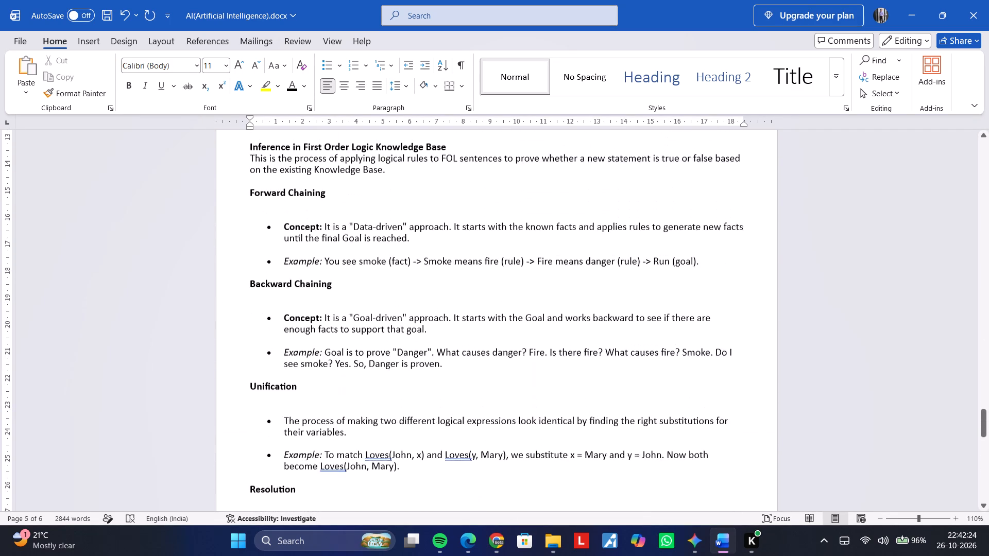
{"action": "scroll", "coordinate": [356, 268], "scroll_direction": "up", "scroll_amount": 3}
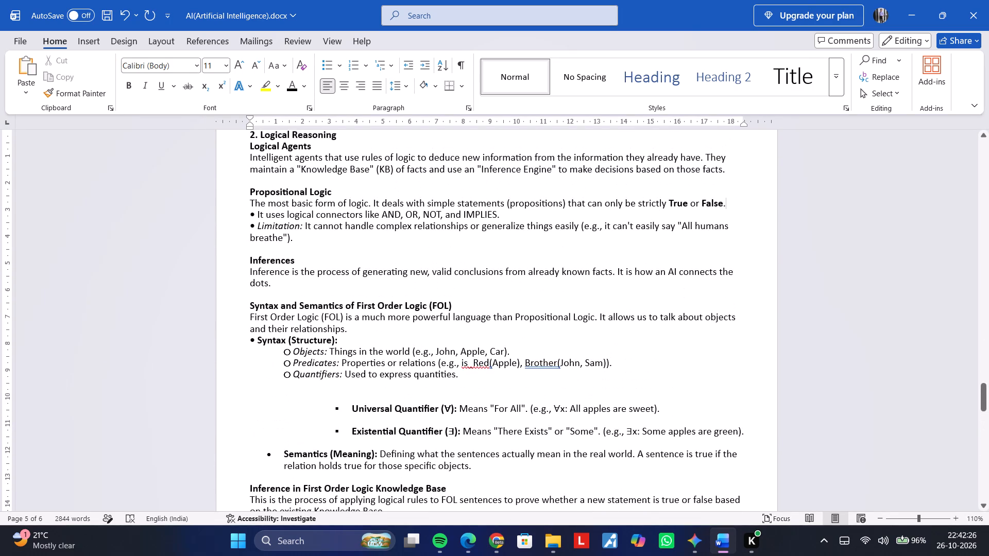
Switch to Chrome and ask the AI chat about bullet codes the follow-up "for square".
{"action": "scroll", "coordinate": [356, 268], "scroll_direction": "right", "scroll_amount": 1}
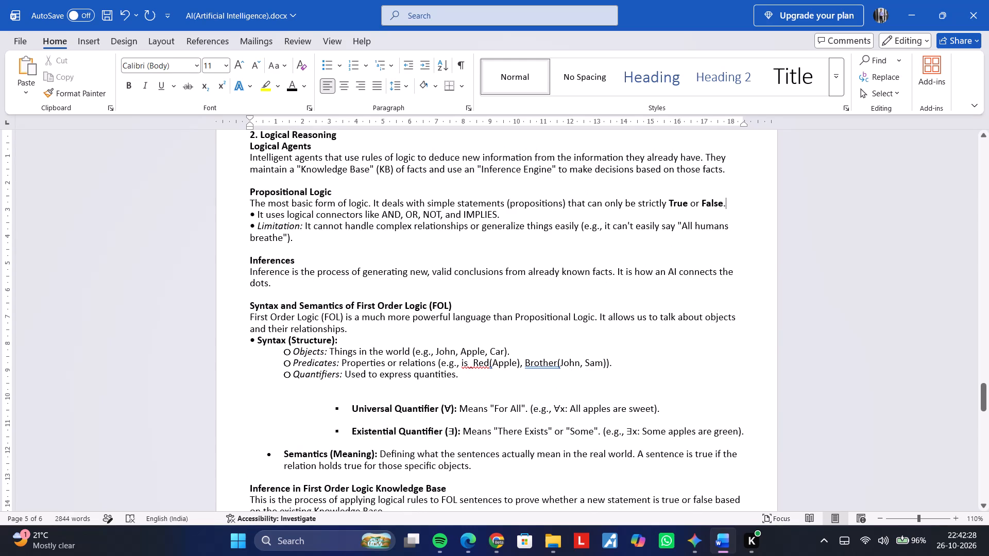
{"action": "scroll", "coordinate": [356, 268], "scroll_direction": "right", "scroll_amount": 1}
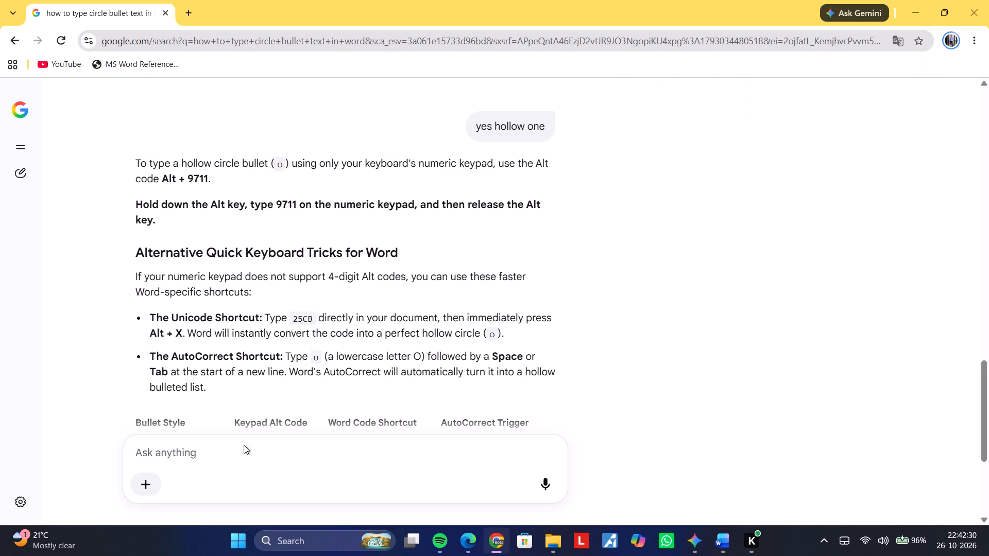
{"action": "scroll", "coordinate": [214, 410], "scroll_direction": "down", "scroll_amount": 5}
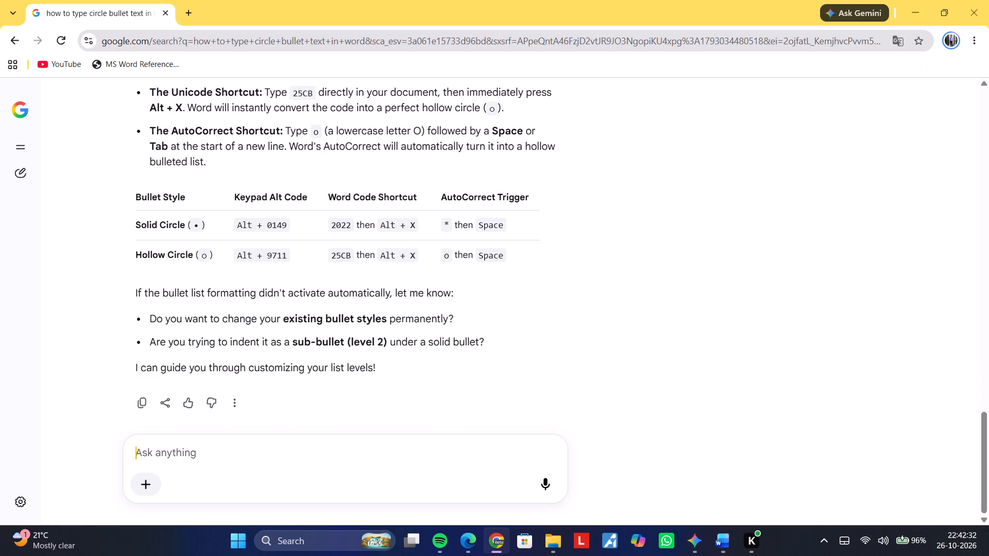
{"action": "left_click", "coordinate": [275, 452]}
{"action": "type", "text": "for"}
{"action": "key", "text": "space"}
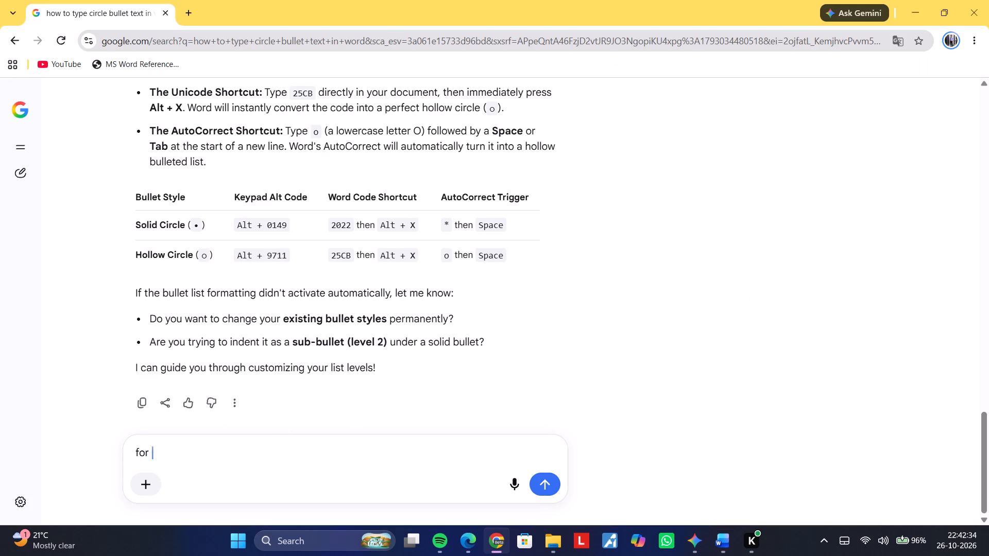
{"action": "type", "text": "swuare"}
{"action": "key", "text": "BackSpace"}
{"action": "key", "text": "BackSpace"}
{"action": "key", "text": "BackSpace"}
{"action": "key", "text": "BackSpace"}
{"action": "key", "text": "BackSpace"}
{"action": "type", "text": "quare"}
{"action": "key", "text": "space"}
{"action": "key", "text": "Return"}
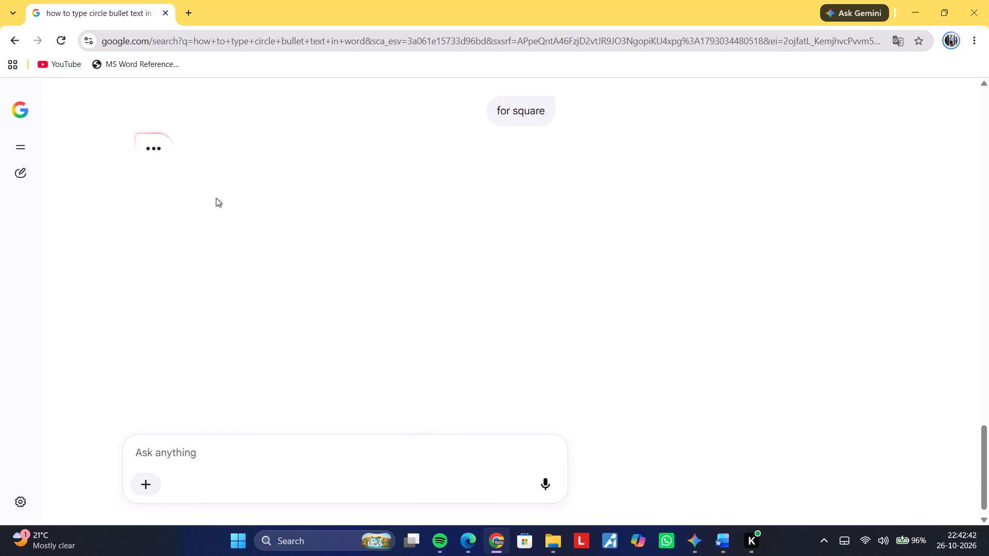
{"action": "left_click_drag", "start_coordinate": [202, 178], "coordinate": [225, 175]}
{"action": "left_click", "coordinate": [278, 182]}
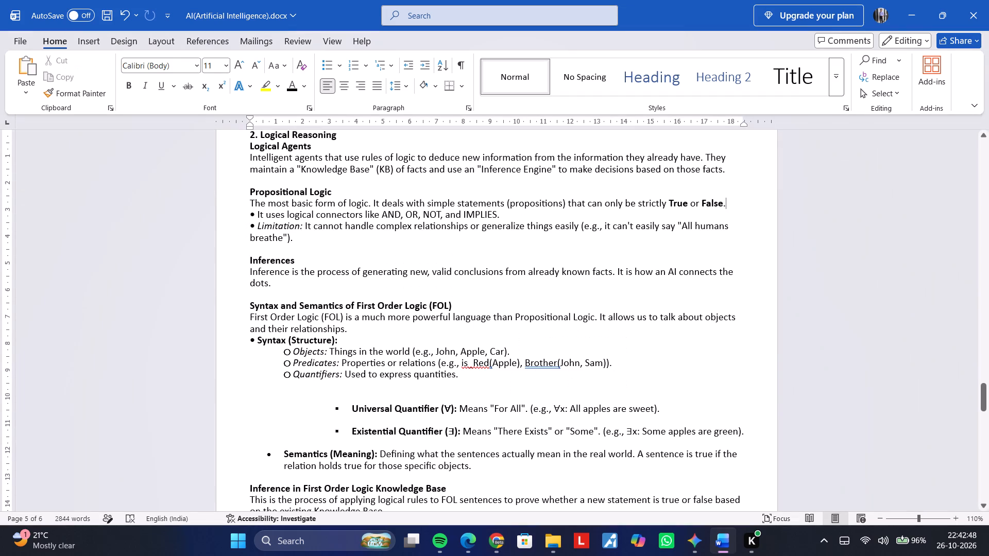
In Word, replace the Universal Quantifier item's list bullet with a typed hollow square (□), indented two tabs directly under Quantifiers without blank lines.
{"action": "left_click", "coordinate": [351, 405]}
{"action": "type", "text": "]]"}
{"action": "key", "text": "BackSpace"}
{"action": "key", "text": "BackSpace"}
{"action": "key", "text": "BackSpace"}
{"action": "key", "text": "BackSpace"}
{"action": "key", "text": "BackSpace"}
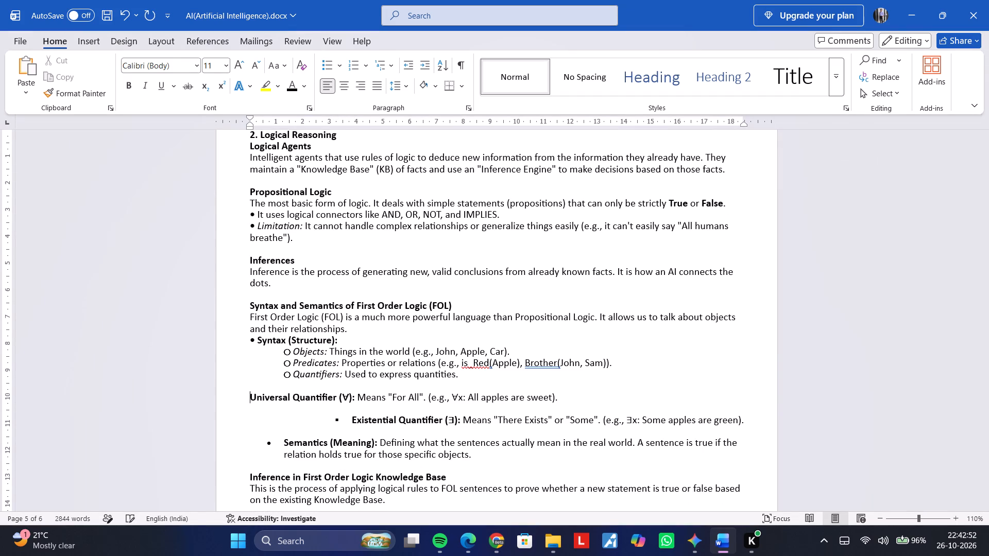
{"action": "key", "text": "BackSpace"}
{"action": "key", "text": "Tab"}
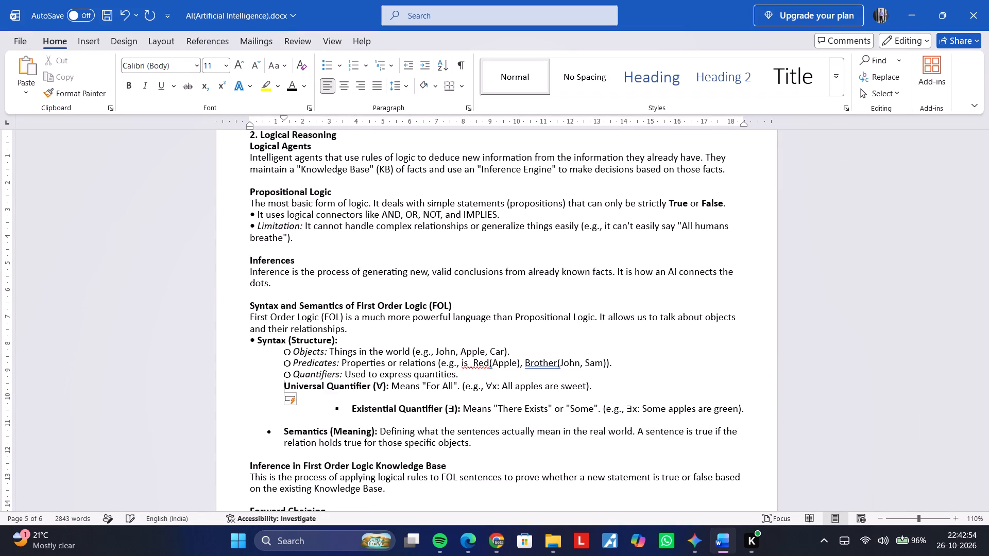
{"action": "key", "text": "Tab"}
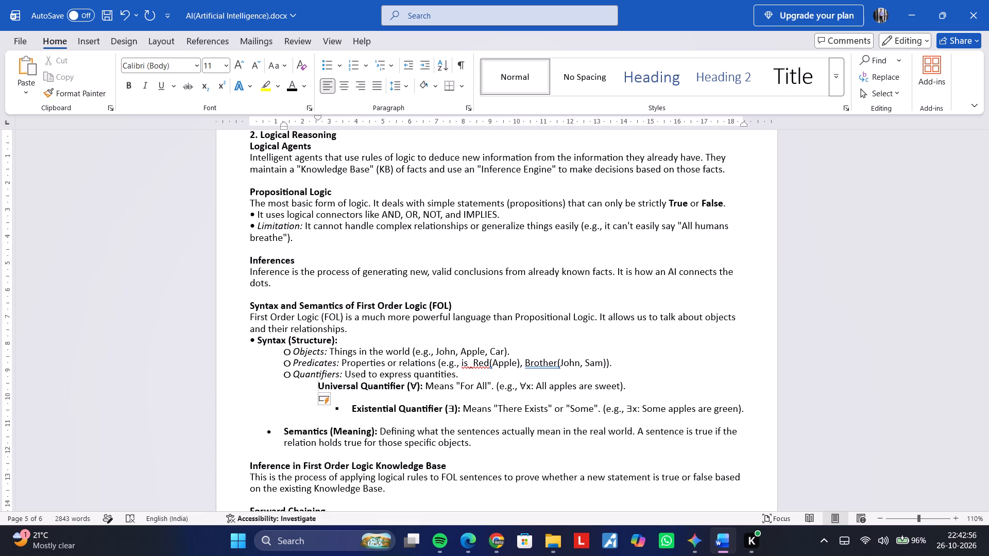
{"action": "key", "text": "alt+9"}
{"action": "key", "text": "alt+6"}
{"action": "key", "text": "alt+3"}
{"action": "key", "text": "alt+3"}
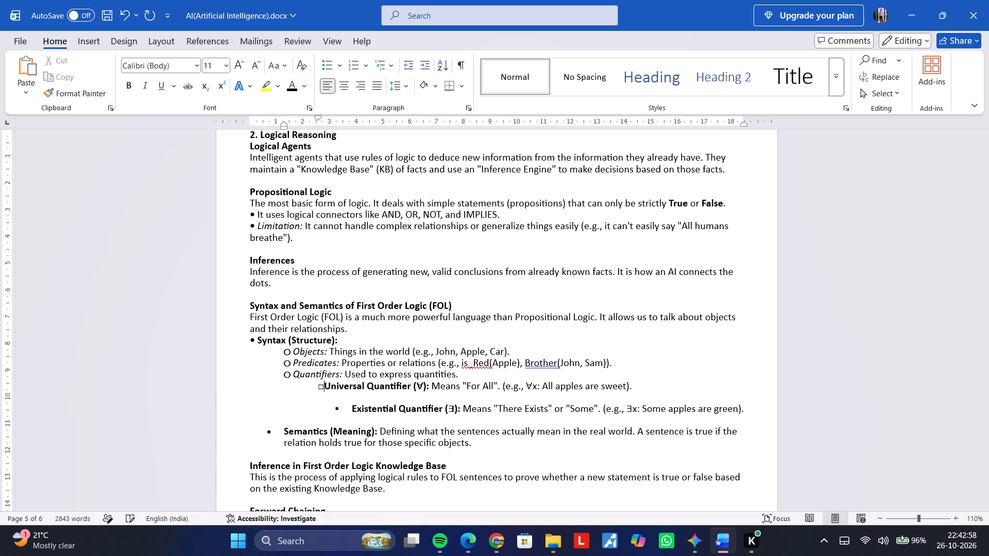
{"action": "key", "text": "space"}
Place the Existential Quantifier item directly below the Universal one at the same indent, starting with a hollow square (□) and a space.
{"action": "key", "text": "Down"}
{"action": "key", "text": "Down"}
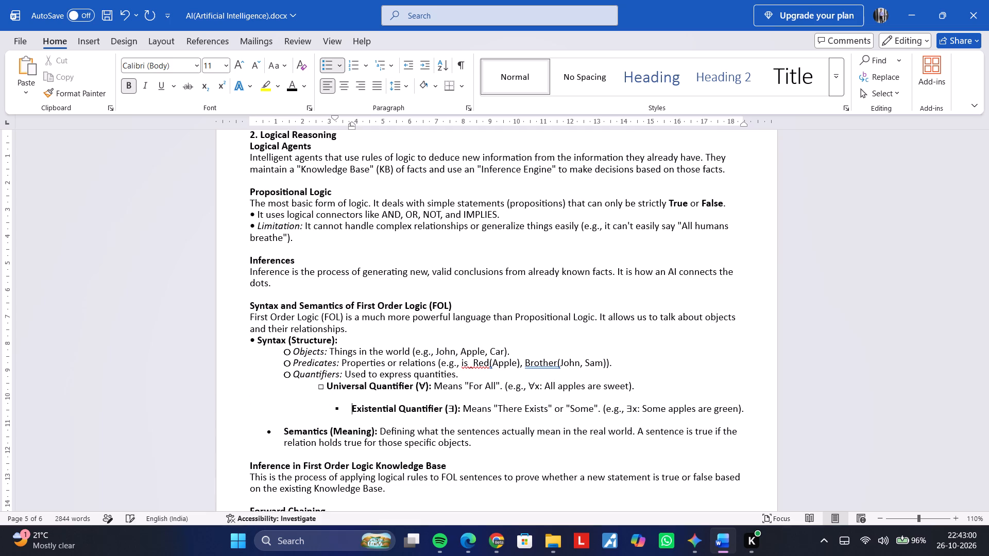
{"action": "key", "text": "BackSpace"}
{"action": "key", "text": "BackSpace"}
{"action": "key", "text": "BackSpace"}
{"action": "key", "text": "BackSpace"}
{"action": "key", "text": "Return"}
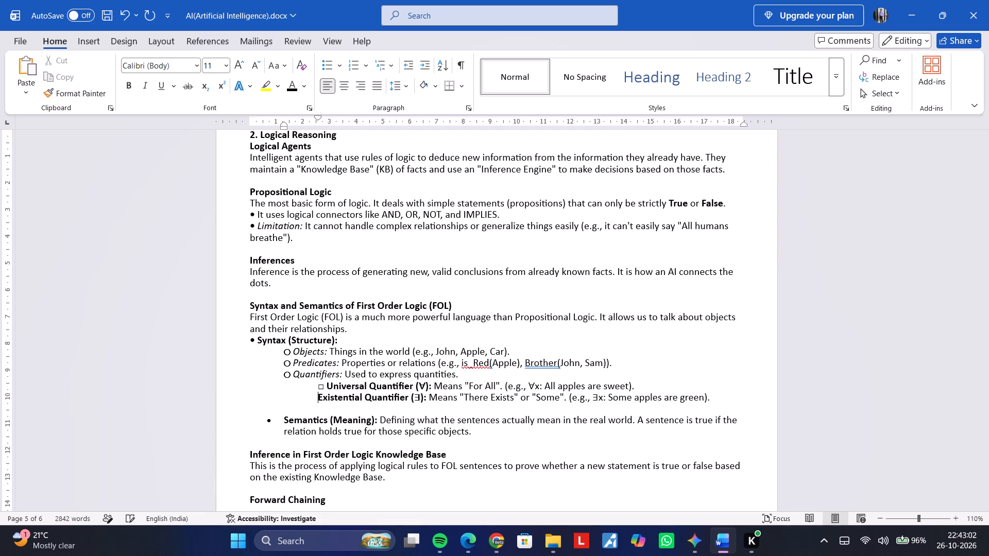
{"action": "key", "text": "alt+9"}
{"action": "key", "text": "alt+6"}
{"action": "key", "text": "alt+3"}
{"action": "key", "text": "alt+3"}
{"action": "key", "text": "space"}
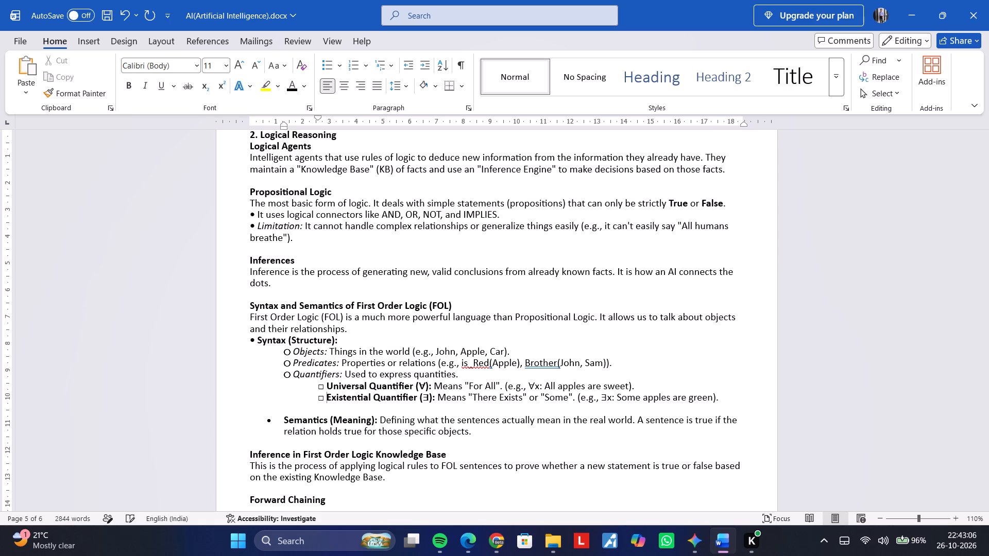
{"action": "key", "text": "Up"}
{"action": "left_click", "coordinate": [316, 402]}
{"action": "key", "text": "space"}
{"action": "key", "text": "BackSpace"}
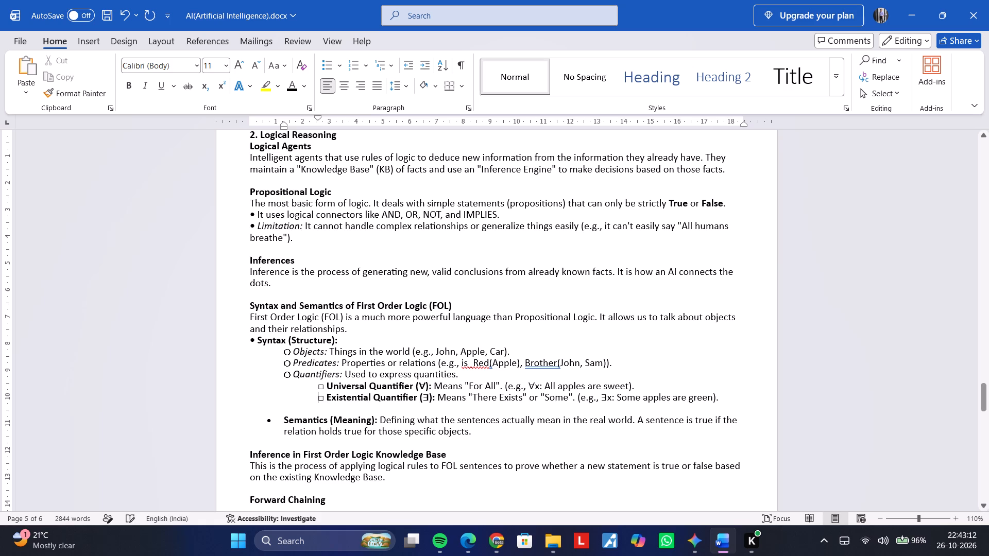
Review the Unit 2 table against the start of the Logical Reasoning section.
{"action": "scroll", "coordinate": [402, 464], "scroll_direction": "up", "scroll_amount": 4}
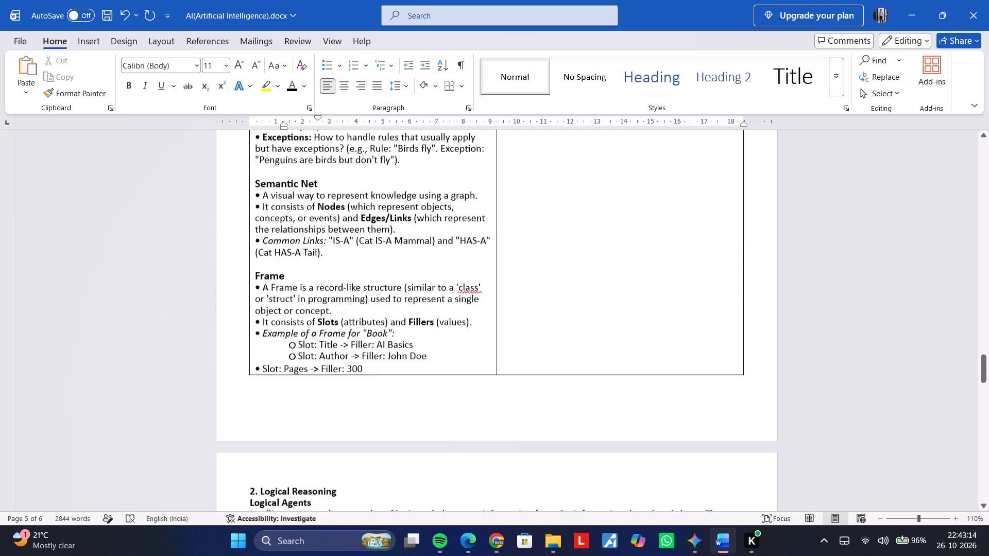
{"action": "scroll", "coordinate": [367, 364], "scroll_direction": "down", "scroll_amount": 2}
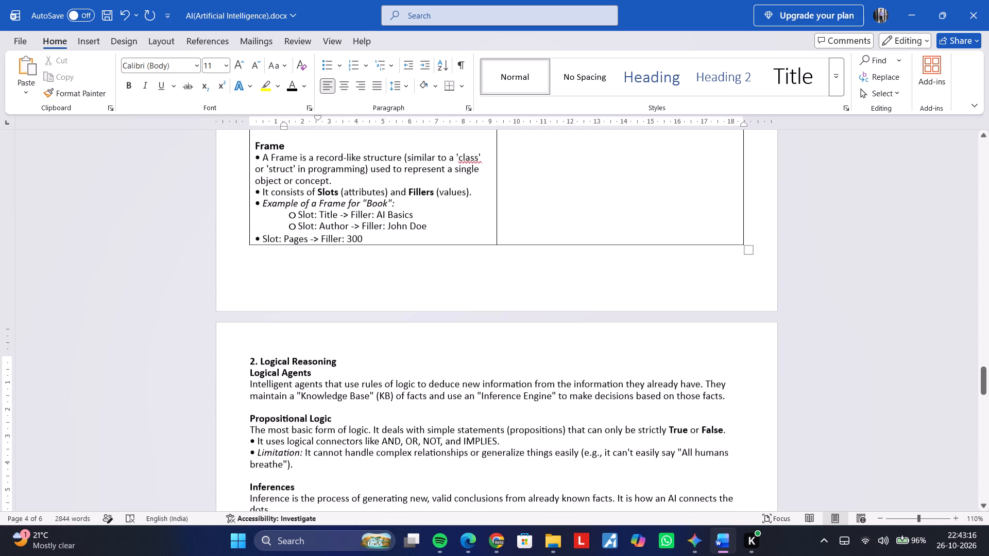
{"action": "scroll", "coordinate": [367, 364], "scroll_direction": "up", "scroll_amount": 3}
{"action": "scroll", "coordinate": [367, 364], "scroll_direction": "down", "scroll_amount": 3}
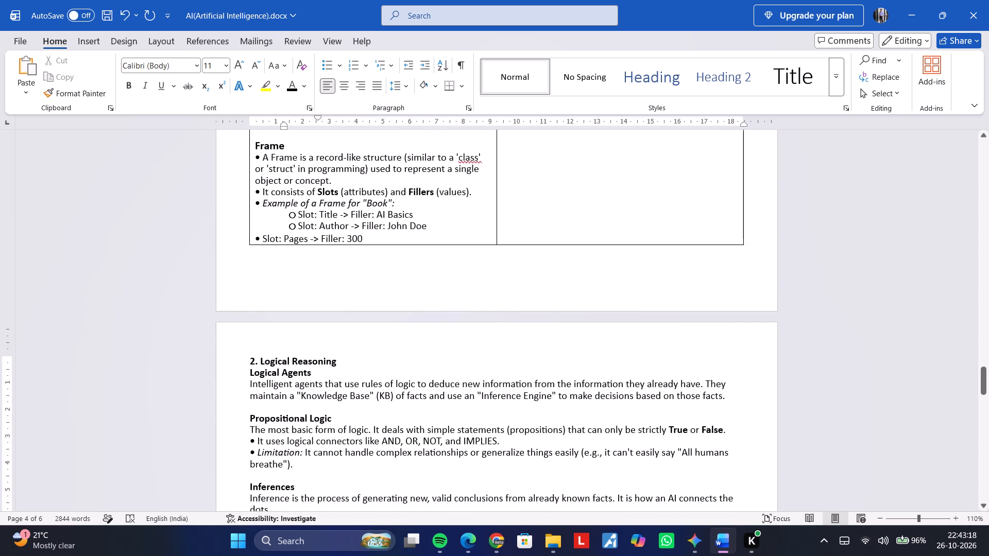
{"action": "scroll", "coordinate": [367, 364], "scroll_direction": "down", "scroll_amount": 1}
{"action": "scroll", "coordinate": [367, 364], "scroll_direction": "up", "scroll_amount": 7}
{"action": "scroll", "coordinate": [367, 364], "scroll_direction": "down", "scroll_amount": 3}
{"action": "scroll", "coordinate": [367, 364], "scroll_direction": "up", "scroll_amount": 2}
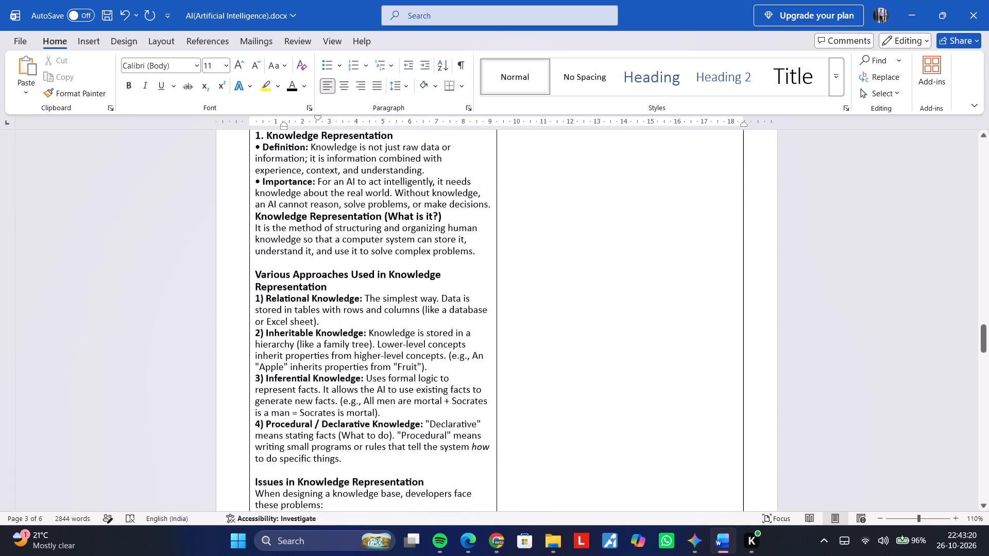
Copy the thick divider line above AI Techniques into the Unit 2 table, below the Knowledge Representation (What is it?) paragraph.
{"action": "scroll", "coordinate": [318, 293], "scroll_direction": "up", "scroll_amount": 14}
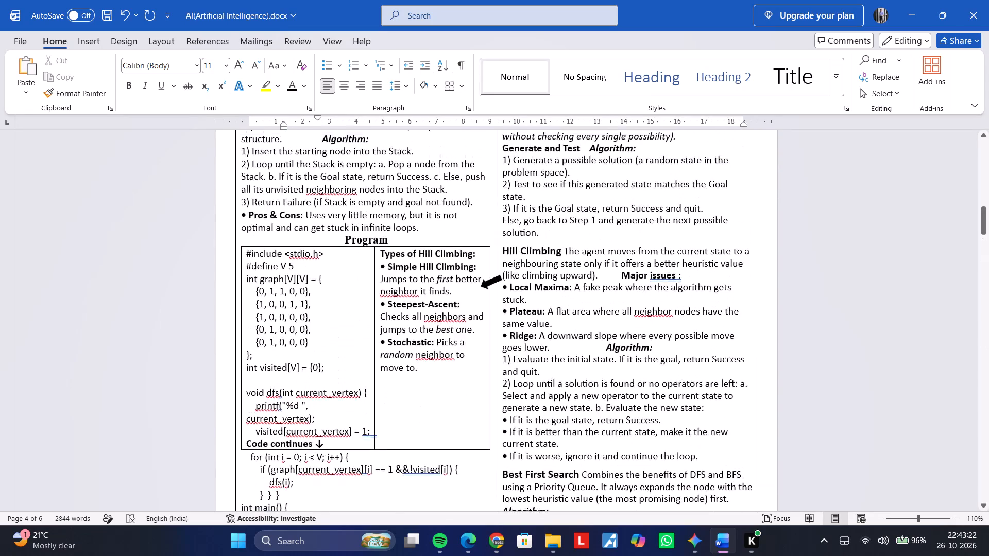
{"action": "scroll", "coordinate": [319, 293], "scroll_direction": "up", "scroll_amount": 5}
{"action": "scroll", "coordinate": [385, 255], "scroll_direction": "up", "scroll_amount": 1}
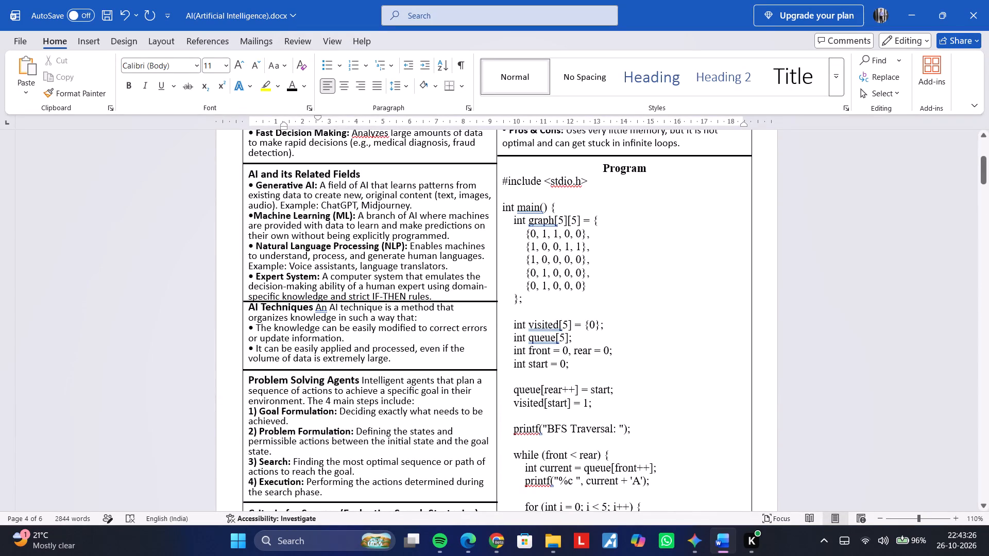
{"action": "left_click", "coordinate": [403, 300]}
{"action": "left_click", "coordinate": [403, 301]}
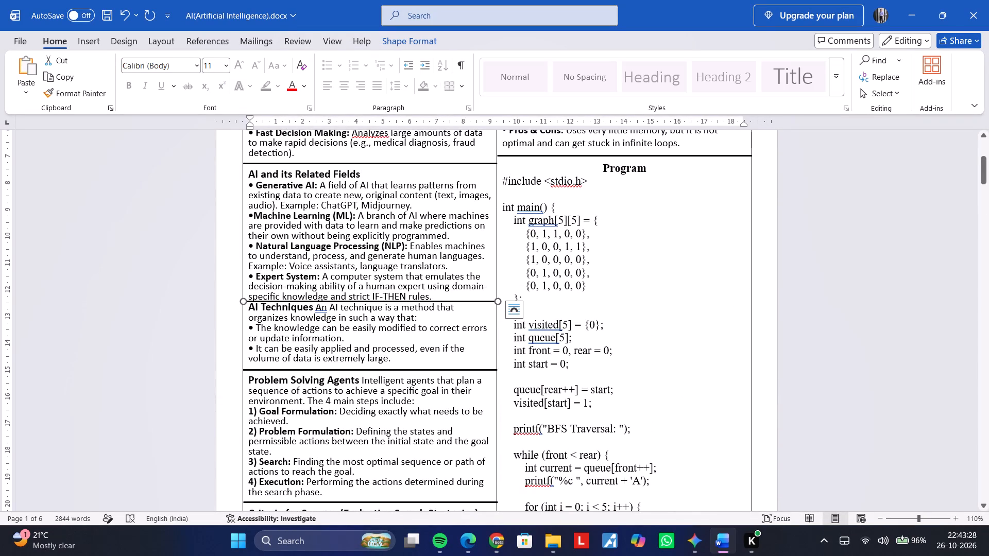
{"action": "key", "text": "ctrl+c"}
{"action": "scroll", "coordinate": [440, 304], "scroll_direction": "down", "scroll_amount": 16}
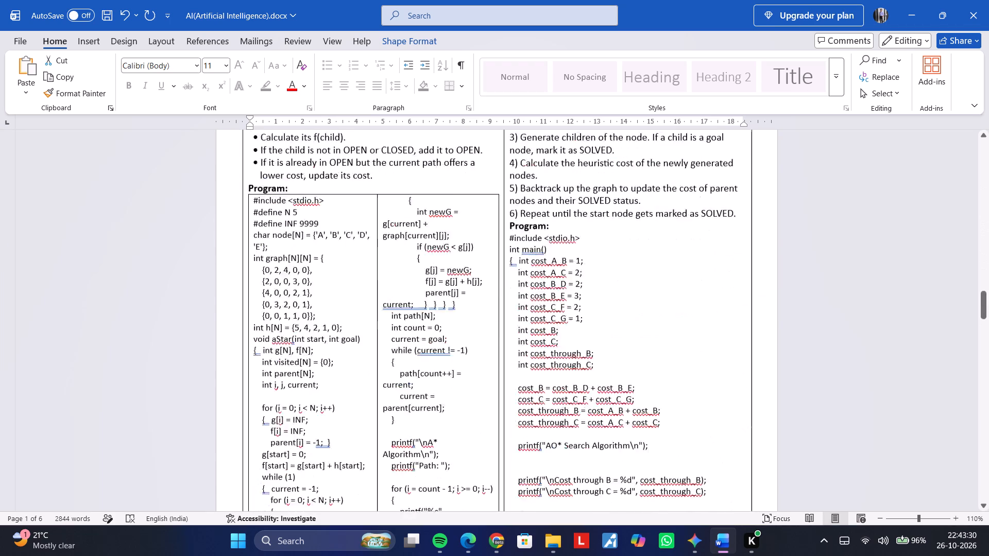
{"action": "scroll", "coordinate": [439, 307], "scroll_direction": "down", "scroll_amount": 5}
{"action": "scroll", "coordinate": [439, 307], "scroll_direction": "up", "scroll_amount": 1}
{"action": "scroll", "coordinate": [439, 307], "scroll_direction": "down", "scroll_amount": 3}
{"action": "scroll", "coordinate": [439, 307], "scroll_direction": "up", "scroll_amount": 5}
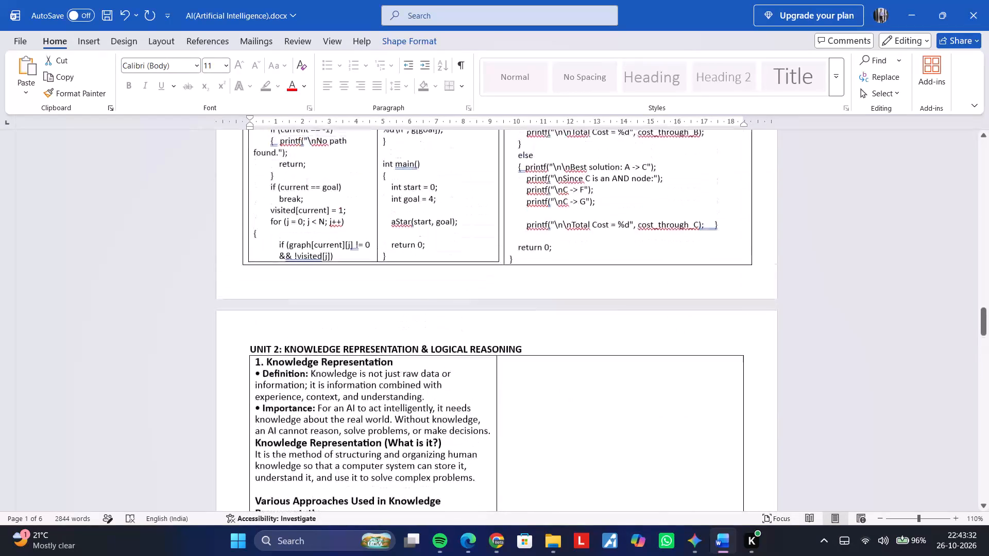
{"action": "scroll", "coordinate": [360, 379], "scroll_direction": "down", "scroll_amount": 1}
{"action": "left_click", "coordinate": [338, 377]}
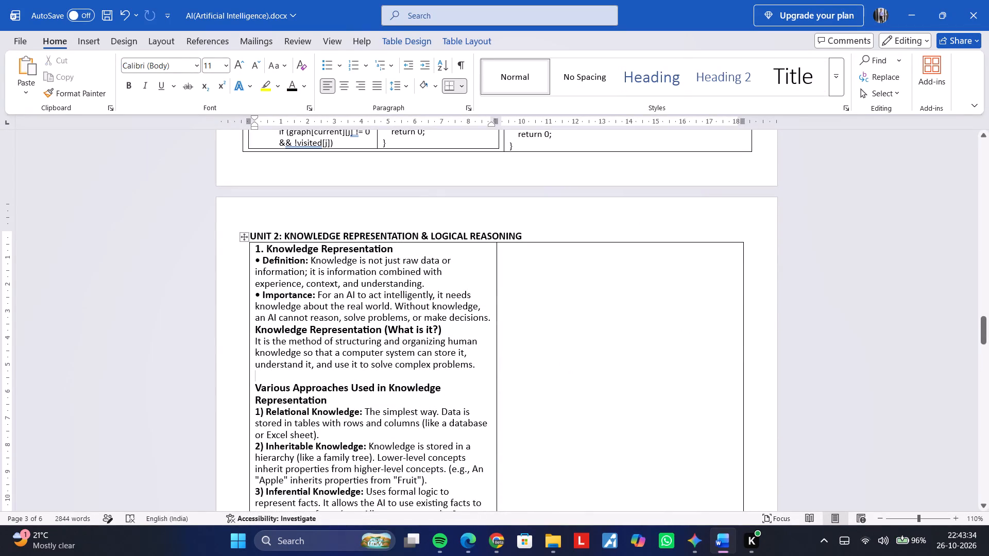
{"action": "key", "text": "ctrl+v"}
Nudge the pasted divider line leftward so it spans the first column of the Unit 2 table.
{"action": "key", "text": "Left"}
{"action": "key", "text": "Left"}
{"action": "key", "text": "Left"}
{"action": "key", "text": "Left"}
{"action": "key", "text": "Left"}
{"action": "key", "text": "Left"}
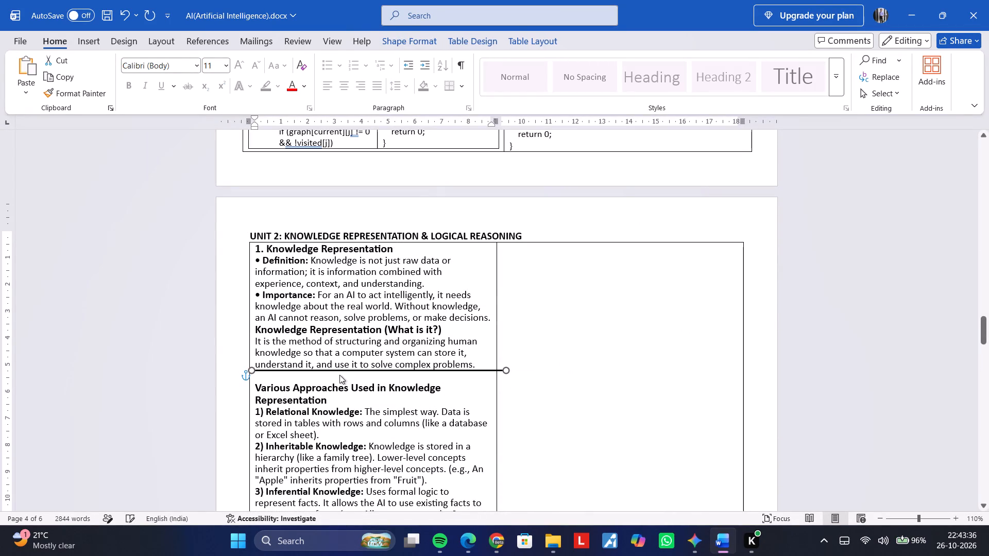
{"action": "key", "text": "Left"}
{"action": "key", "text": "Left"}
{"action": "key", "text": "Left"}
{"action": "key", "text": "Left"}
{"action": "key", "text": "Left"}
{"action": "key", "text": "Left"}
{"action": "key", "text": "Left"}
{"action": "key", "text": "Left"}
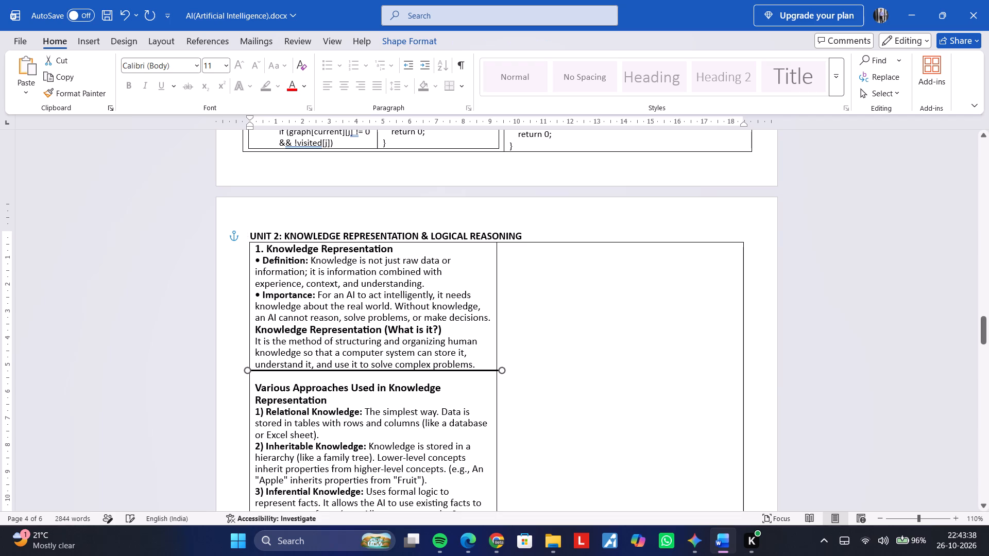
{"action": "key", "text": "Left"}
{"action": "key", "text": "Left"}
{"action": "key", "text": "Left"}
{"action": "left_click", "coordinate": [371, 334]}
Widen the Unit 2 table by moving its outer left and right borders outward to line up with the table on the preceding page.
{"action": "left_click_drag", "start_coordinate": [249, 333], "coordinate": [247, 333]}
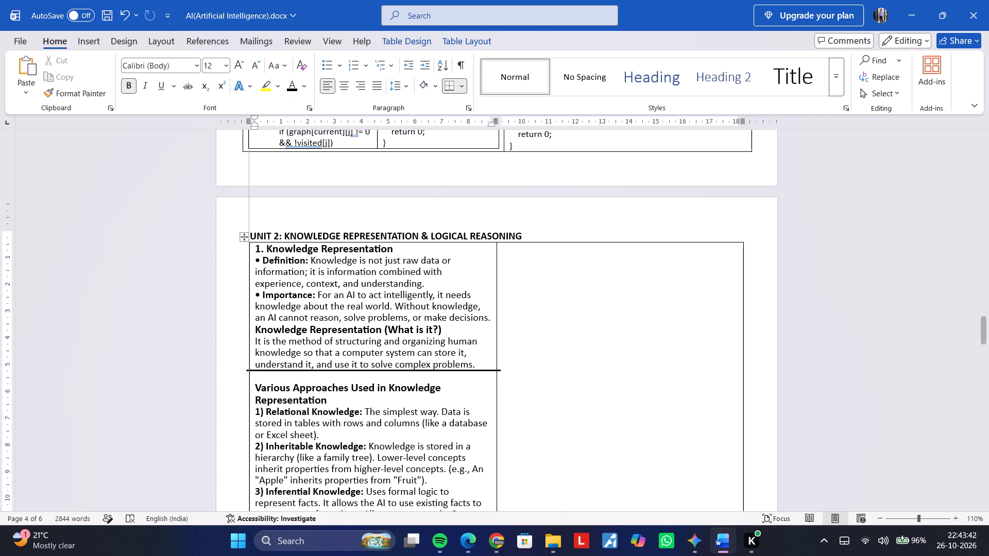
{"action": "left_click_drag", "start_coordinate": [247, 333], "coordinate": [239, 334]}
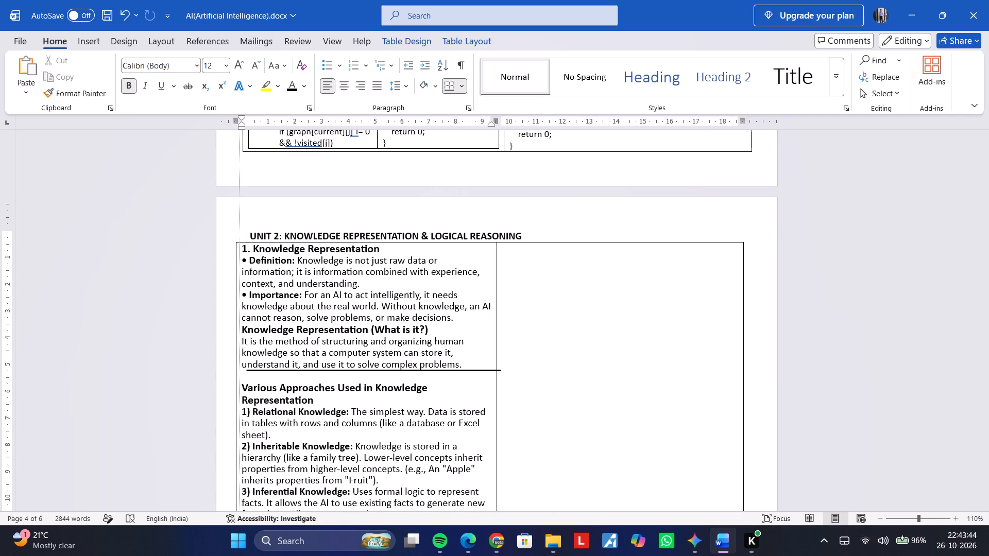
{"action": "left_click_drag", "start_coordinate": [239, 334], "coordinate": [241, 335]}
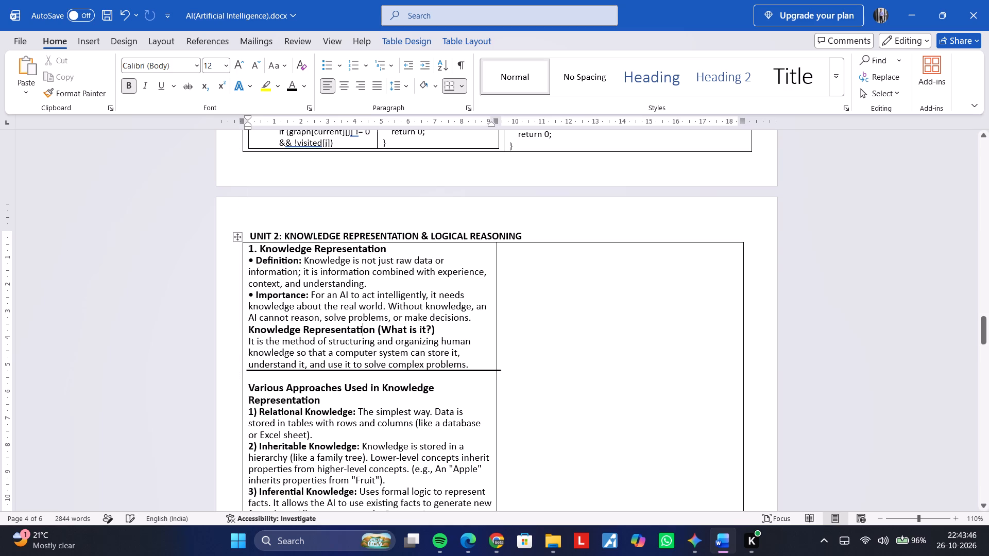
{"action": "left_click_drag", "start_coordinate": [743, 286], "coordinate": [748, 286]}
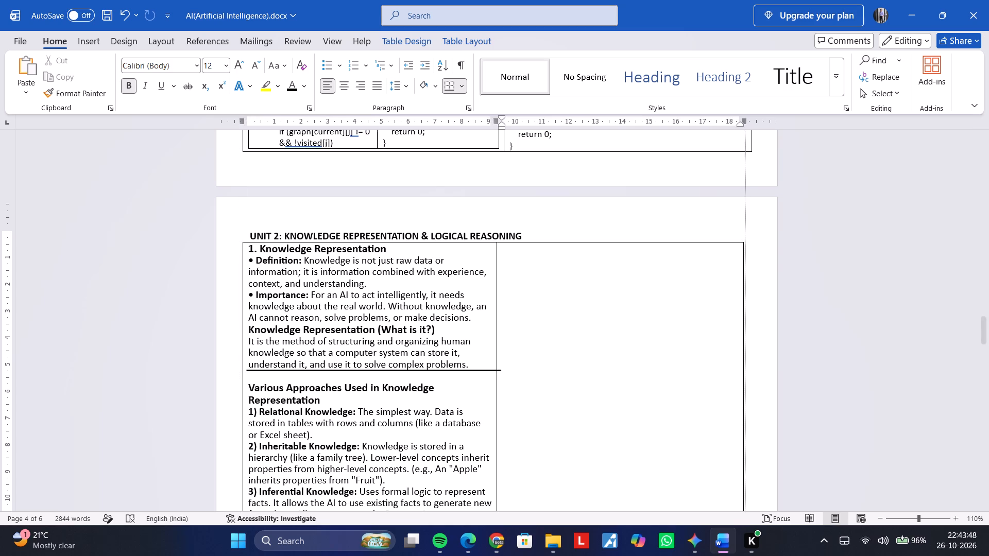
{"action": "left_click_drag", "start_coordinate": [748, 286], "coordinate": [754, 287]}
{"action": "left_click", "coordinate": [754, 287]}
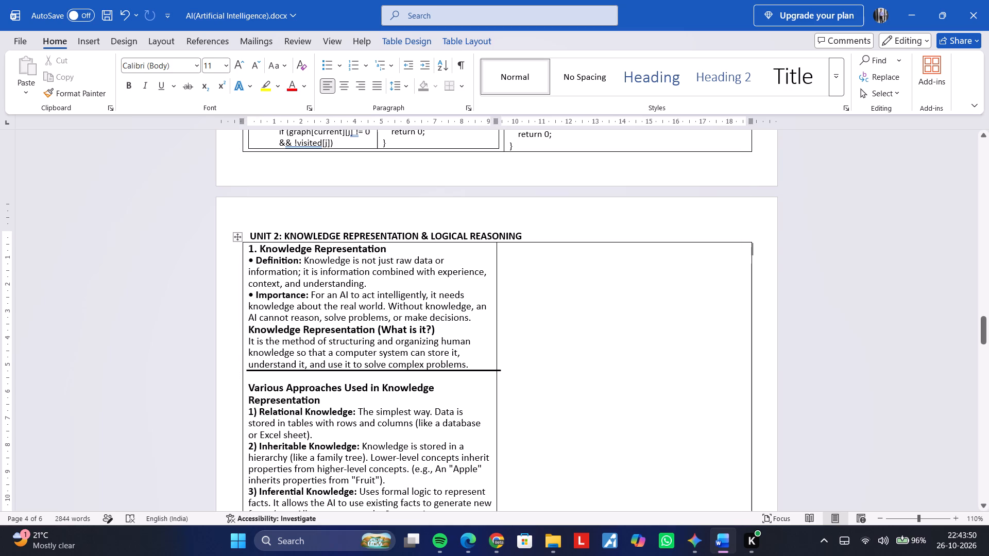
{"action": "left_click", "coordinate": [752, 288]}
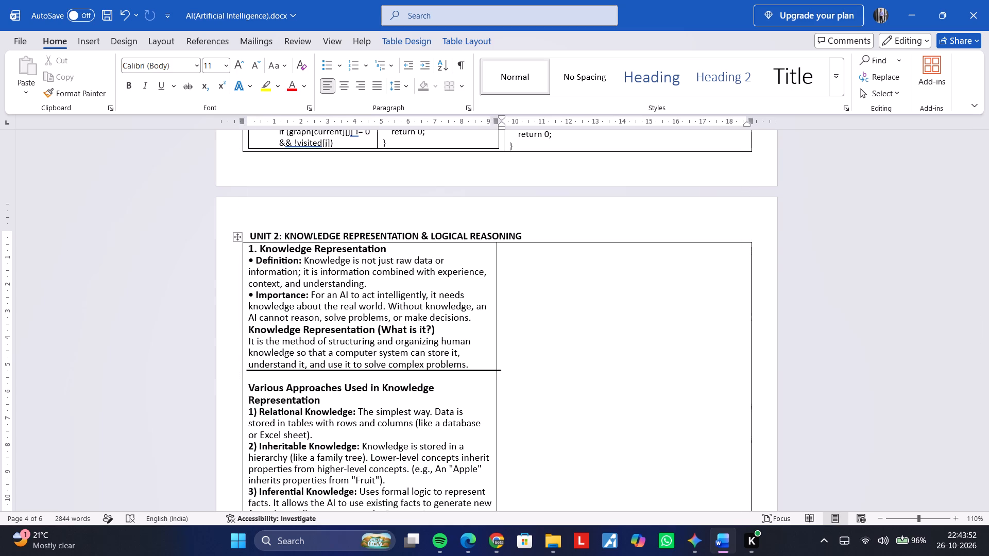
{"action": "left_click", "coordinate": [243, 299]}
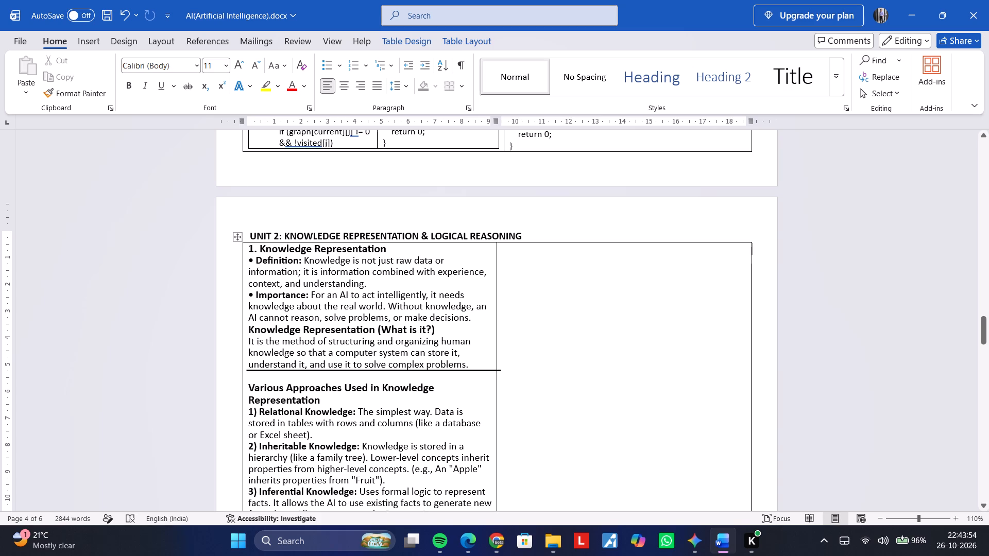
{"action": "left_click", "coordinate": [343, 305]}
{"action": "left_click", "coordinate": [414, 321]}
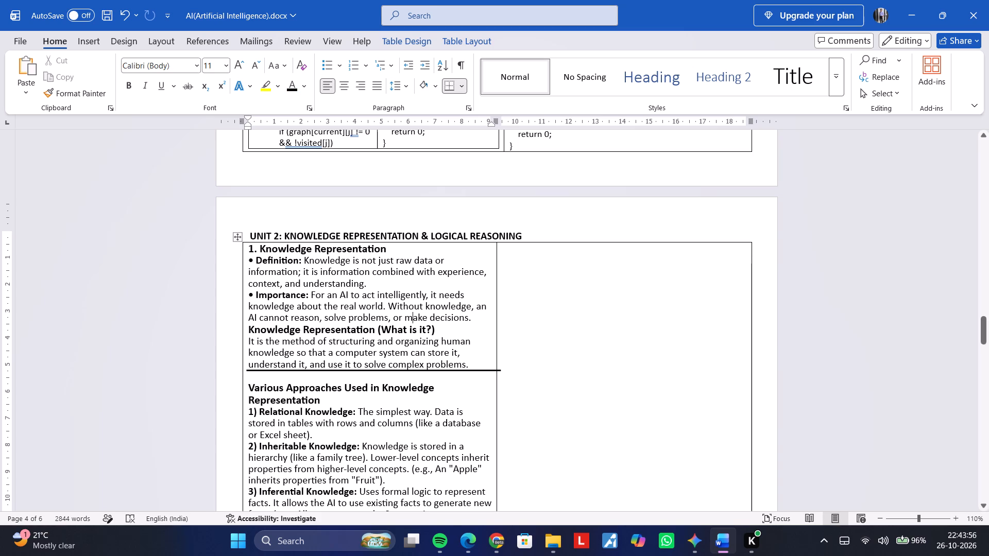
Shift the divider line below the Knowledge Representation (What is it?) paragraph so it fits the widened first column's borders.
{"action": "left_click", "coordinate": [482, 372]}
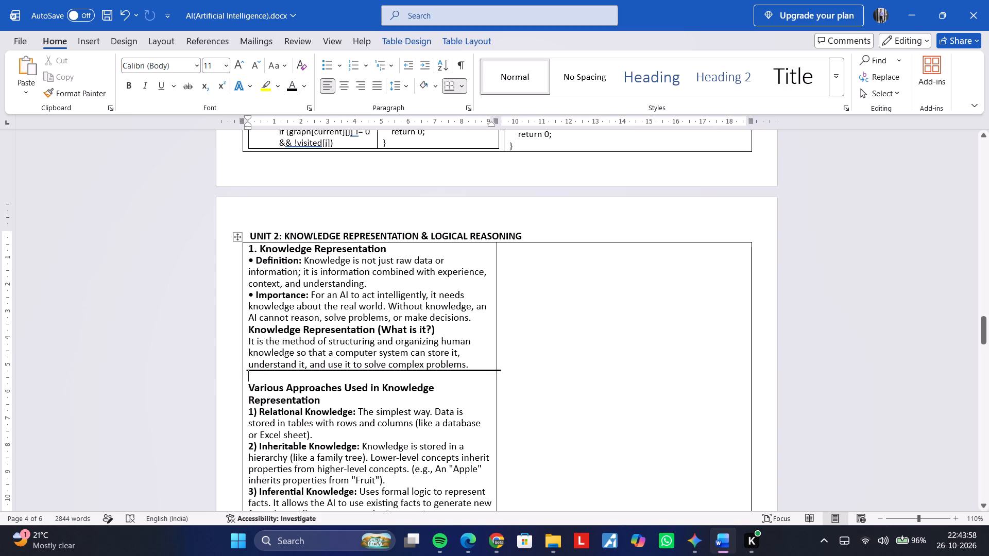
{"action": "left_click", "coordinate": [480, 370]}
{"action": "key", "text": "Left"}
{"action": "key", "text": "Left"}
{"action": "key", "text": "Left"}
{"action": "key", "text": "Left"}
{"action": "key", "text": "Left"}
{"action": "key", "text": "Left"}
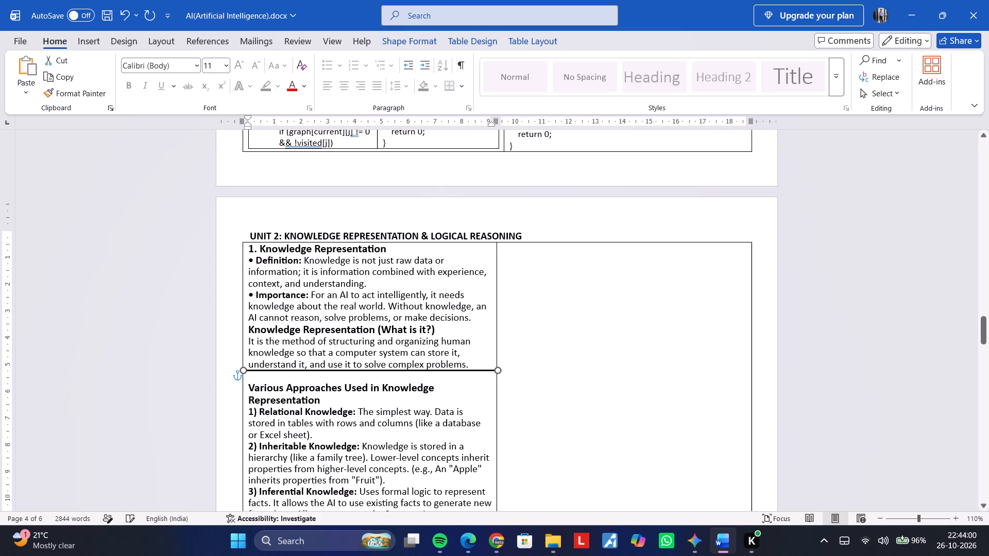
{"action": "key", "text": "Left"}
{"action": "key", "text": "Left"}
{"action": "key", "text": "Left"}
{"action": "key", "text": "Left"}
{"action": "key", "text": "Right"}
{"action": "key", "text": "Right"}
{"action": "key", "text": "Right"}
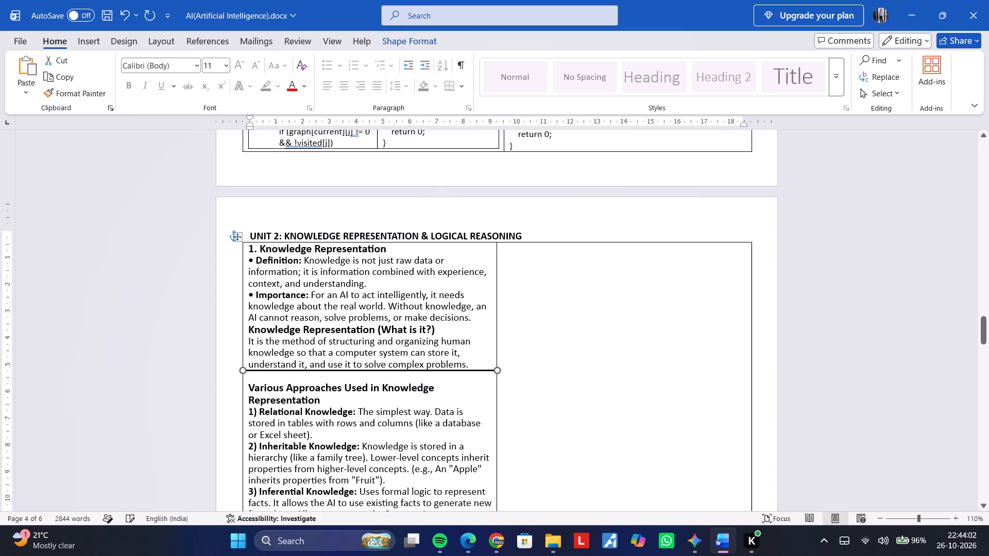
{"action": "left_click", "coordinate": [485, 382]}
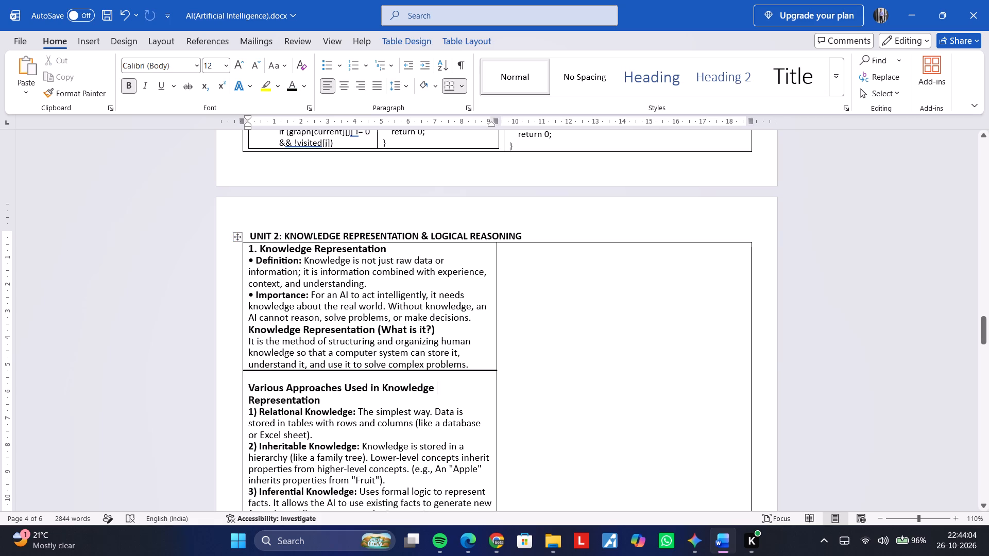
Remove the blank line above the Various Approaches Used in Knowledge Representation heading and nudge the divider line slightly up.
{"action": "left_click", "coordinate": [251, 391]}
{"action": "left_click", "coordinate": [251, 391]}
{"action": "key", "text": "BackSpace"}
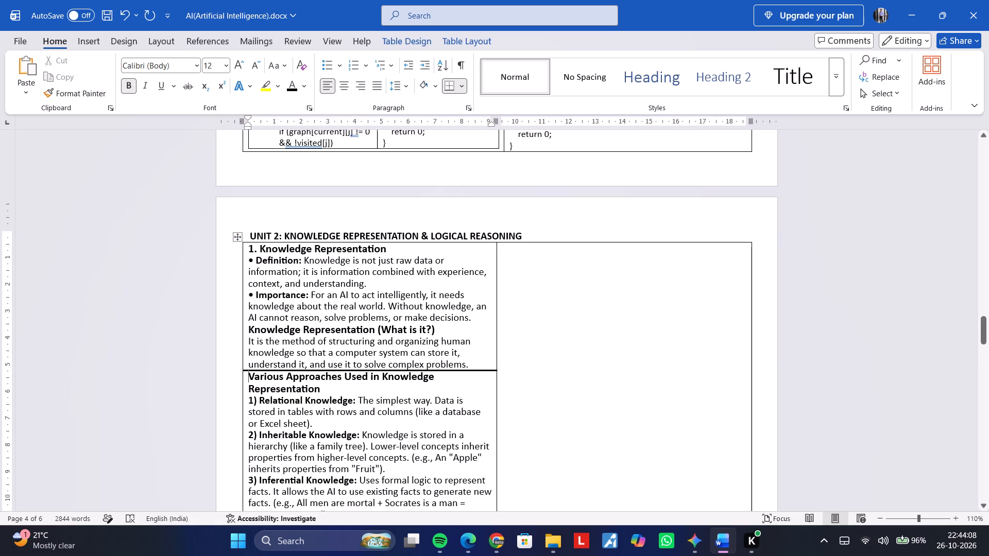
{"action": "left_click", "coordinate": [412, 370]}
{"action": "key", "text": "Up"}
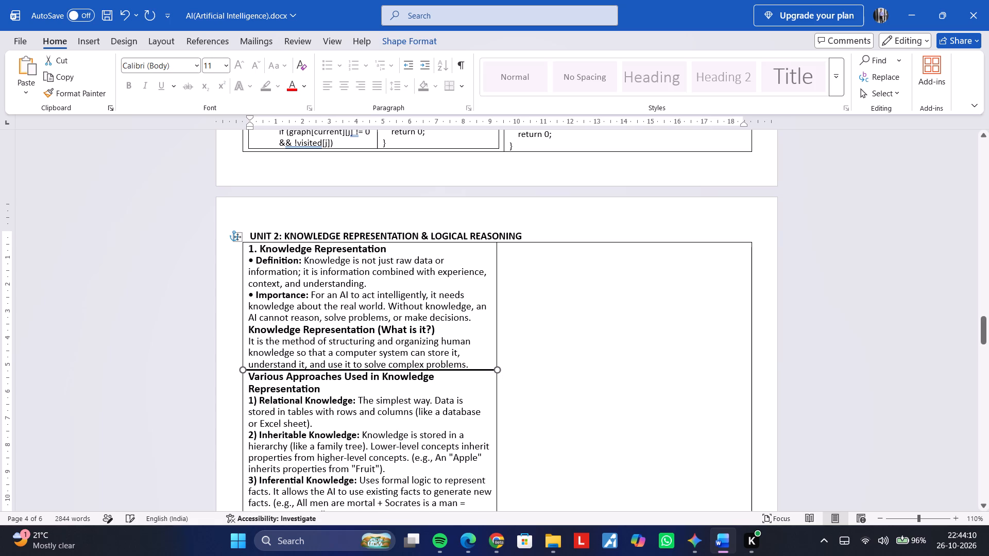
{"action": "left_click", "coordinate": [446, 392]}
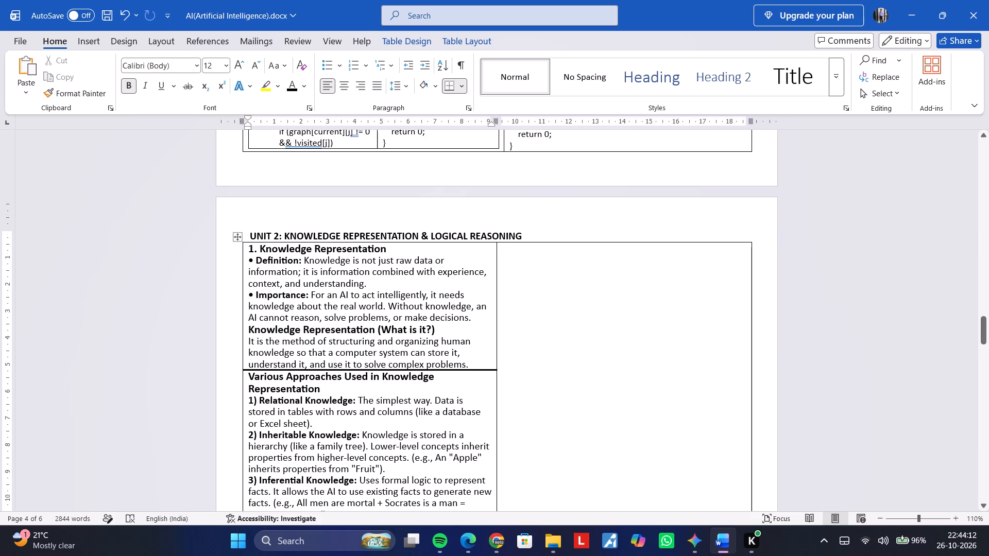
Paste the thick divider line below the Procedural / Declarative Knowledge item and nudge it to span the first column.
{"action": "scroll", "coordinate": [433, 387], "scroll_direction": "down", "scroll_amount": 1}
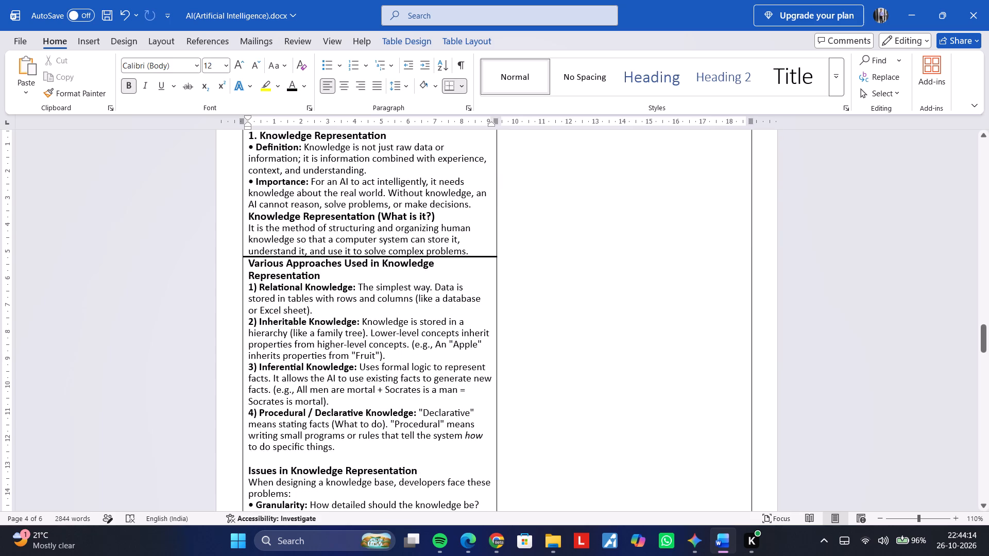
{"action": "scroll", "coordinate": [291, 328], "scroll_direction": "down", "scroll_amount": 1}
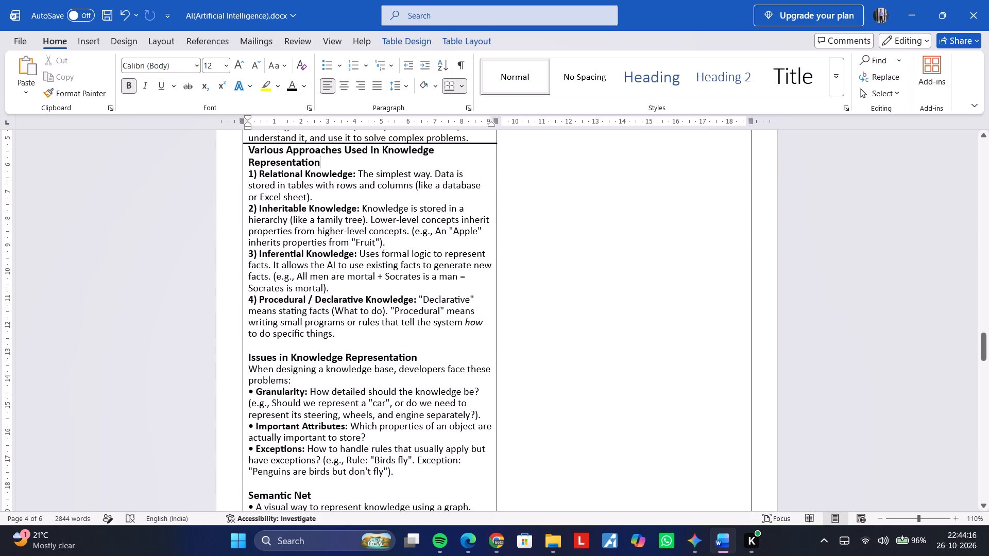
{"action": "left_click", "coordinate": [275, 349]}
{"action": "key", "text": "ctrl+v"}
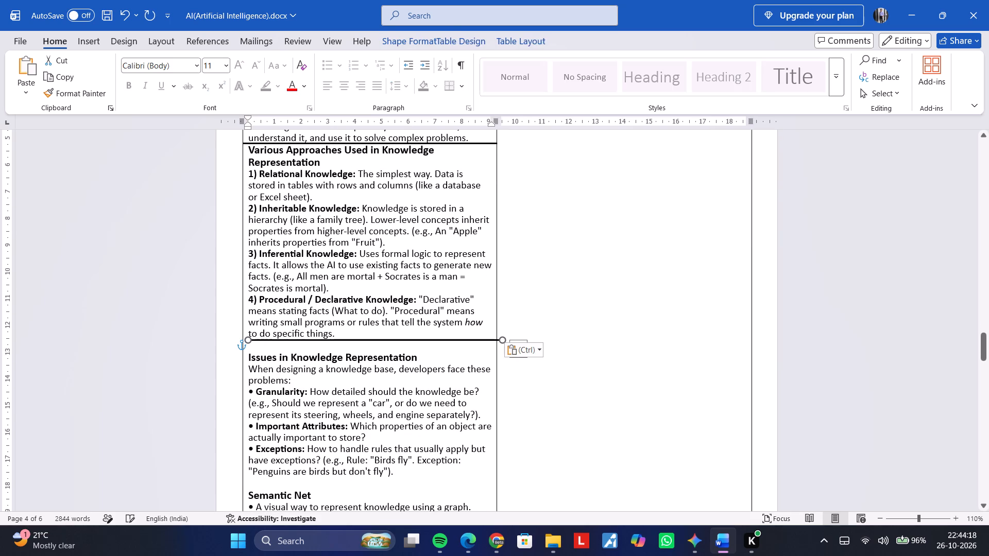
{"action": "key", "text": "Left"}
{"action": "key", "text": "Left"}
{"action": "key", "text": "Left"}
{"action": "key", "text": "Left"}
{"action": "key", "text": "Left"}
{"action": "key", "text": "Left"}
{"action": "key", "text": "Left"}
{"action": "key", "text": "Left"}
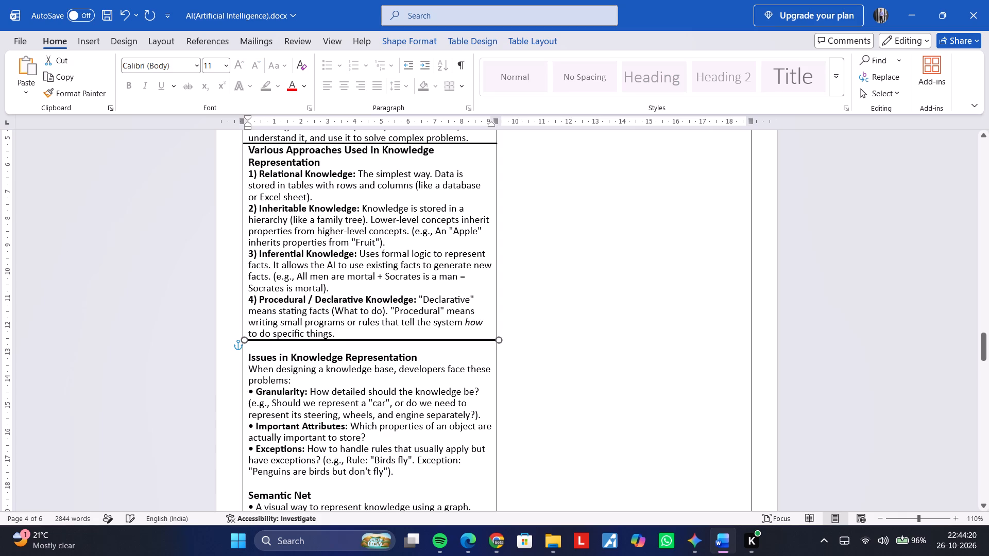
{"action": "key", "text": "Left"}
{"action": "key", "text": "Left"}
{"action": "key", "text": "Left"}
{"action": "key", "text": "Up"}
{"action": "key", "text": "Up"}
{"action": "key", "text": "Up"}
{"action": "key", "text": "Down"}
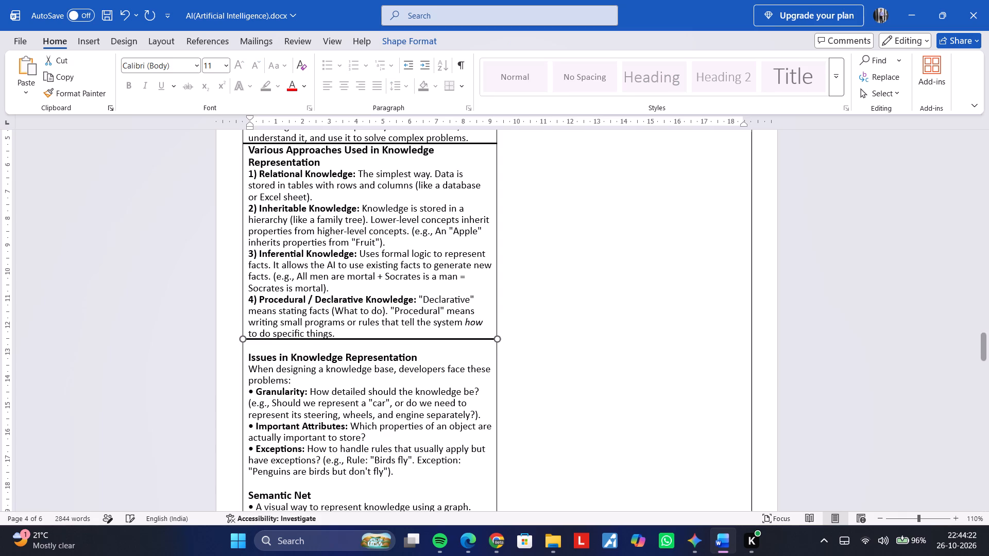
{"action": "key", "text": "Down"}
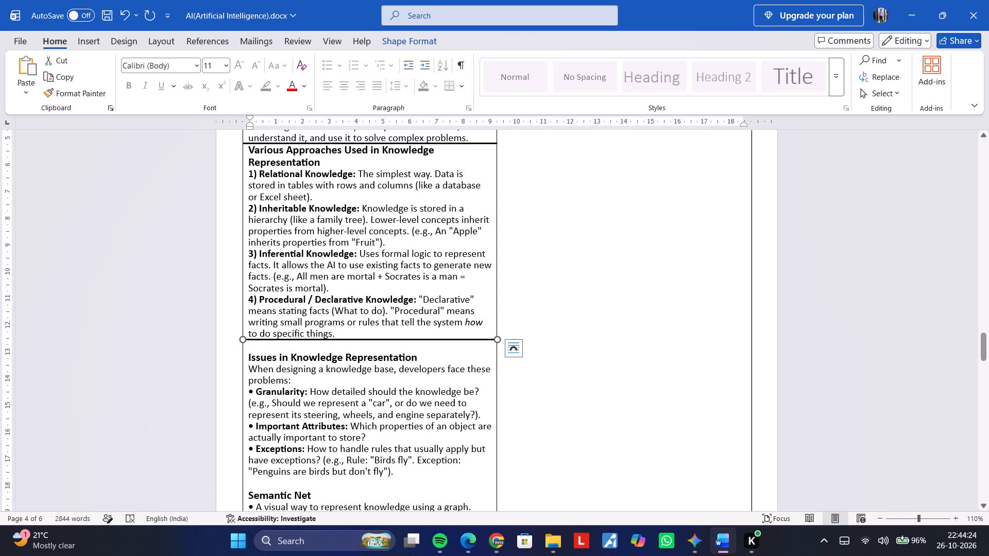
{"action": "key", "text": "Left"}
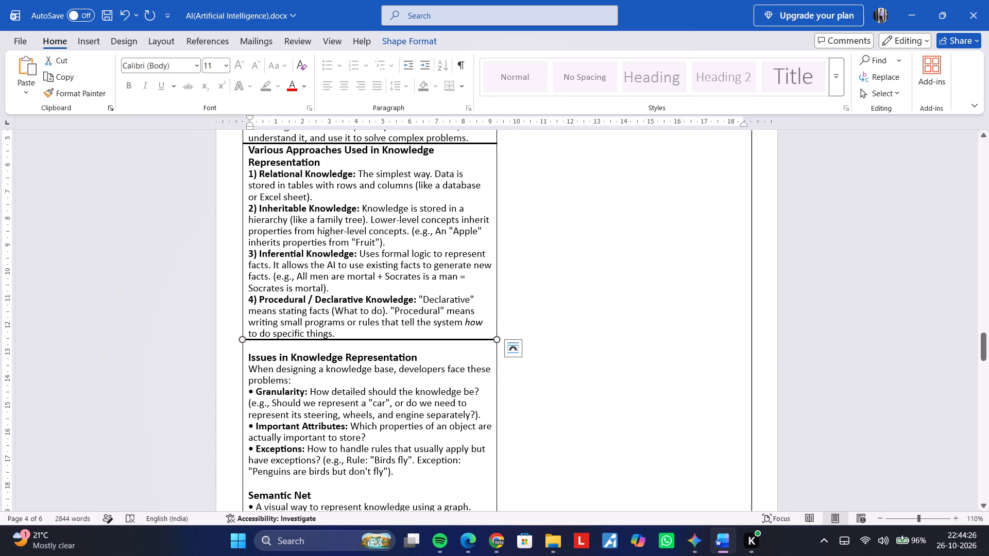
Remove the blank line above the Issues in Knowledge Representation heading.
{"action": "left_click", "coordinate": [247, 357]}
{"action": "left_click", "coordinate": [250, 358]}
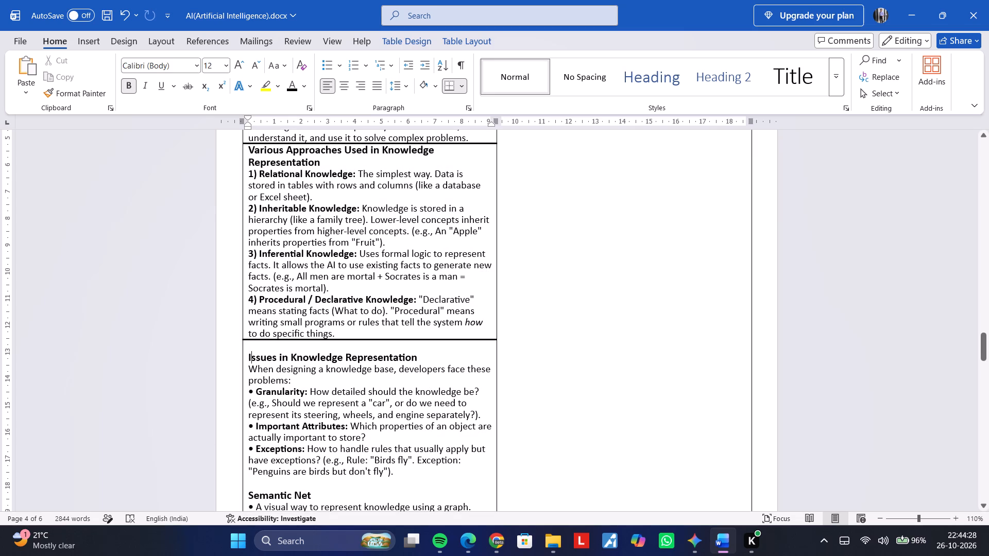
{"action": "left_click", "coordinate": [249, 359]}
{"action": "key", "text": "BackSpace"}
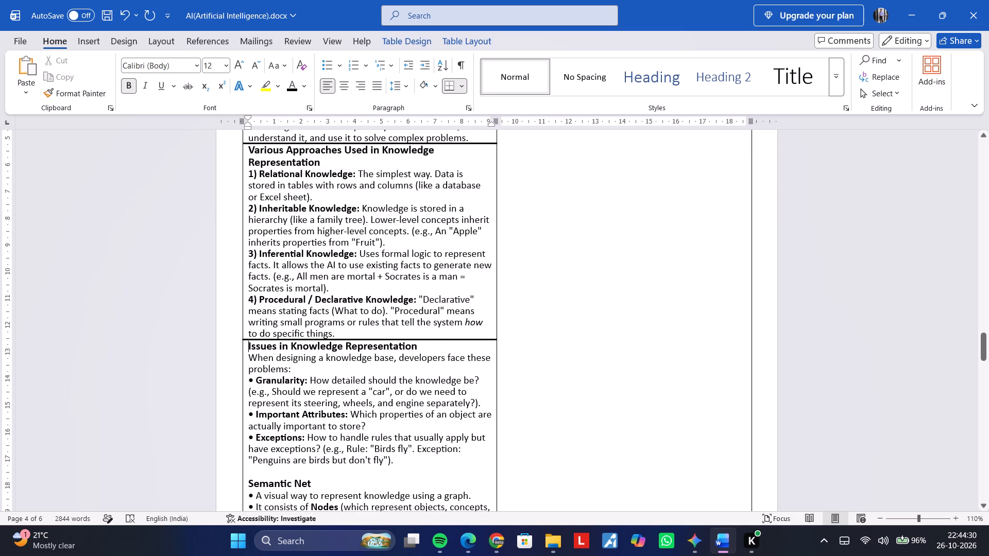
Paste the thick divider line below the Exceptions bullet and nudge it to span the first column.
{"action": "scroll", "coordinate": [333, 376], "scroll_direction": "down", "scroll_amount": 1}
{"action": "left_click", "coordinate": [268, 364]}
{"action": "left_click", "coordinate": [267, 361]}
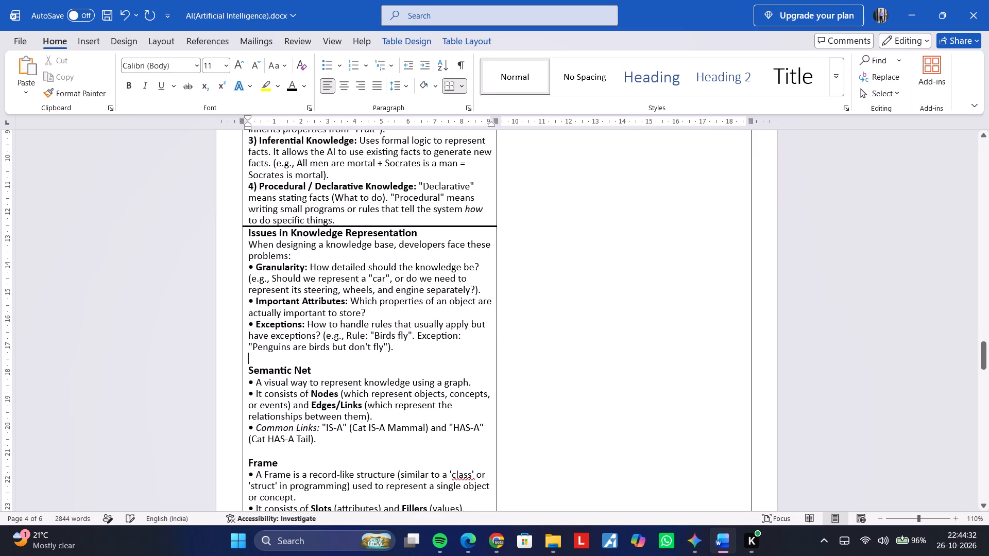
{"action": "key", "text": "ctrl+v"}
{"action": "key", "text": "Left"}
{"action": "key", "text": "Left"}
{"action": "key", "text": "Left"}
{"action": "key", "text": "Left"}
{"action": "key", "text": "Left"}
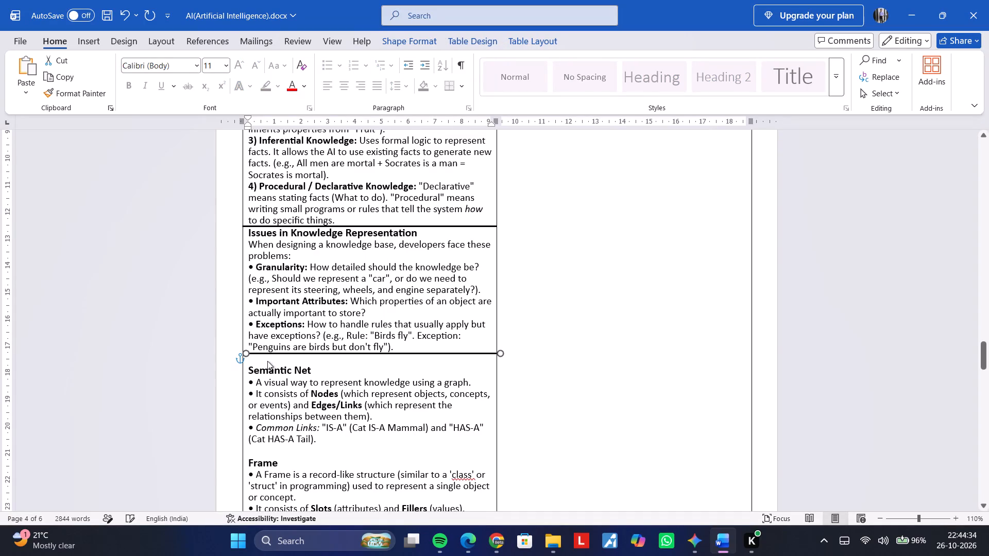
{"action": "key", "text": "Left"}
{"action": "key", "text": "Left"}
{"action": "key", "text": "Left"}
{"action": "key", "text": "Left"}
{"action": "key", "text": "Left"}
{"action": "key", "text": "Up"}
{"action": "key", "text": "Up"}
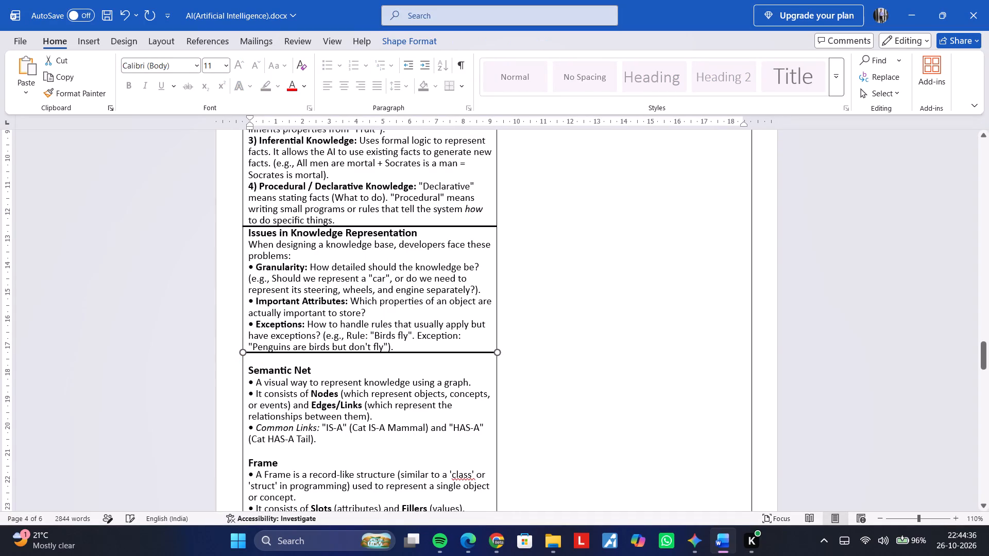
{"action": "key", "text": "Down"}
{"action": "key", "text": "Left"}
{"action": "key", "text": "Right"}
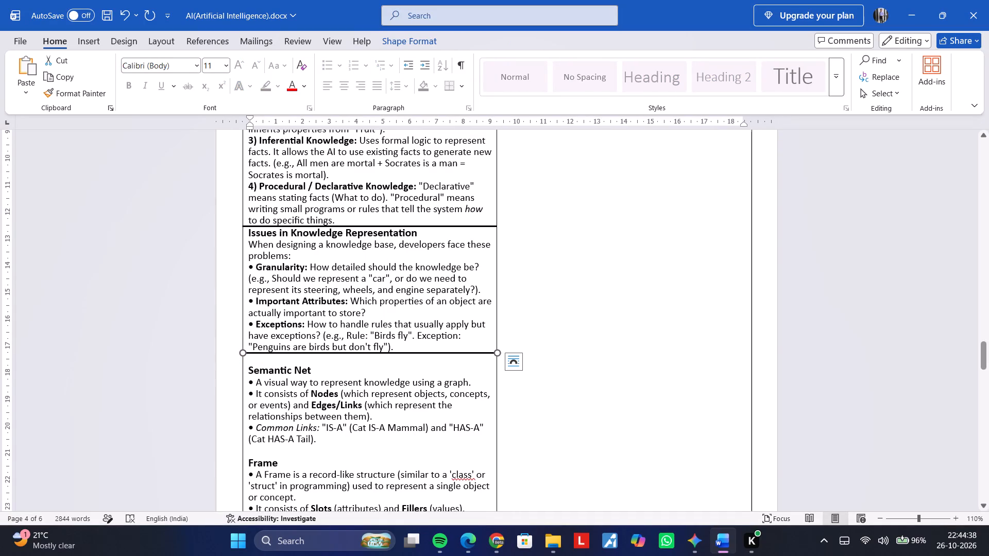
Remove the blank line above the Semantic Net heading.
{"action": "left_click", "coordinate": [250, 371]}
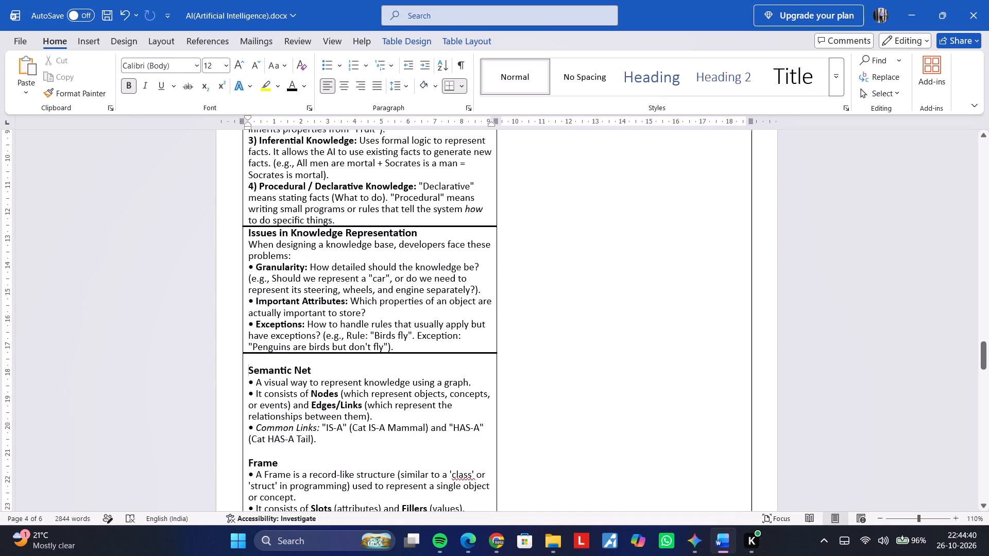
{"action": "key", "text": "BackSpace"}
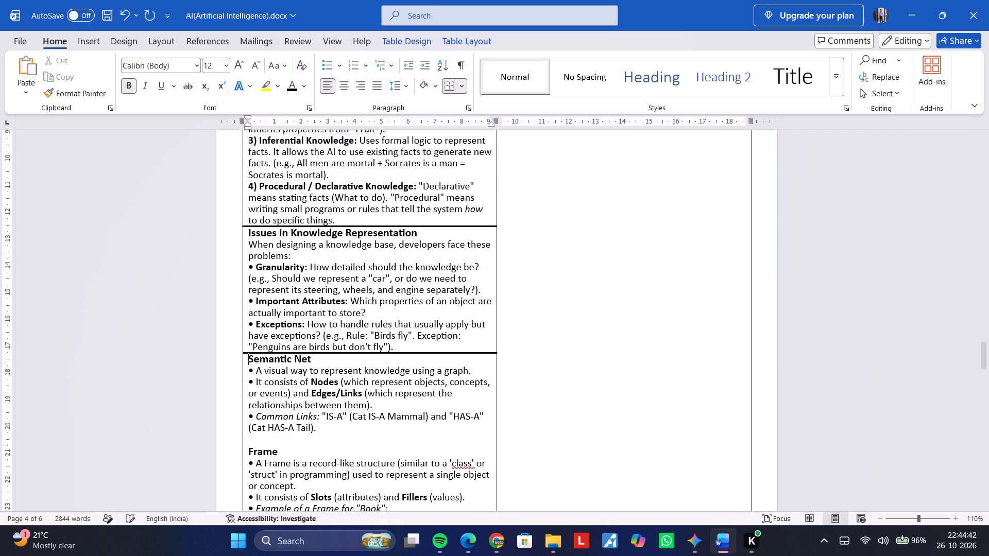
Paste the thick divider line below the Common Links bullet, above Frame, and nudge it to span the first column.
{"action": "left_click", "coordinate": [262, 396]}
{"action": "left_click", "coordinate": [265, 432]}
{"action": "left_click", "coordinate": [267, 433]}
{"action": "left_click", "coordinate": [267, 438]}
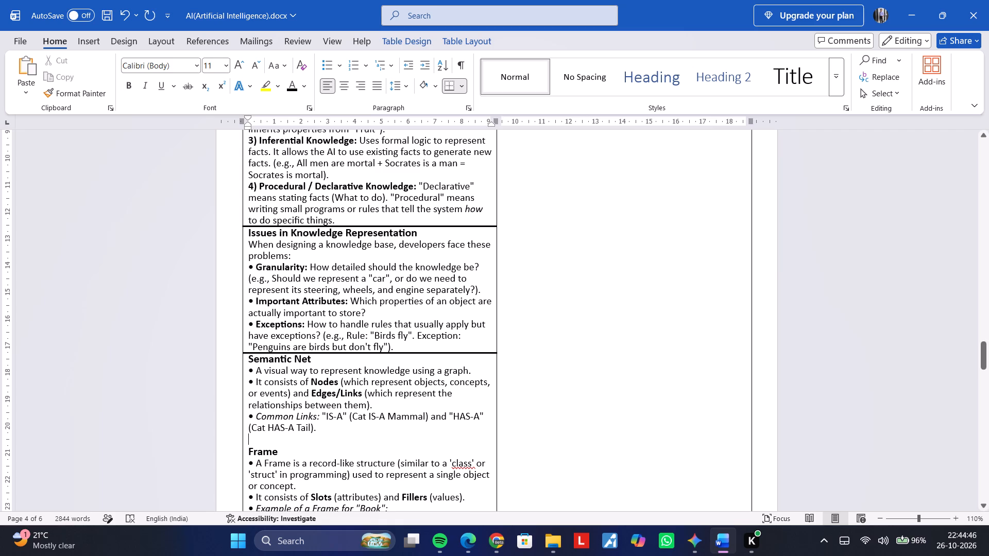
{"action": "key", "text": "ctrl+v"}
{"action": "key", "text": "Left"}
{"action": "key", "text": "Left"}
{"action": "key", "text": "Left"}
{"action": "key", "text": "Left"}
{"action": "key", "text": "Left"}
{"action": "key", "text": "Left"}
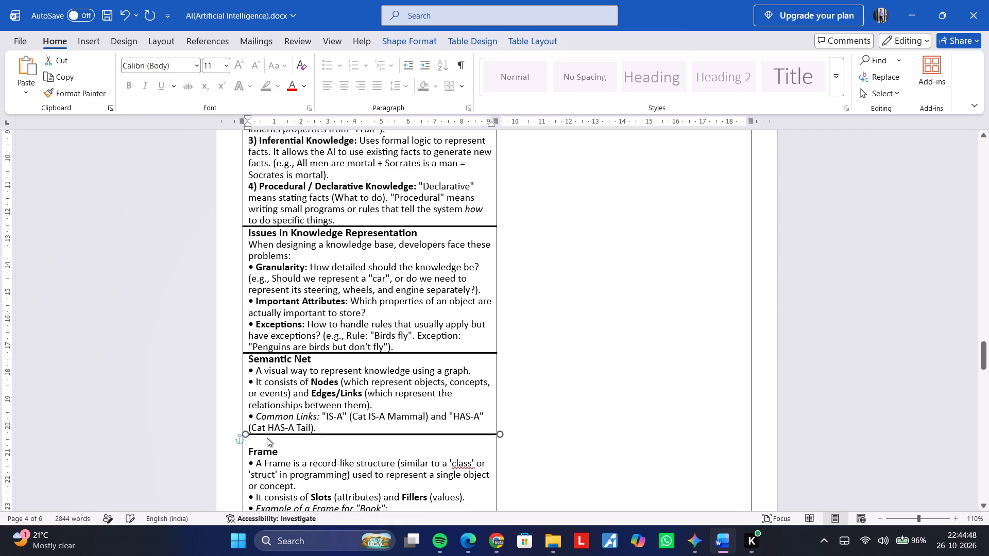
{"action": "key", "text": "Left"}
{"action": "key", "text": "Left"}
{"action": "key", "text": "Left"}
{"action": "key", "text": "Left"}
{"action": "key", "text": "Left"}
{"action": "key", "text": "Left"}
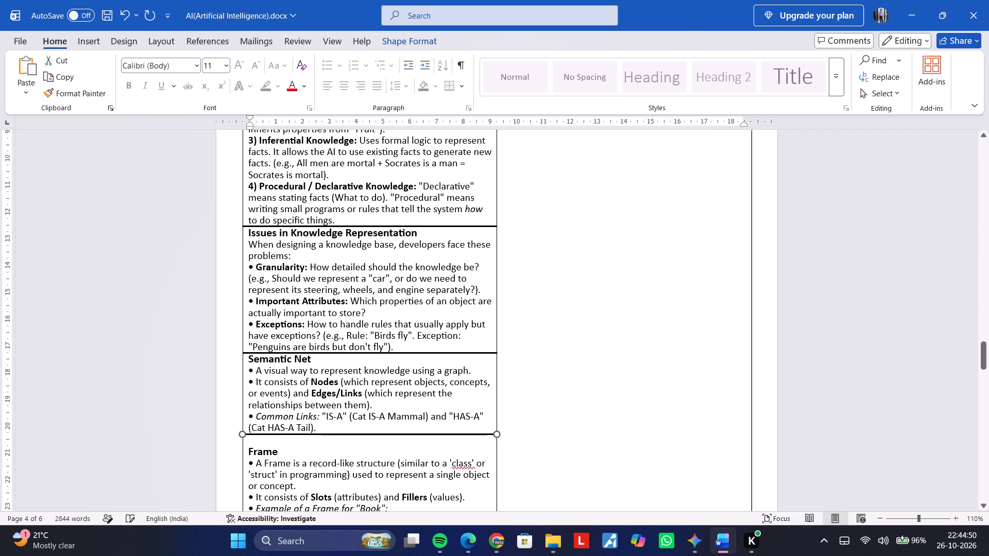
Adjust the vertical position of the thick divider line between the Common Links bullet and the Frame heading.
{"action": "key", "text": "Up"}
{"action": "key", "text": "Up"}
{"action": "key", "text": "Down"}
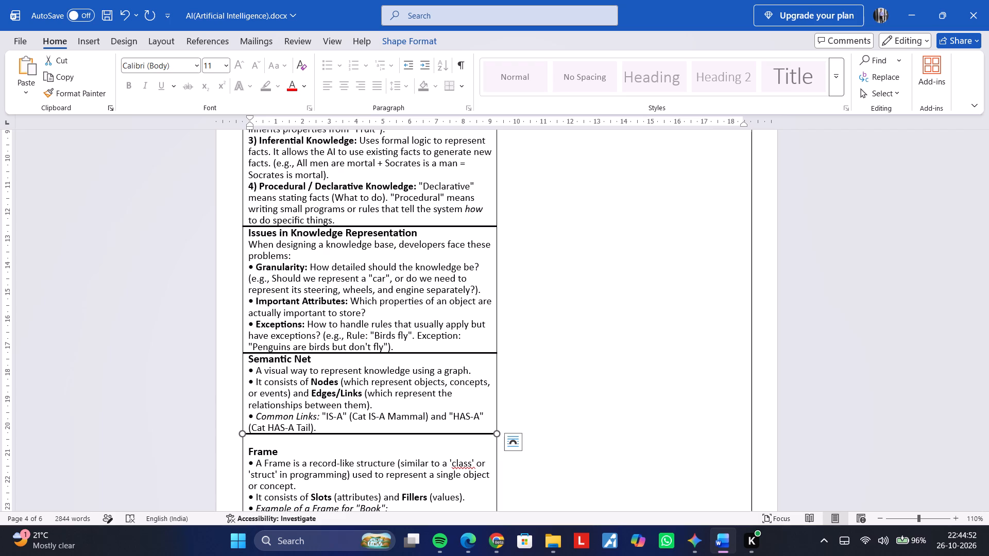
Remove the blank line above the Frame heading.
{"action": "left_click", "coordinate": [243, 449]}
{"action": "key", "text": "BackSpace"}
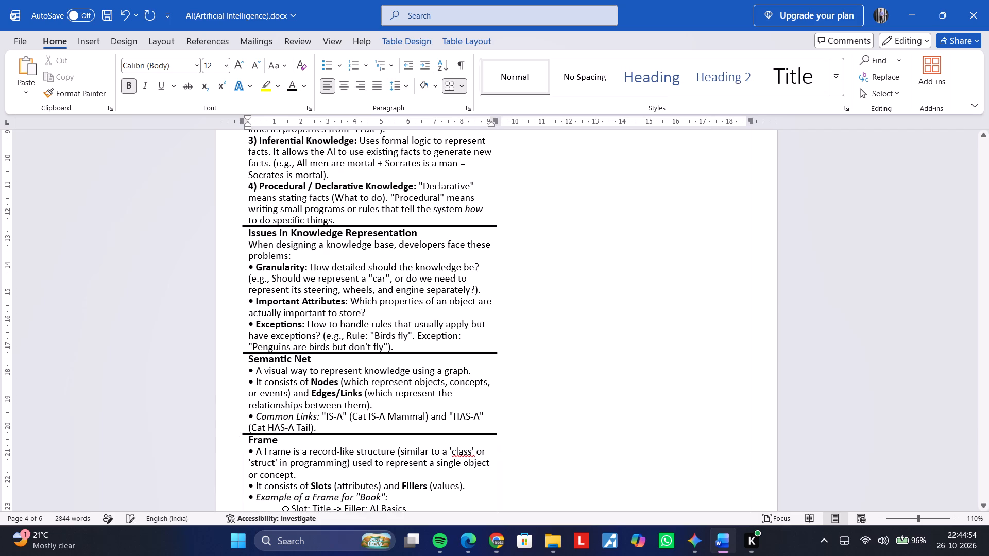
{"action": "left_click", "coordinate": [291, 447]}
Review the table layout from the A* section through the Unit 2 Knowledge Representation table and the Logical Reasoning text below it.
{"action": "scroll", "coordinate": [291, 447], "scroll_direction": "down", "scroll_amount": 1}
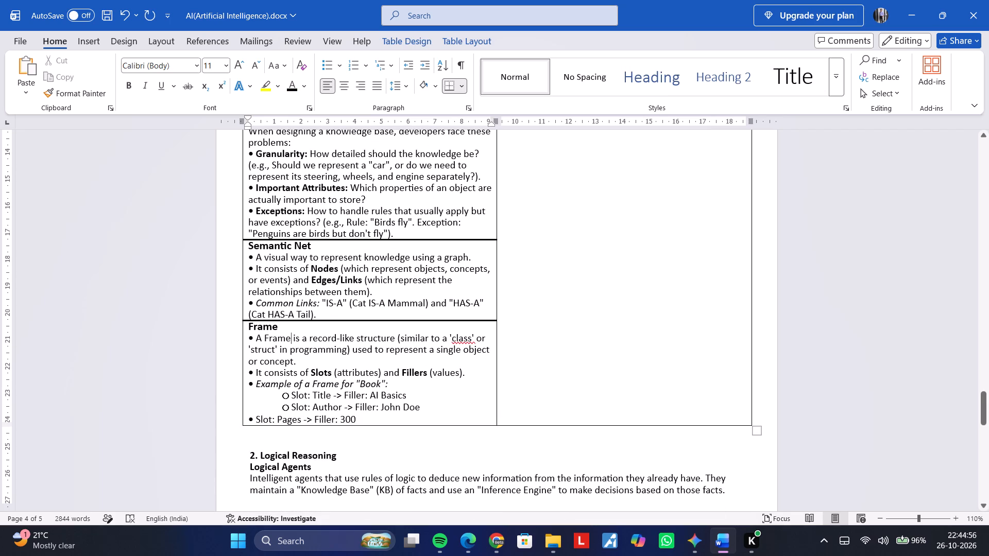
{"action": "scroll", "coordinate": [329, 405], "scroll_direction": "down", "scroll_amount": 1}
{"action": "scroll", "coordinate": [322, 403], "scroll_direction": "up", "scroll_amount": 1}
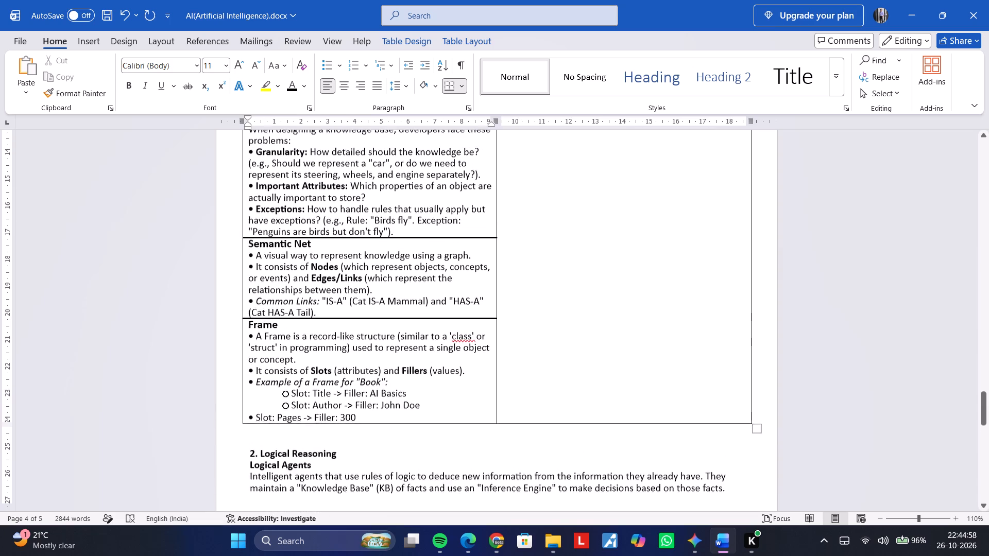
{"action": "scroll", "coordinate": [348, 395], "scroll_direction": "up", "scroll_amount": 2}
{"action": "scroll", "coordinate": [397, 385], "scroll_direction": "up", "scroll_amount": 8}
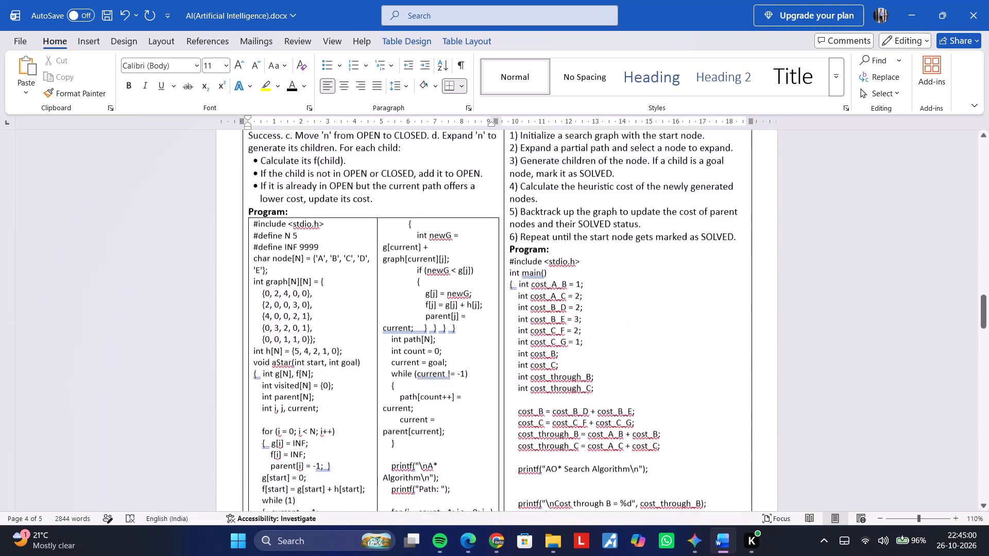
{"action": "scroll", "coordinate": [397, 385], "scroll_direction": "up", "scroll_amount": 1}
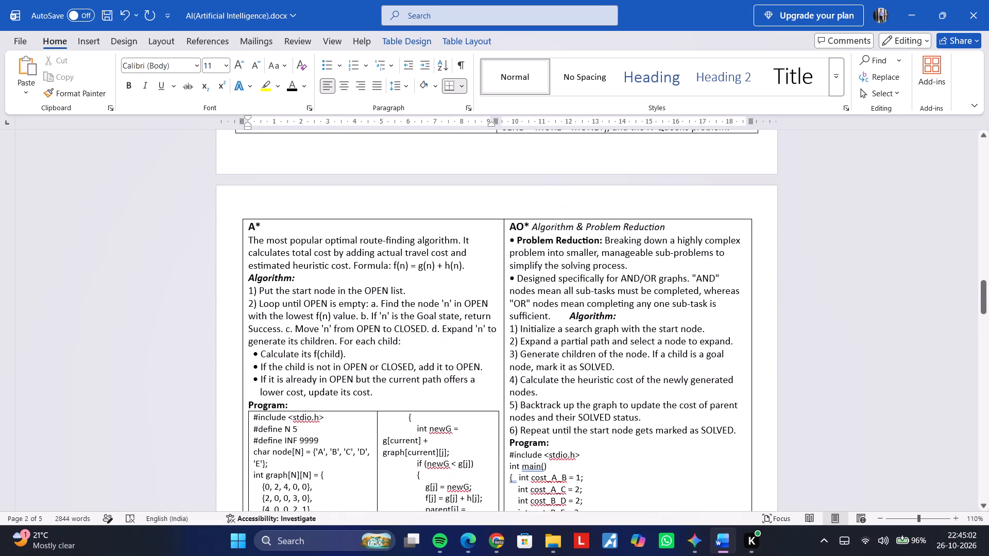
{"action": "scroll", "coordinate": [369, 345], "scroll_direction": "up", "scroll_amount": 6}
{"action": "scroll", "coordinate": [369, 345], "scroll_direction": "down", "scroll_amount": 14}
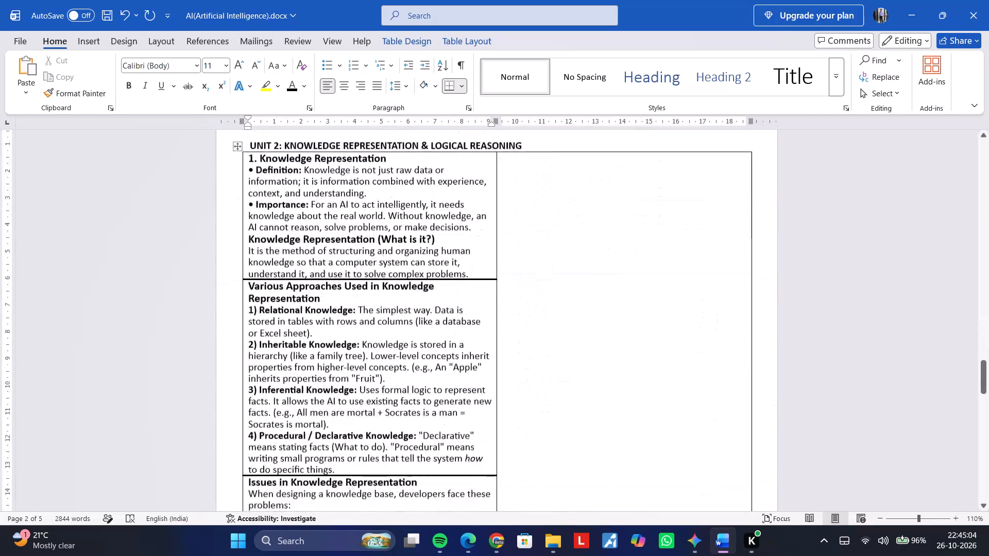
{"action": "scroll", "coordinate": [368, 345], "scroll_direction": "down", "scroll_amount": 6}
{"action": "scroll", "coordinate": [365, 356], "scroll_direction": "up", "scroll_amount": 2}
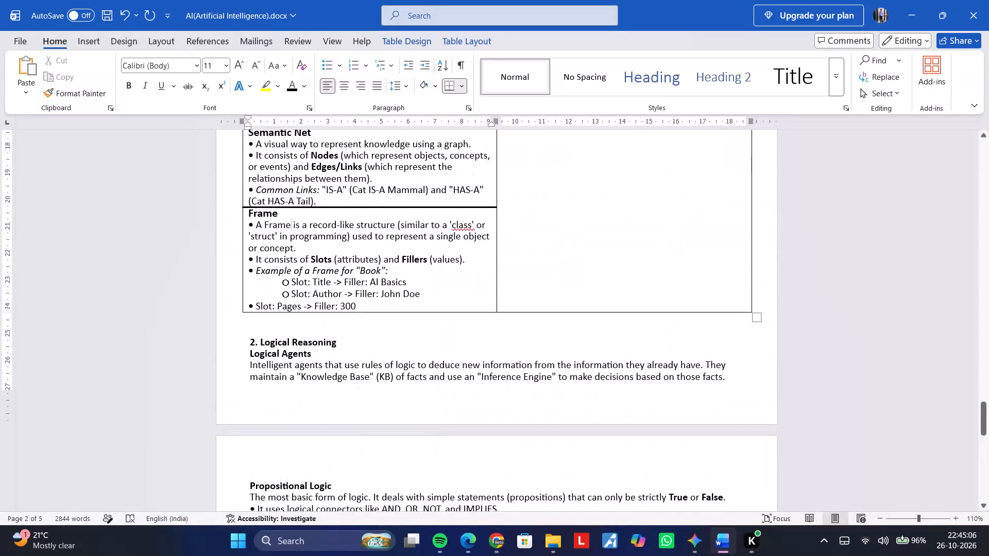
{"action": "scroll", "coordinate": [263, 345], "scroll_direction": "down", "scroll_amount": 1}
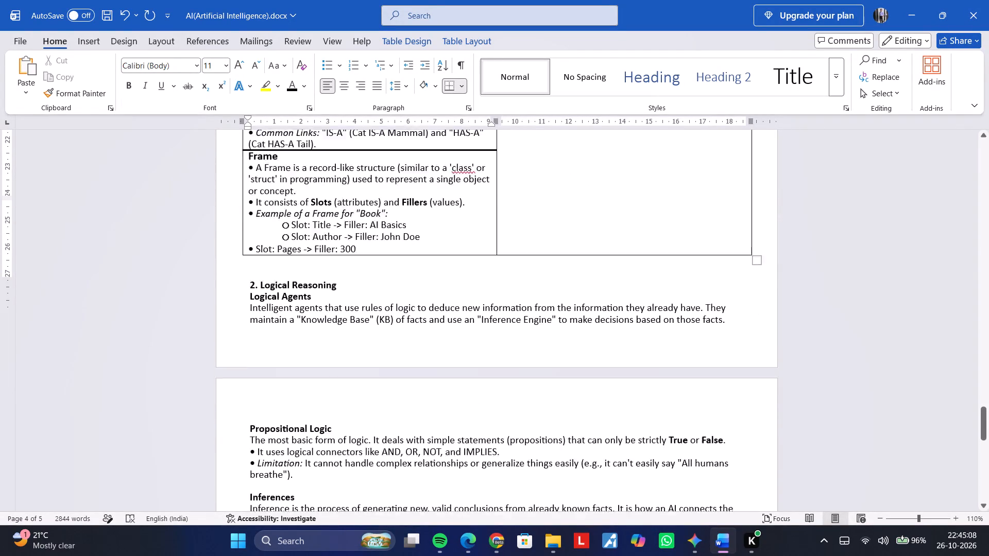
{"action": "scroll", "coordinate": [260, 340], "scroll_direction": "up", "scroll_amount": 1}
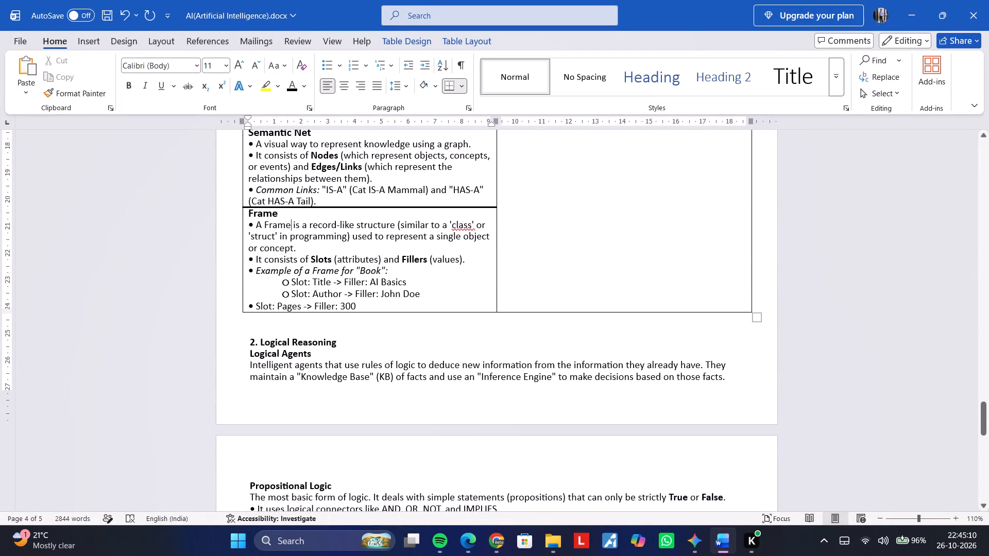
Add a line after the Slot: Pages bullet, paste the thick divider line there and nudge it to span the first column.
{"action": "left_click", "coordinate": [372, 309]}
{"action": "key", "text": "Return"}
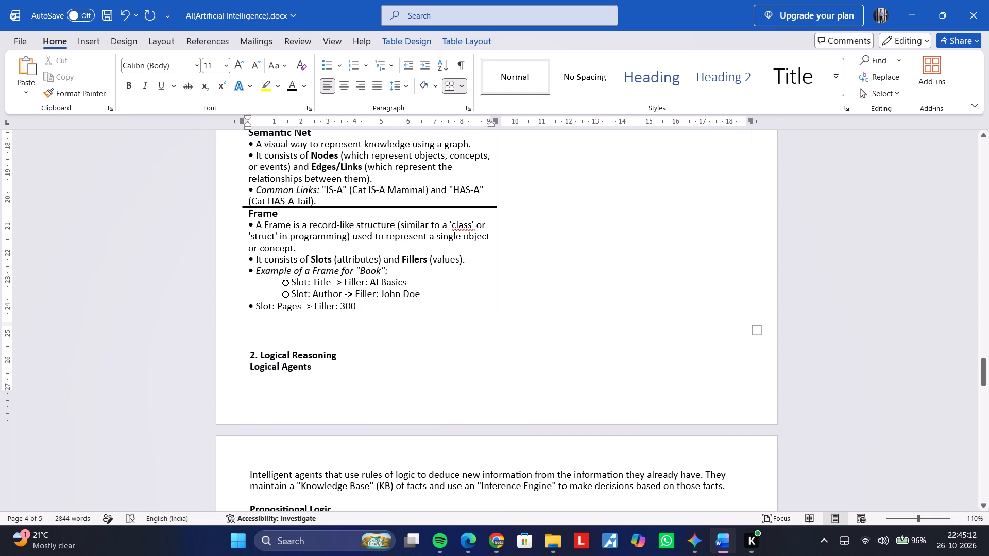
{"action": "key", "text": "ctrl+v"}
{"action": "key", "text": "Left"}
{"action": "key", "text": "Left"}
{"action": "key", "text": "Left"}
{"action": "key", "text": "Left"}
{"action": "key", "text": "Left"}
{"action": "key", "text": "Left"}
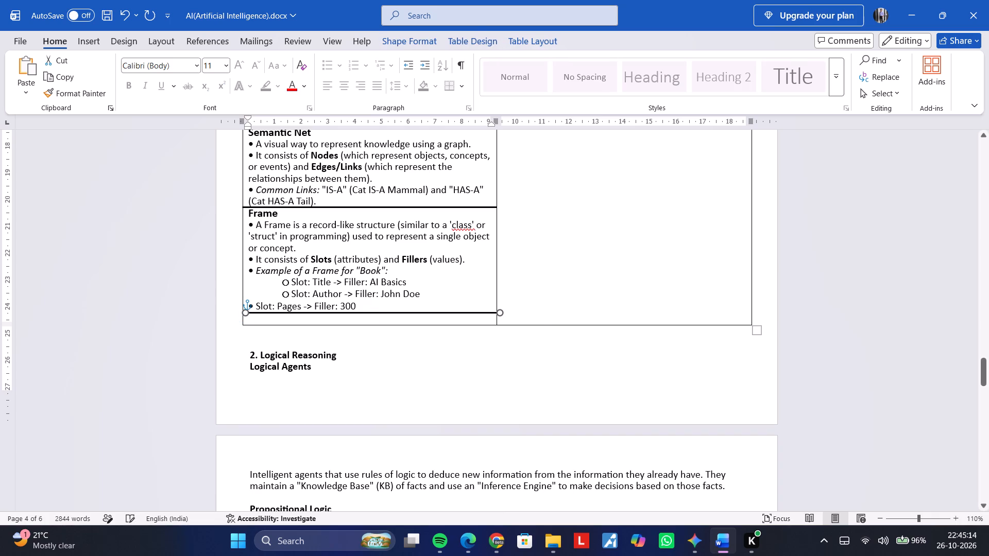
{"action": "key", "text": "Left"}
{"action": "key", "text": "Left"}
{"action": "key", "text": "Left"}
{"action": "key", "text": "Left"}
{"action": "key", "text": "Left"}
{"action": "key", "text": "Left"}
{"action": "key", "text": "Right"}
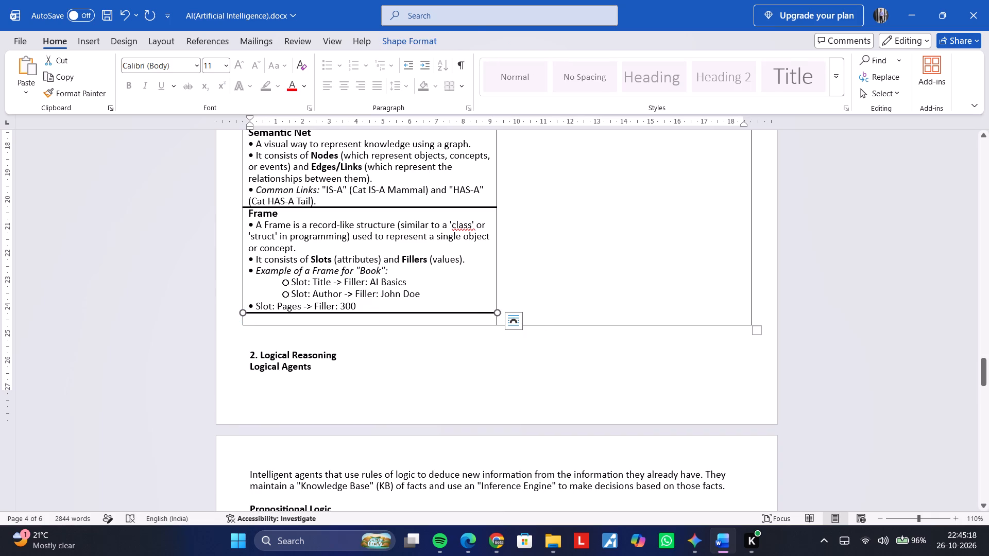
{"action": "key", "text": "Up"}
{"action": "left_click", "coordinate": [324, 321]}
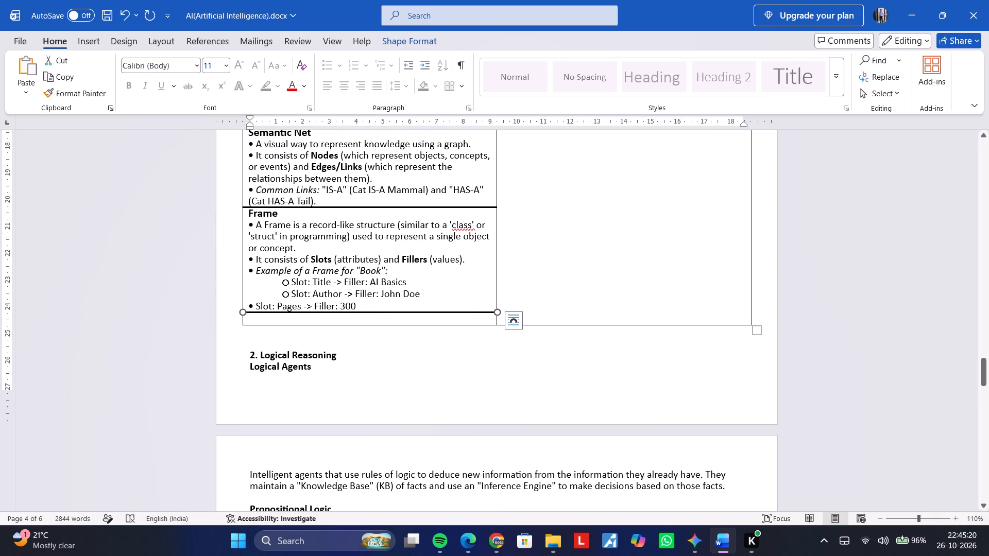
Move the 2. Logical Reasoning heading and the Logical Agents text into the table's first column, below the divider under Slot: Pages.
{"action": "left_click_drag", "start_coordinate": [248, 356], "coordinate": [320, 420]}
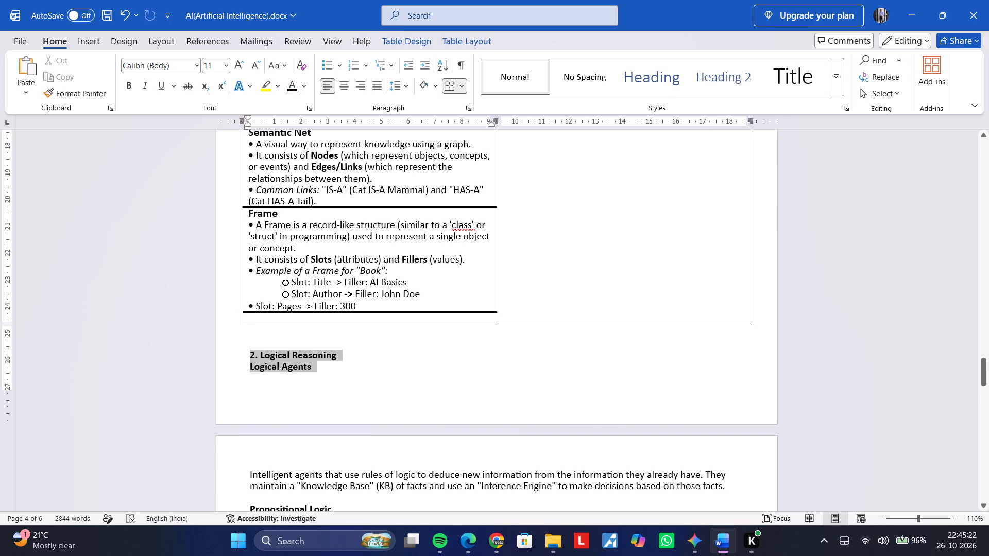
{"action": "left_click_drag", "start_coordinate": [320, 420], "coordinate": [710, 370]}
{"action": "scroll", "coordinate": [326, 427], "scroll_direction": "down", "scroll_amount": 1}
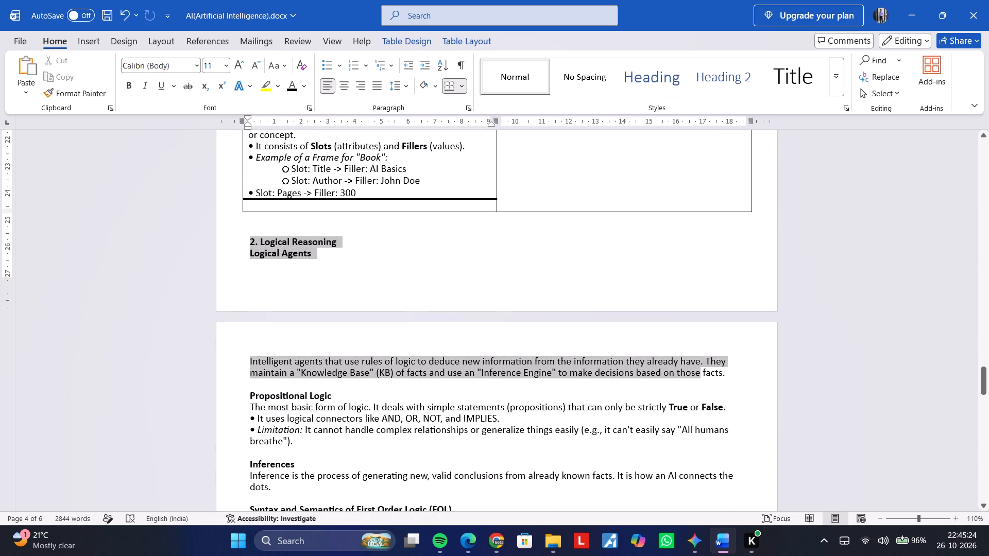
{"action": "left_click_drag", "start_coordinate": [710, 370], "coordinate": [724, 373]}
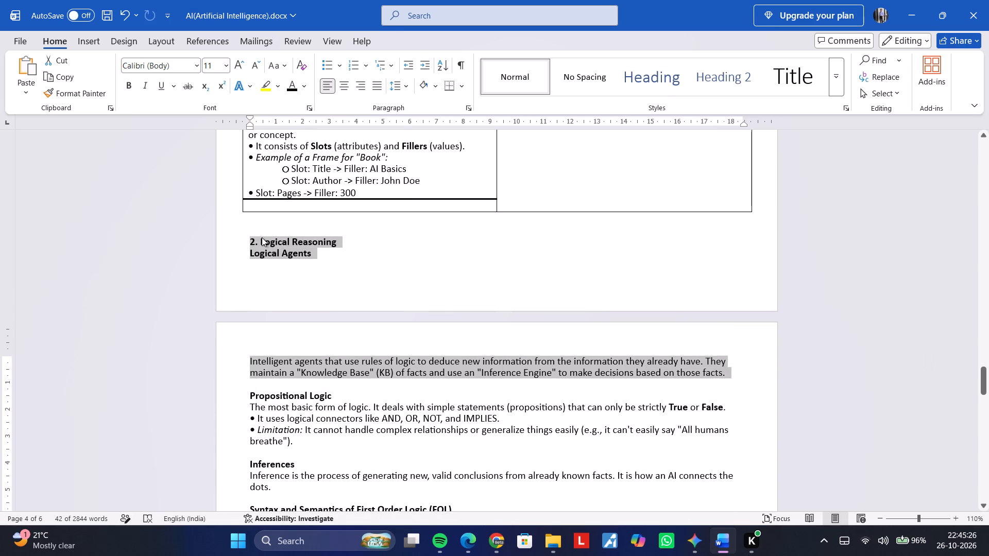
{"action": "left_click_drag", "start_coordinate": [278, 247], "coordinate": [267, 211]}
{"action": "left_click", "coordinate": [271, 216]}
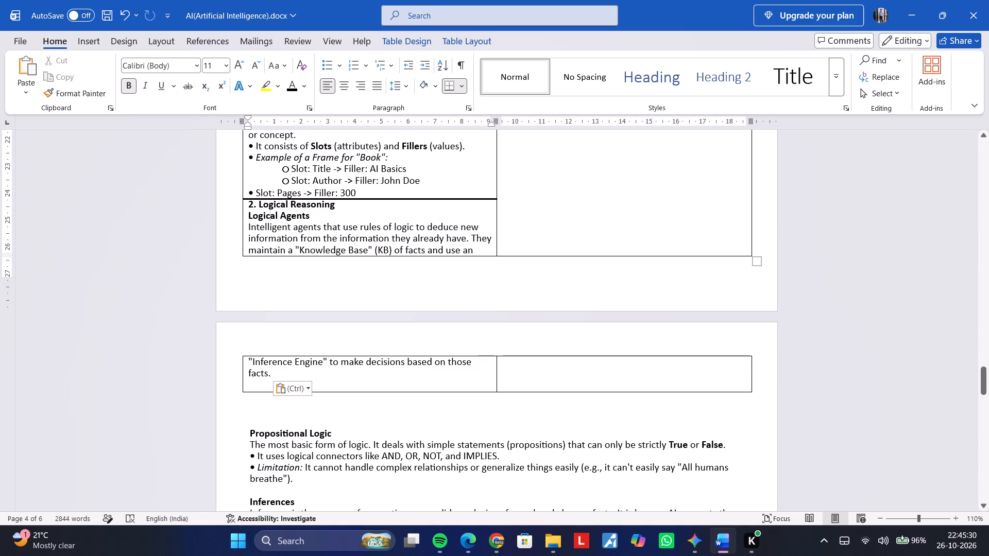
{"action": "left_click", "coordinate": [311, 216]}
Compare the remaining Logical Reasoning sections in the notes with the Unit II topics in the syllabus PDF in Edge.
{"action": "scroll", "coordinate": [377, 232], "scroll_direction": "down", "scroll_amount": 2}
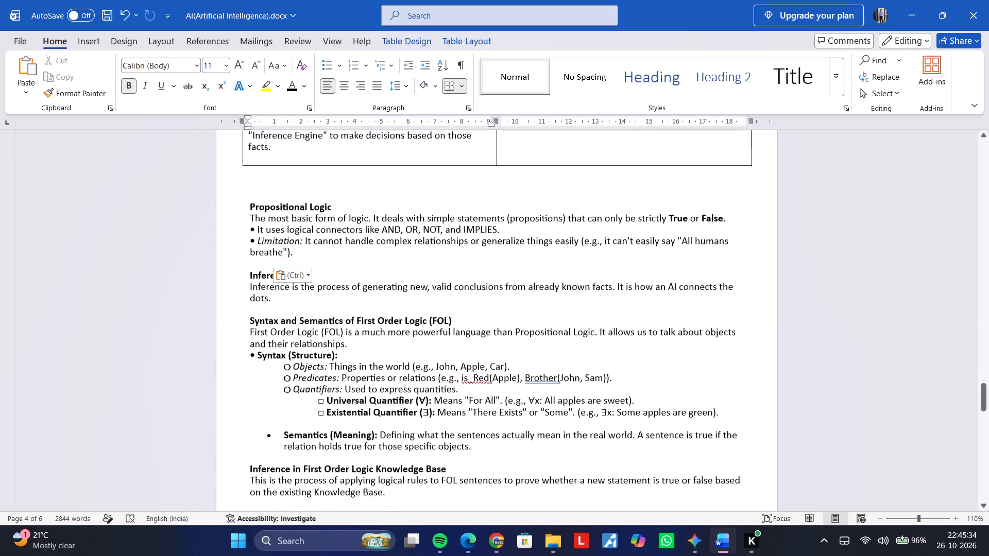
{"action": "scroll", "coordinate": [380, 241], "scroll_direction": "up", "scroll_amount": 2}
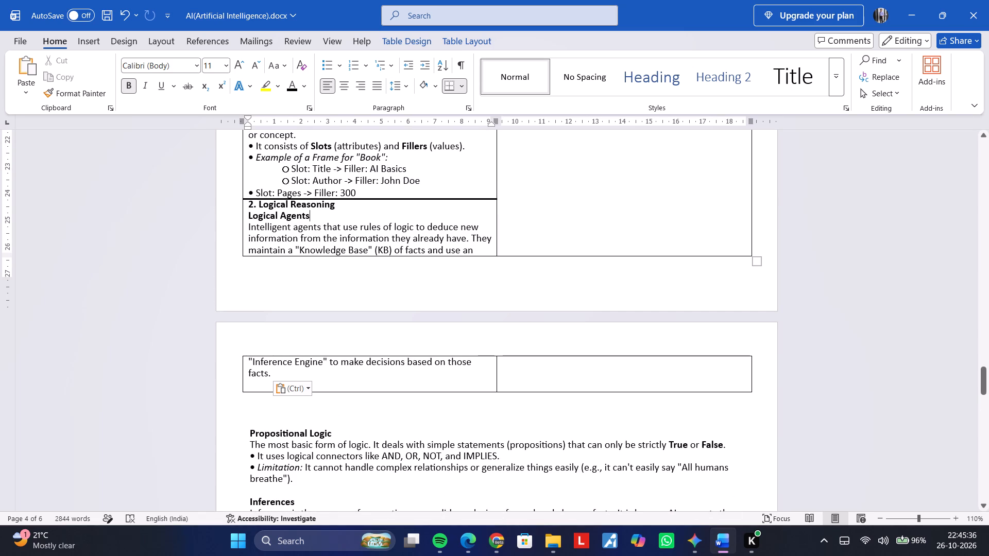
{"action": "left_click", "coordinate": [249, 218]}
{"action": "scroll", "coordinate": [327, 226], "scroll_direction": "down", "scroll_amount": 1}
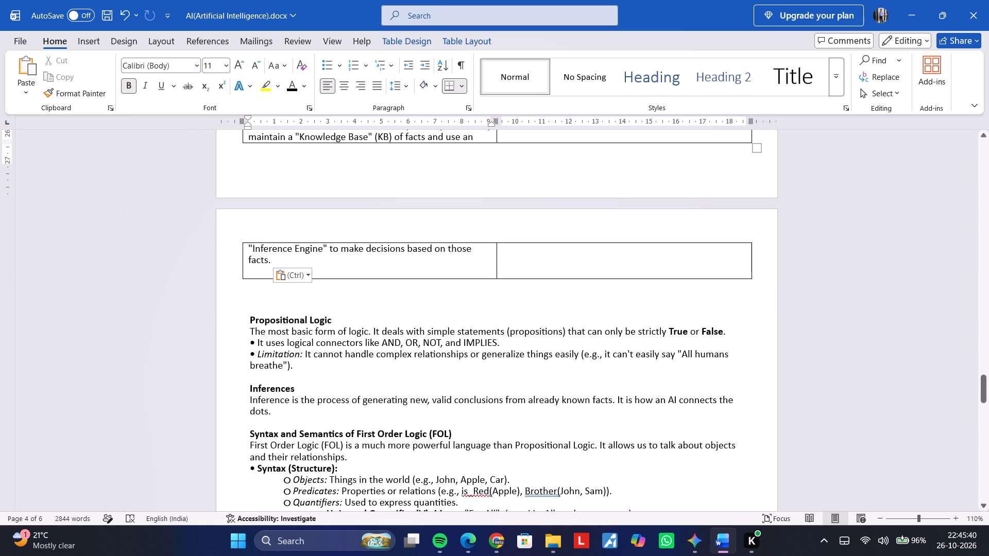
{"action": "scroll", "coordinate": [516, 256], "scroll_direction": "up", "scroll_amount": 1}
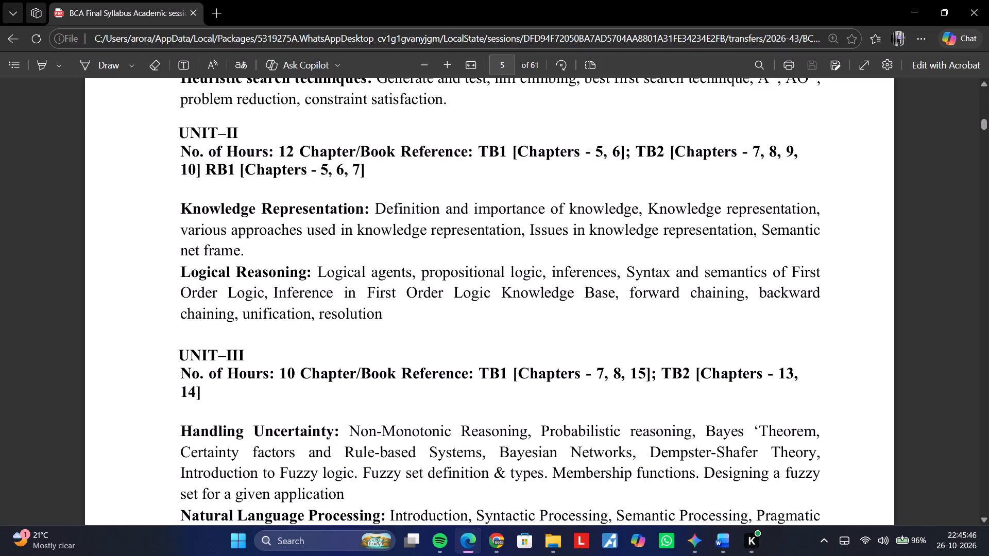
{"action": "left_click_drag", "start_coordinate": [318, 273], "coordinate": [412, 276]}
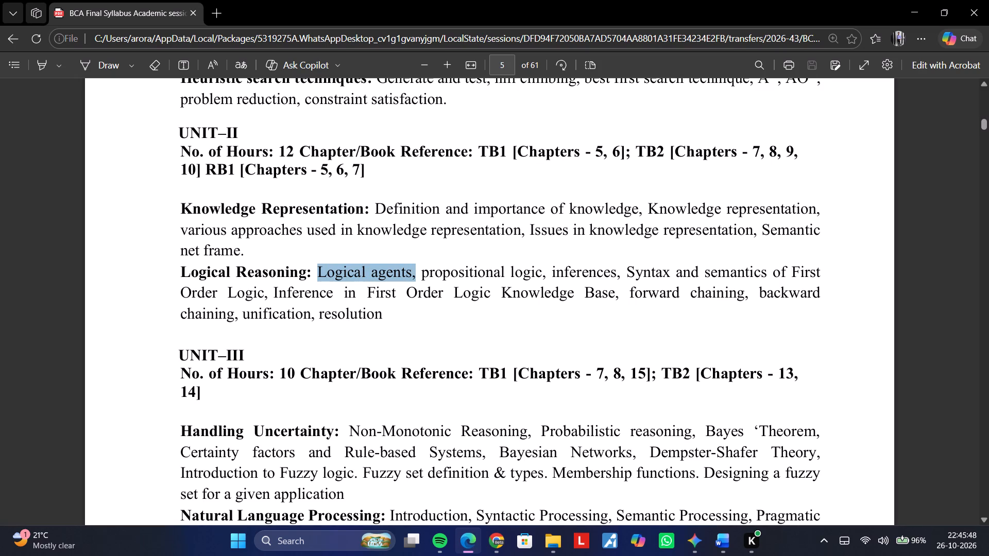
{"action": "left_click_drag", "start_coordinate": [412, 276], "coordinate": [599, 271]}
{"action": "left_click", "coordinate": [600, 271]}
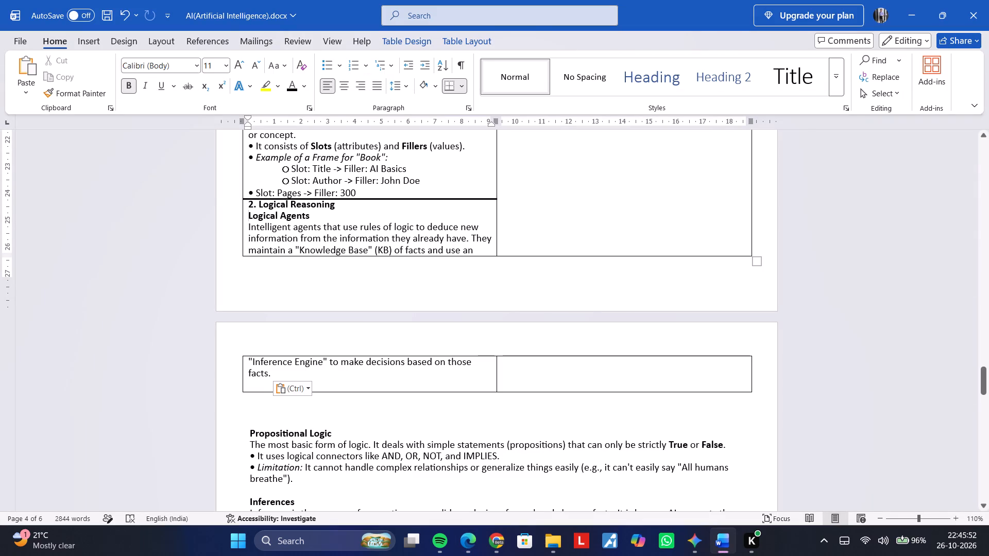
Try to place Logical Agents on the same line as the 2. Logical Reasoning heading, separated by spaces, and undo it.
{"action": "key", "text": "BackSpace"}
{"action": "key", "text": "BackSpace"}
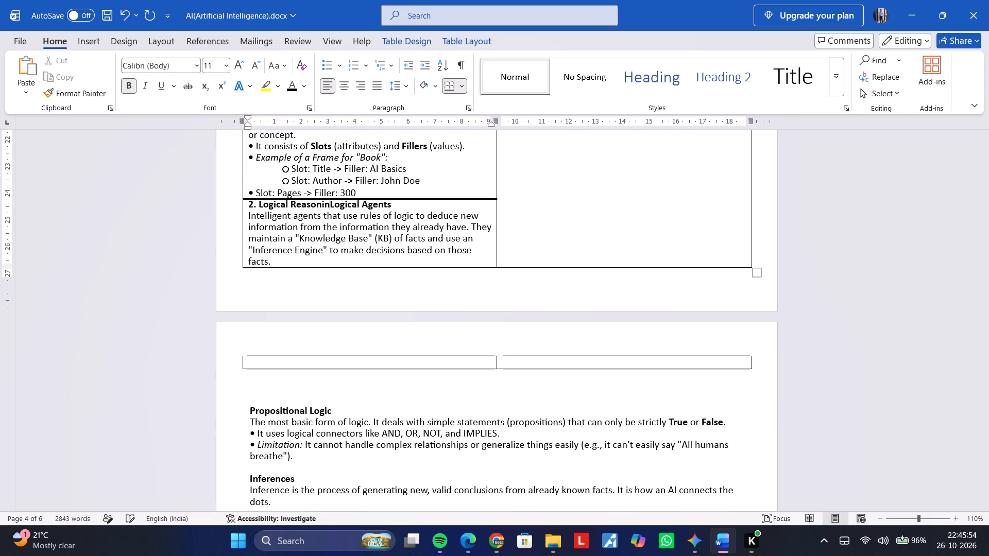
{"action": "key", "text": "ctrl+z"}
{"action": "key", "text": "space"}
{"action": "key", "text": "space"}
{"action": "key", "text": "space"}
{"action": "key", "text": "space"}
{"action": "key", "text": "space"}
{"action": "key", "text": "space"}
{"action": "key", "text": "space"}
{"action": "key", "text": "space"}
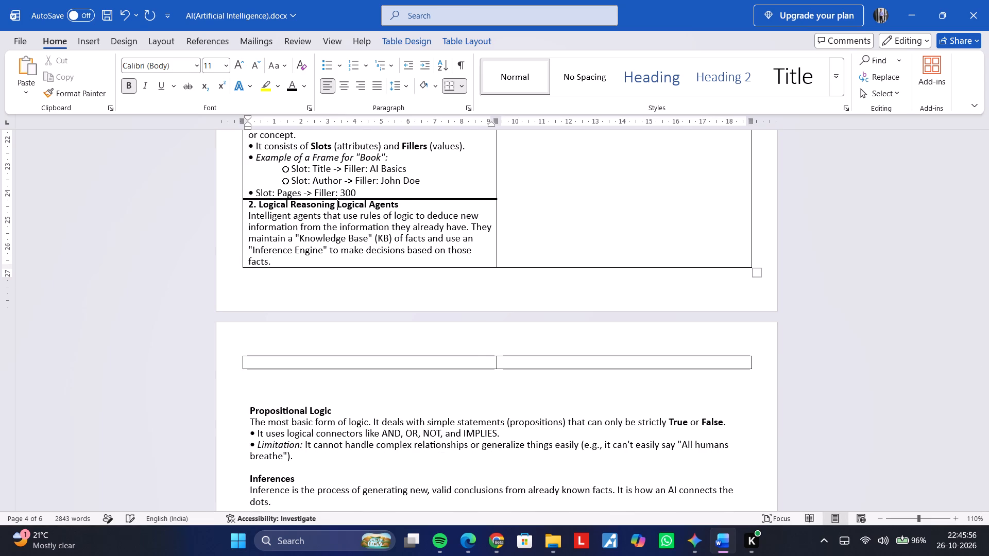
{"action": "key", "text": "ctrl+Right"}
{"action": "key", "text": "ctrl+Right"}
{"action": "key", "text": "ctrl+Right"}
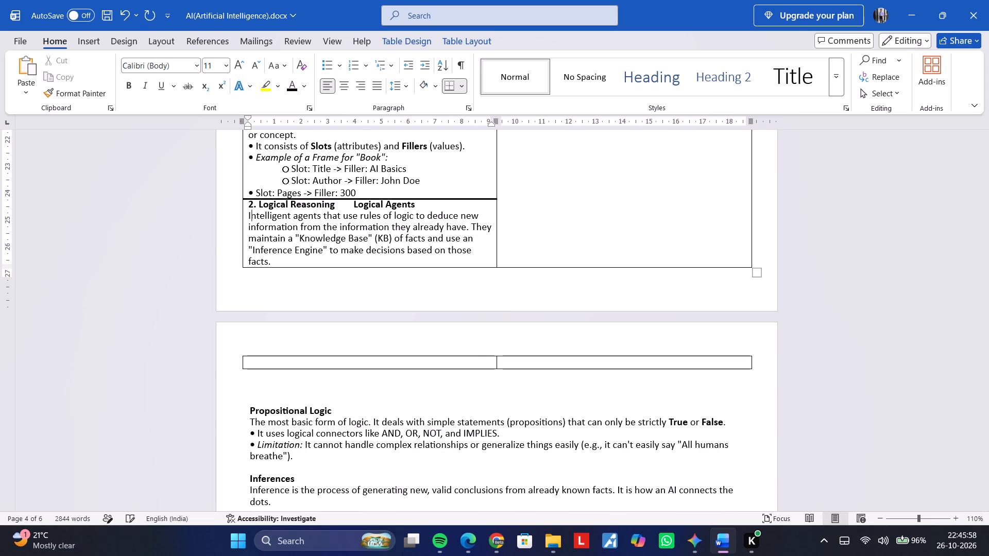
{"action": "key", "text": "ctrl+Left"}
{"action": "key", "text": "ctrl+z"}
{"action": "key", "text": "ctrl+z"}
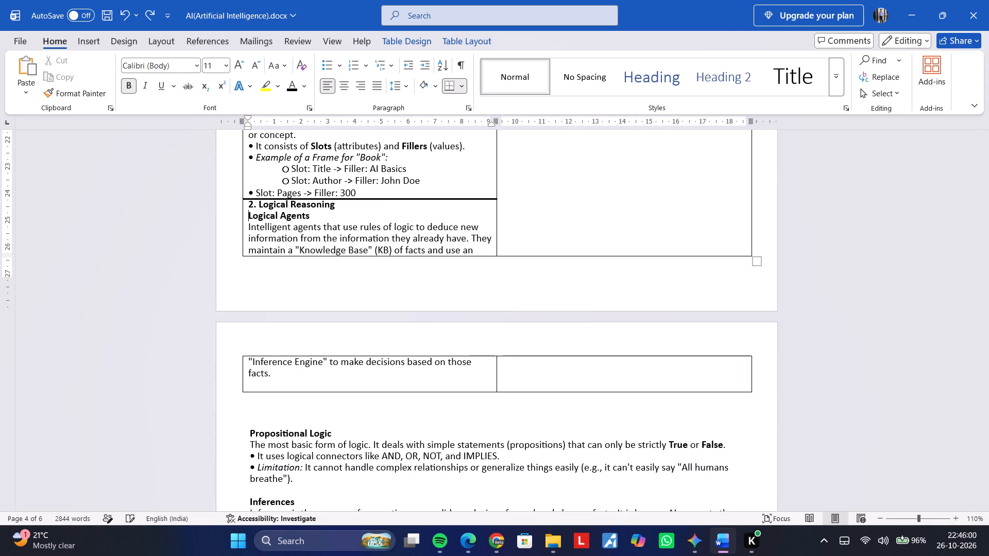
Join the Logical Agents heading with its paragraph on one line, separated by a colon and a space.
{"action": "key", "text": "Down"}
{"action": "key", "text": "BackSpace"}
{"action": "type", "text": ":"}
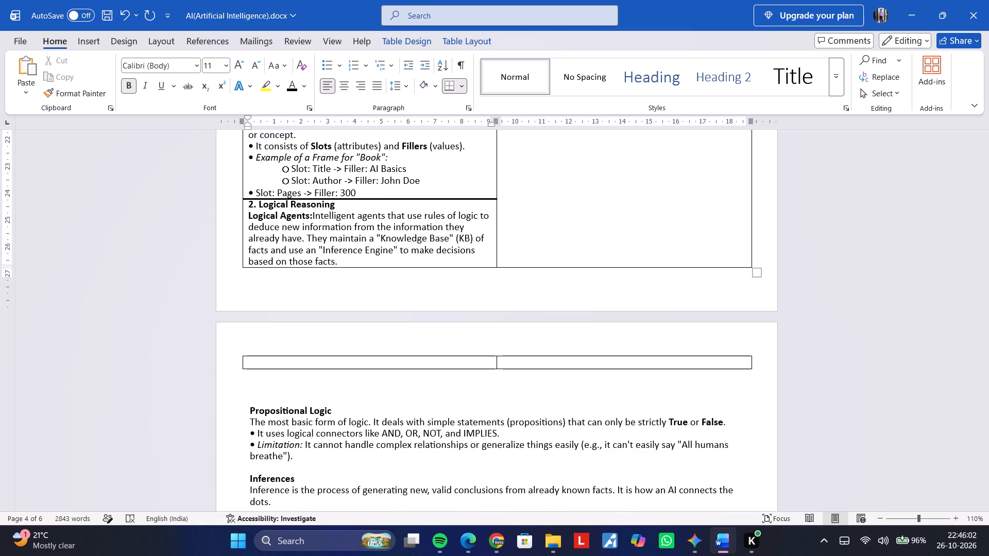
{"action": "key", "text": "space"}
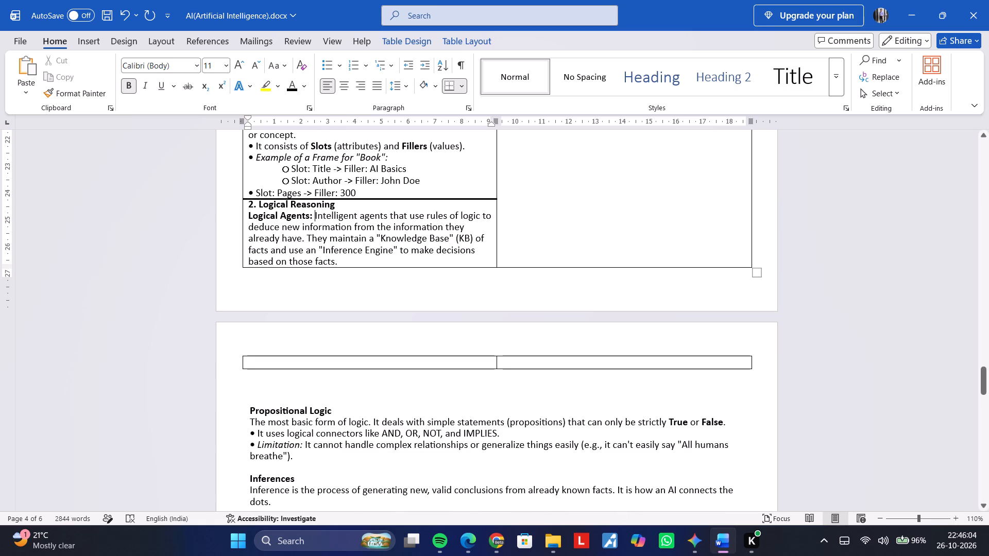
Increase the font size of the 2. Logical Reasoning heading by one increment.
{"action": "left_click", "coordinate": [333, 205]}
{"action": "key", "text": "ctrl+shift+Left"}
{"action": "key", "text": "ctrl+shift+Left"}
{"action": "key", "text": "ctrl+shift+Left"}
{"action": "key", "text": "ctrl+shift+Left"}
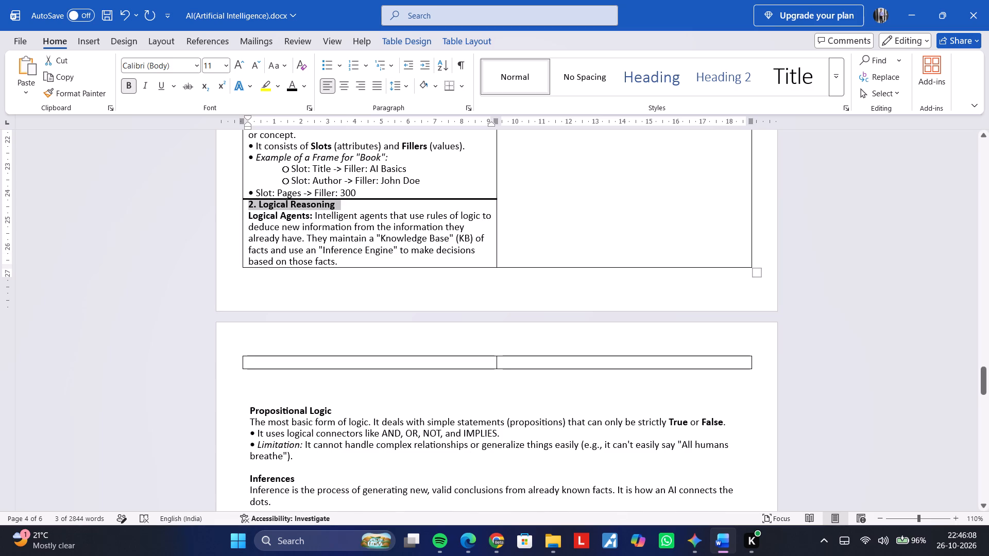
{"action": "key", "text": "ctrl+shift+period"}
{"action": "left_click", "coordinate": [376, 229]}
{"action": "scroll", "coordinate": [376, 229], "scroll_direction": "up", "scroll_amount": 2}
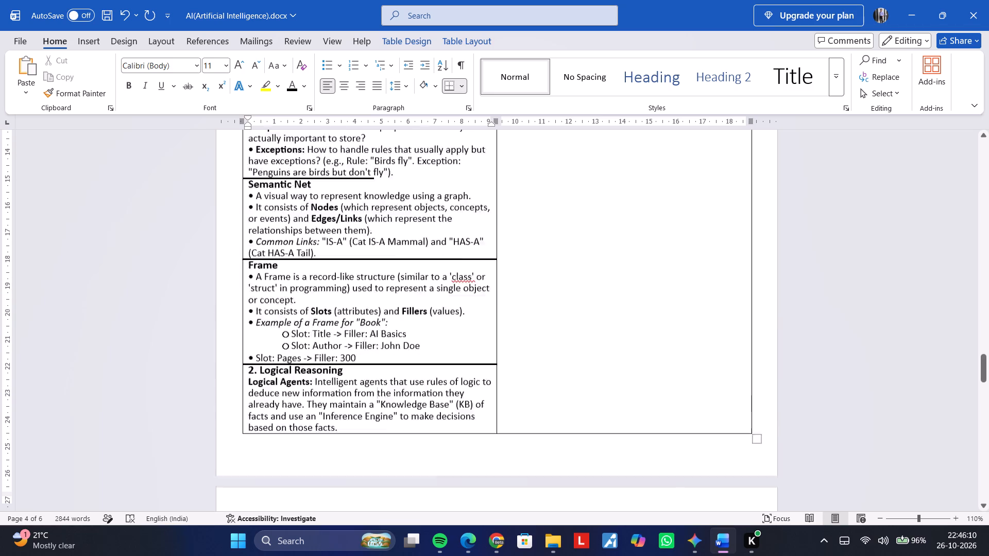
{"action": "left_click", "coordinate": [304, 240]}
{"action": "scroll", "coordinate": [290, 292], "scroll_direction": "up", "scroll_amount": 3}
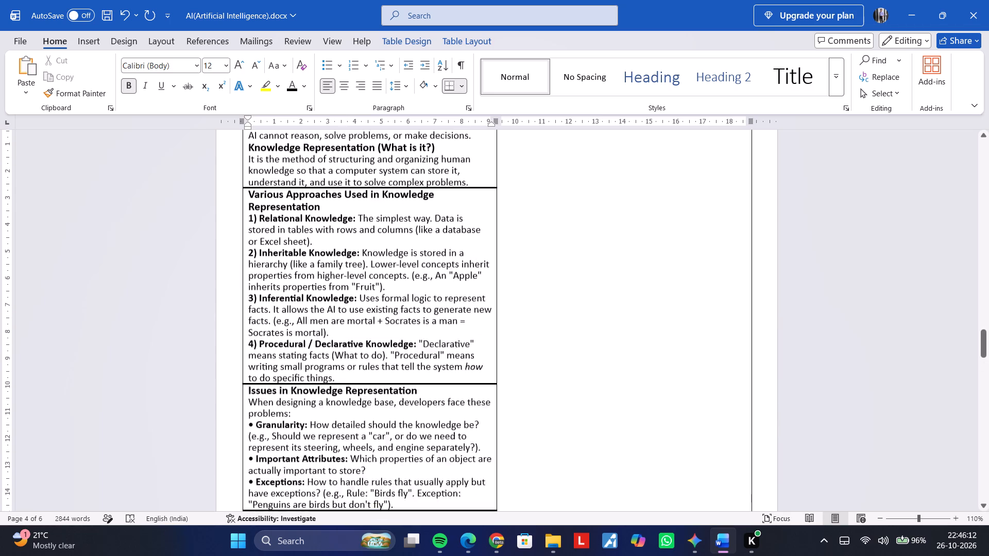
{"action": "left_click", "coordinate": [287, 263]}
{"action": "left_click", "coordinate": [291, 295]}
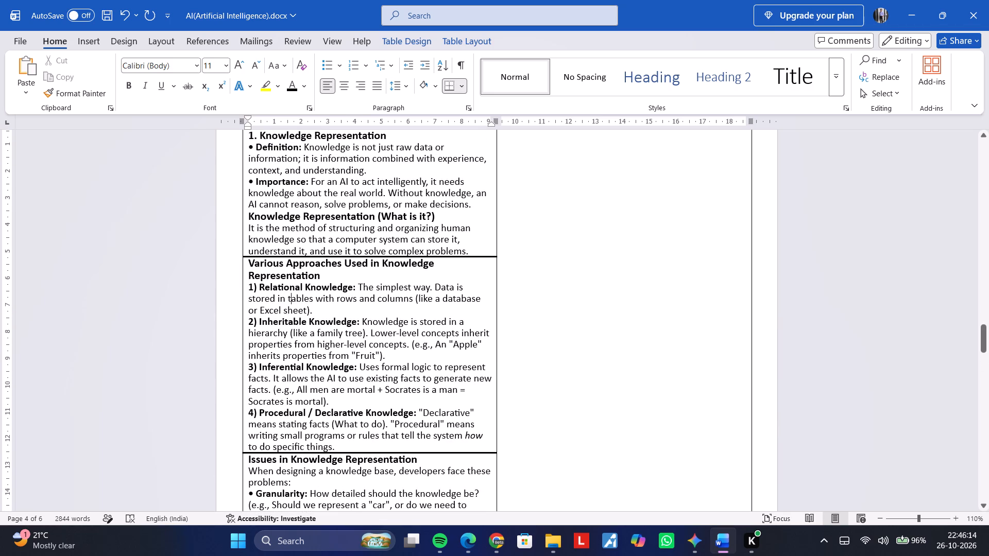
Delete the empty line below the Logical Agents paragraph at the end of the Unit 2 table's first column.
{"action": "left_click", "coordinate": [291, 290]}
{"action": "scroll", "coordinate": [291, 294], "scroll_direction": "down", "scroll_amount": 6}
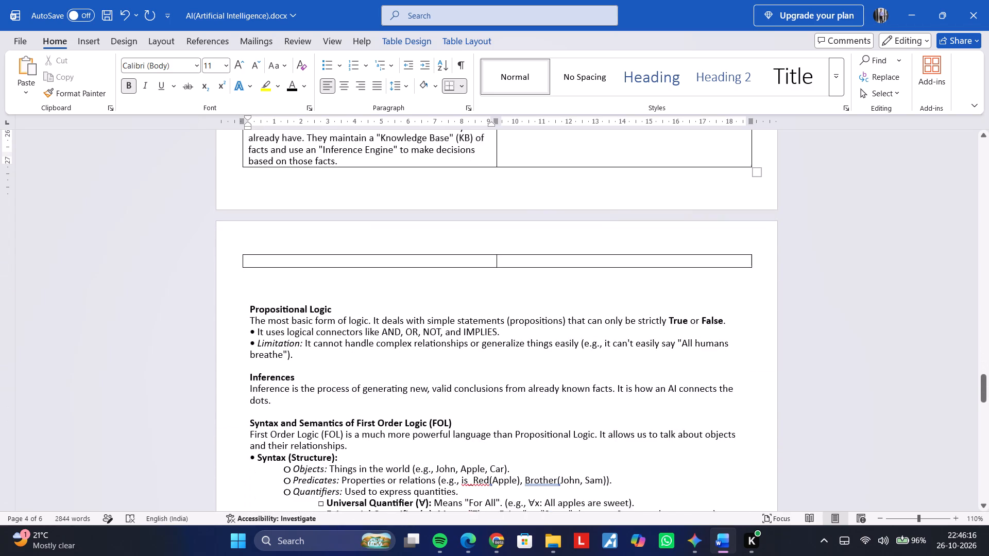
{"action": "left_click", "coordinate": [284, 252]}
{"action": "key", "text": "BackSpace"}
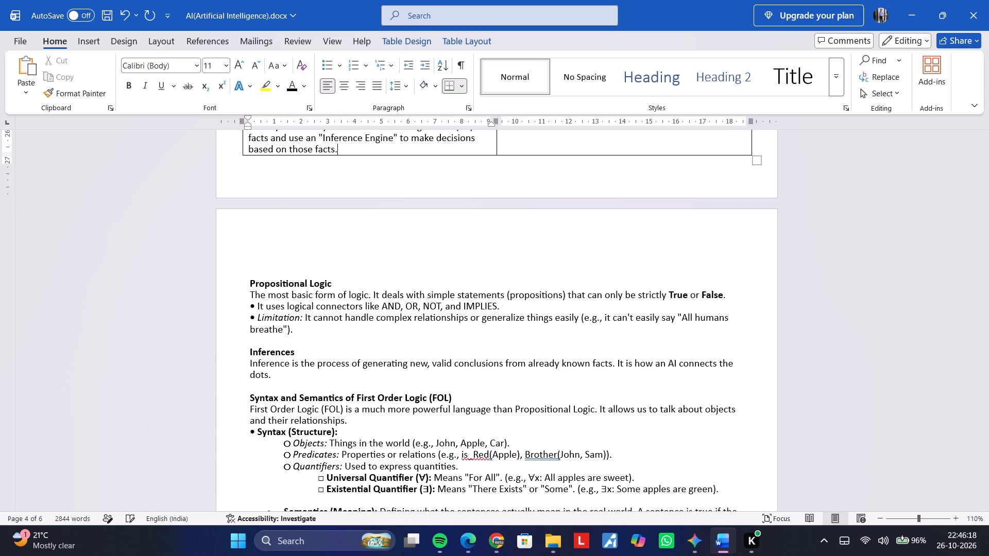
Increase the font size of the Propositional Logic heading to 12.
{"action": "scroll", "coordinate": [315, 275], "scroll_direction": "up", "scroll_amount": 1}
{"action": "left_click", "coordinate": [311, 274]}
{"action": "scroll", "coordinate": [315, 280], "scroll_direction": "down", "scroll_amount": 1}
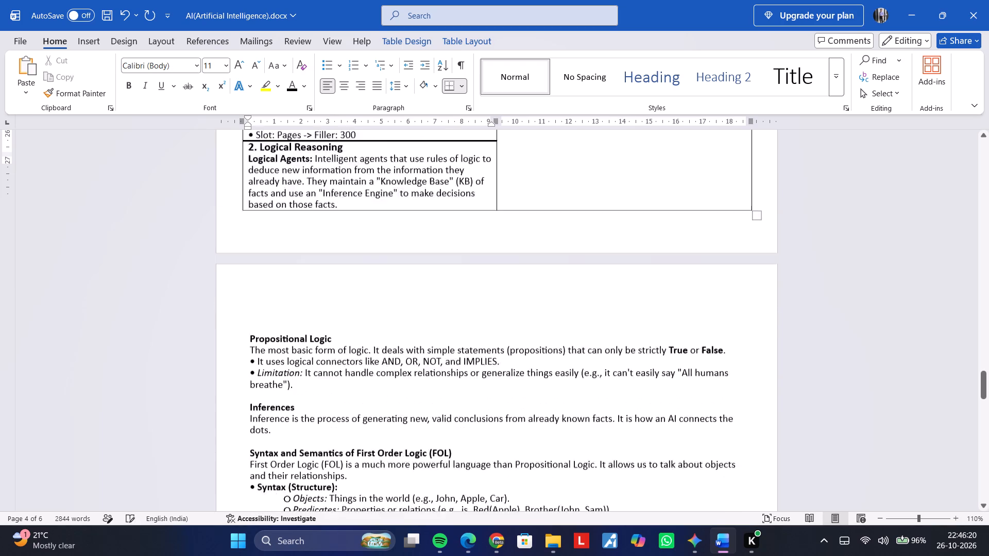
{"action": "scroll", "coordinate": [310, 281], "scroll_direction": "down", "scroll_amount": 1}
{"action": "scroll", "coordinate": [250, 240], "scroll_direction": "up", "scroll_amount": 1}
{"action": "scroll", "coordinate": [250, 240], "scroll_direction": "down", "scroll_amount": 1}
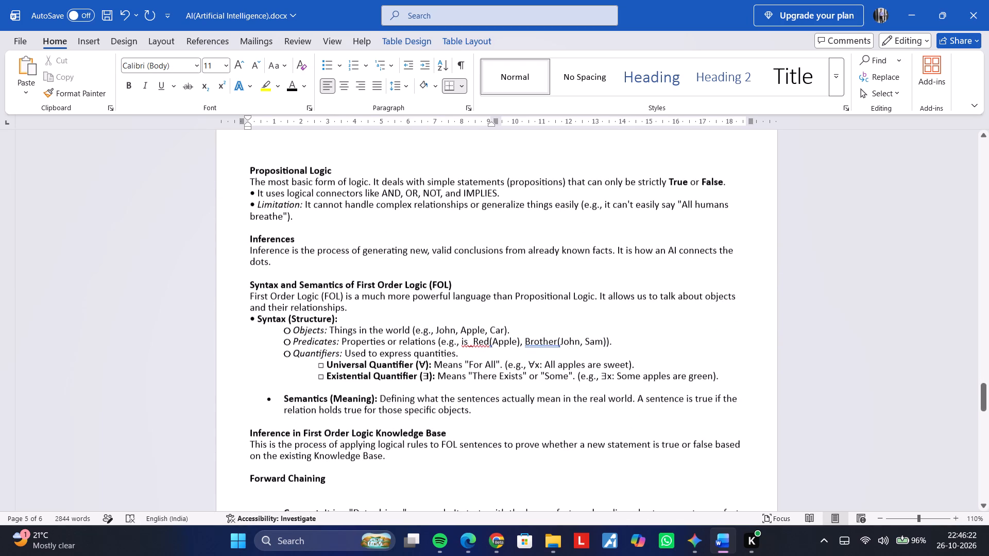
{"action": "left_click", "coordinate": [357, 173]}
{"action": "key", "text": "ctrl+shift+Left"}
{"action": "key", "text": "ctrl+shift+Left"}
{"action": "key", "text": "ctrl+shift+Left"}
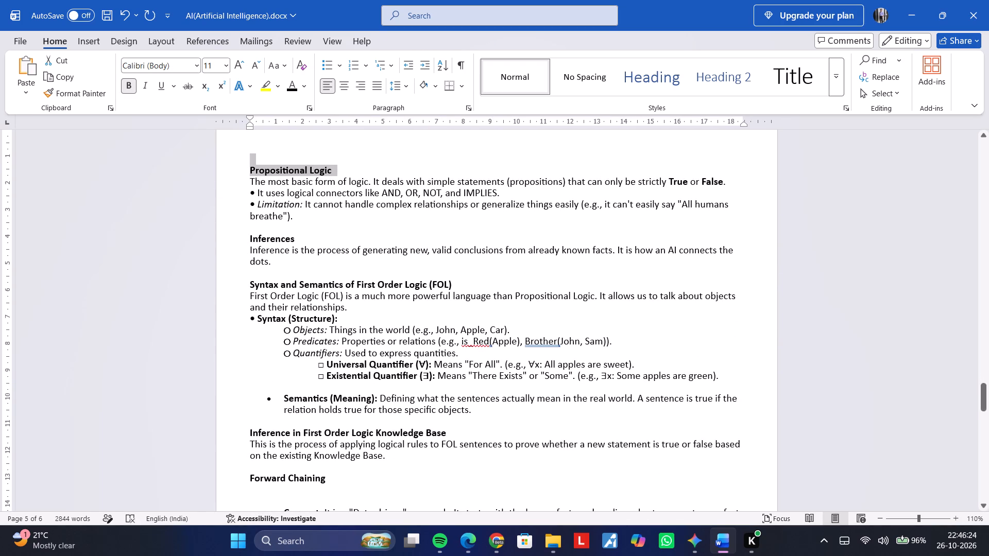
{"action": "key", "text": "ctrl+shift+Right"}
{"action": "key", "text": "ctrl+shift+period"}
{"action": "left_click", "coordinate": [357, 172]}
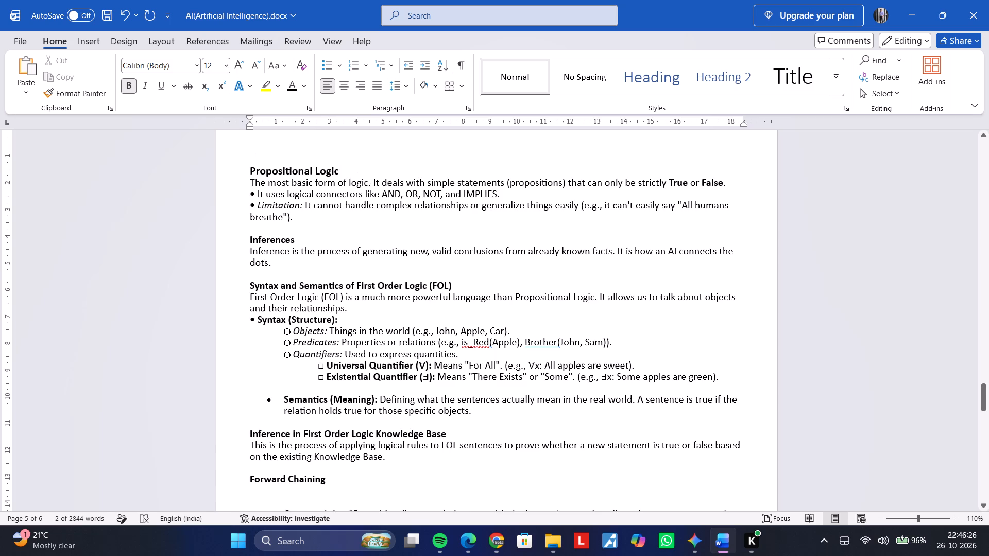
Move the text from Propositional Logic through the first Resolution bullet into the empty second column of the Unit 2 table.
{"action": "scroll", "coordinate": [346, 192], "scroll_direction": "down", "scroll_amount": 1}
{"action": "scroll", "coordinate": [317, 199], "scroll_direction": "up", "scroll_amount": 1}
{"action": "left_click", "coordinate": [297, 227]}
{"action": "scroll", "coordinate": [297, 227], "scroll_direction": "up", "scroll_amount": 1}
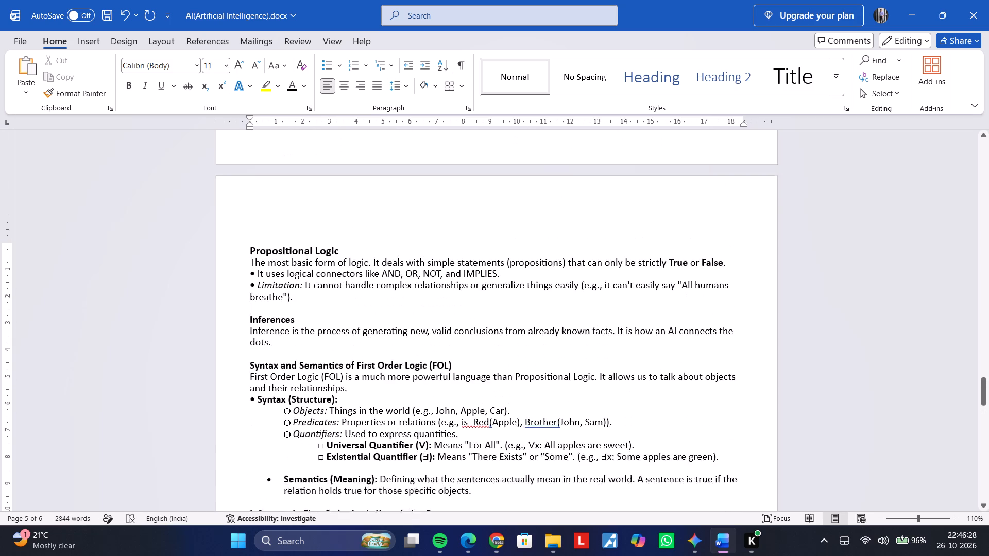
{"action": "left_click_drag", "start_coordinate": [249, 280], "coordinate": [253, 297]}
{"action": "scroll", "coordinate": [252, 292], "scroll_direction": "down", "scroll_amount": 1}
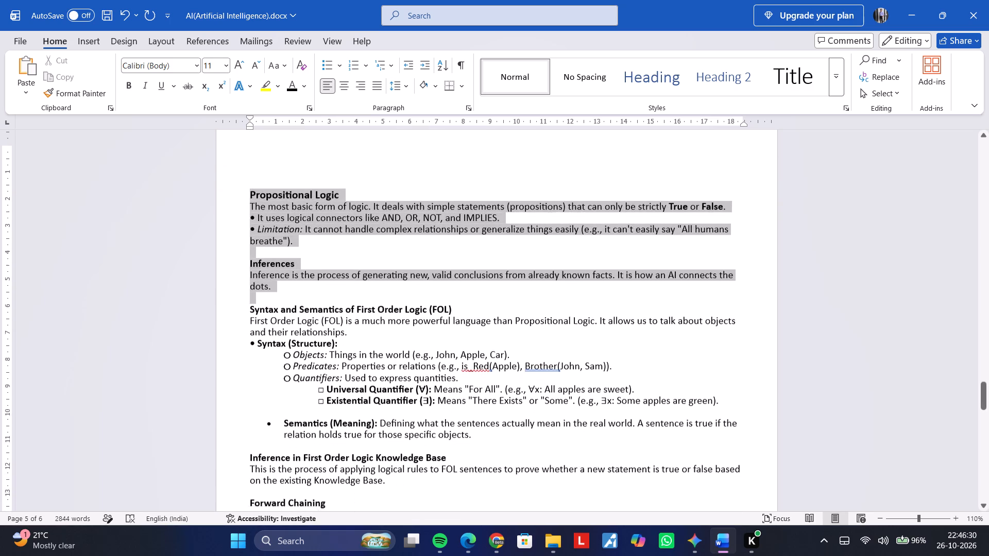
{"action": "scroll", "coordinate": [253, 297], "scroll_direction": "down", "scroll_amount": 1}
{"action": "left_click_drag", "start_coordinate": [253, 297], "coordinate": [269, 332]}
{"action": "scroll", "coordinate": [268, 331], "scroll_direction": "left", "scroll_amount": 1}
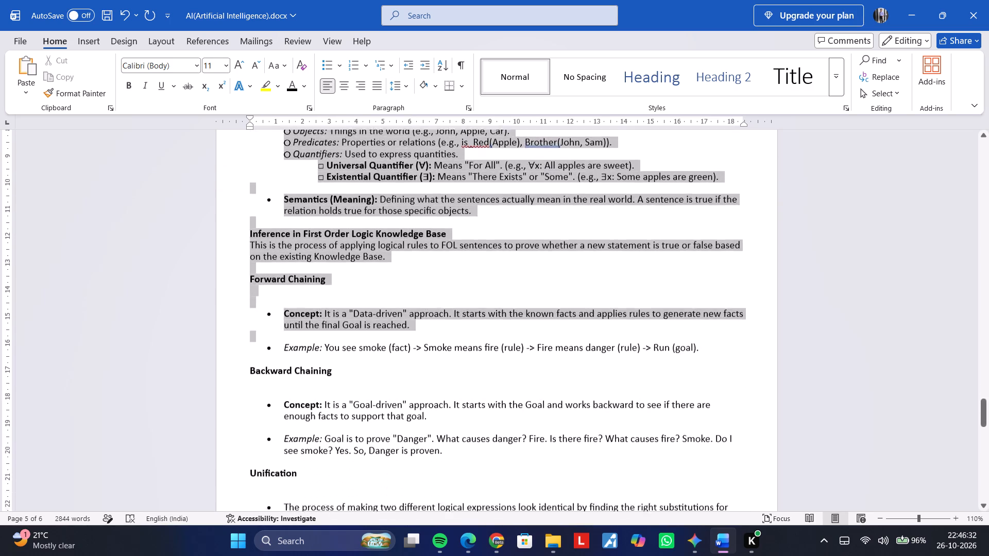
{"action": "scroll", "coordinate": [269, 332], "scroll_direction": "left", "scroll_amount": 1}
{"action": "left_click_drag", "start_coordinate": [269, 332], "coordinate": [621, 397]}
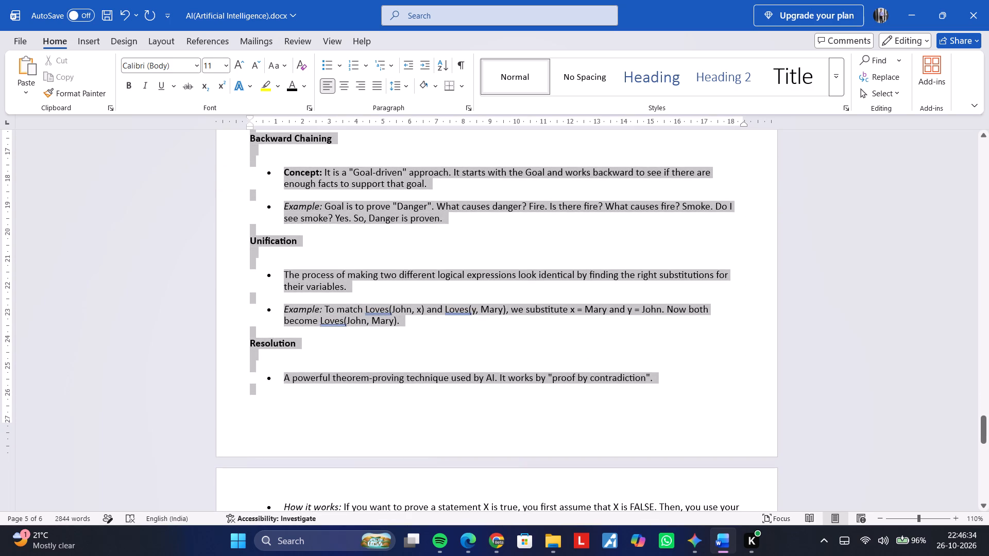
{"action": "left_click_drag", "start_coordinate": [621, 397], "coordinate": [657, 378]}
{"action": "scroll", "coordinate": [652, 380], "scroll_direction": "left", "scroll_amount": 2}
{"action": "scroll", "coordinate": [429, 335], "scroll_direction": "up", "scroll_amount": 2}
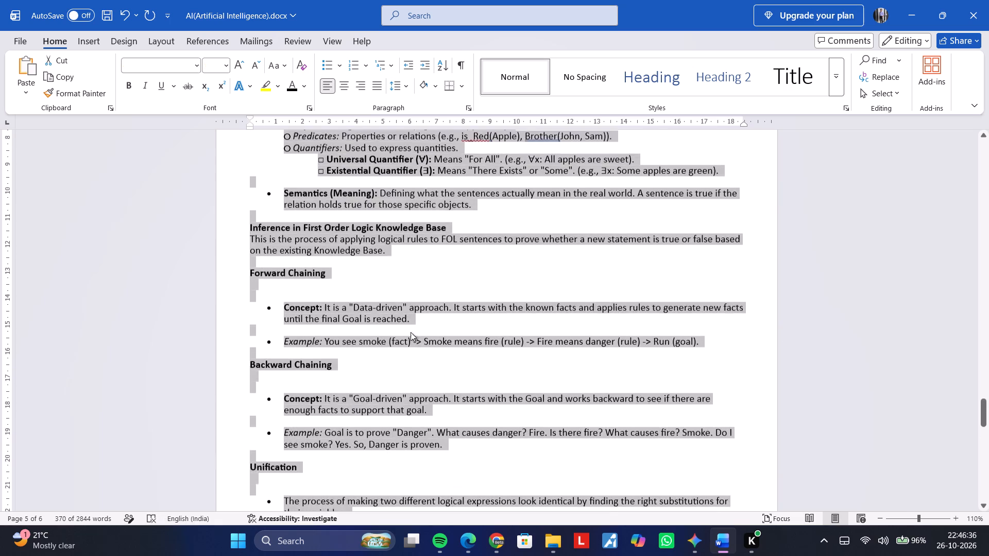
{"action": "scroll", "coordinate": [410, 332], "scroll_direction": "down", "scroll_amount": 4, "text": "ctrl"}
{"action": "scroll", "coordinate": [414, 306], "scroll_direction": "up", "scroll_amount": 5}
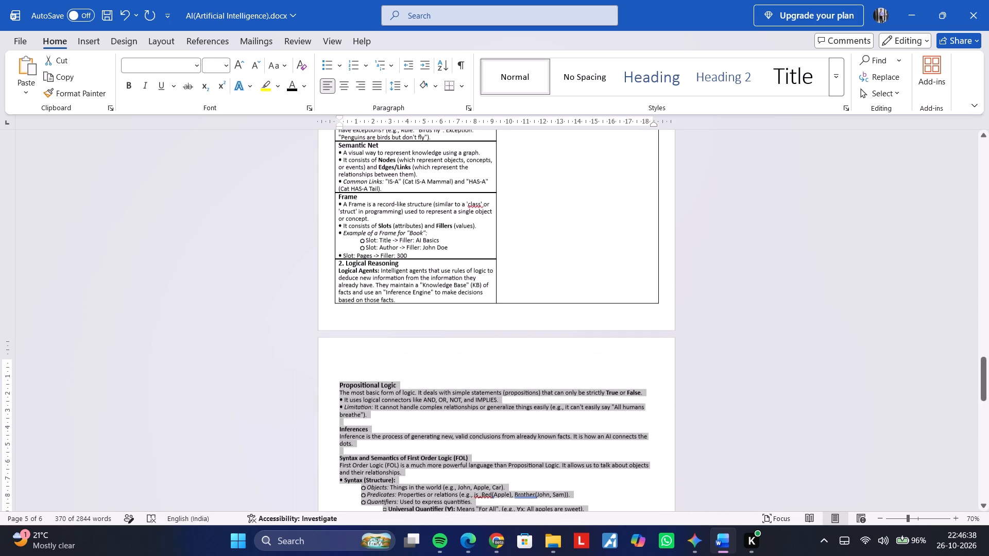
{"action": "left_click_drag", "start_coordinate": [369, 389], "coordinate": [523, 229]}
{"action": "scroll", "coordinate": [489, 283], "scroll_direction": "up", "scroll_amount": 3}
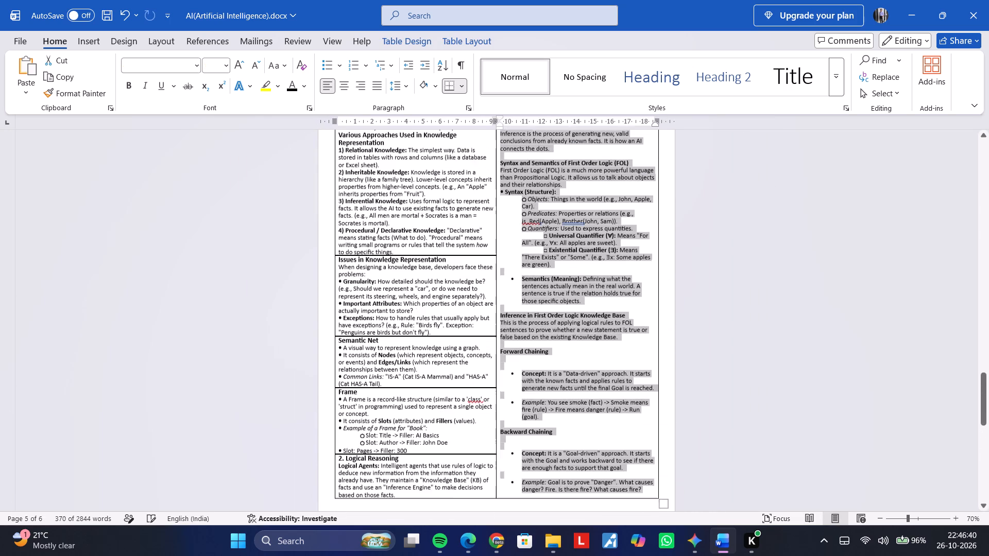
{"action": "left_click", "coordinate": [521, 242]}
Remove the blank line between the Propositional Logic section and the Inferences heading in the second column.
{"action": "scroll", "coordinate": [521, 247], "scroll_direction": "up", "scroll_amount": 2}
{"action": "scroll", "coordinate": [526, 273], "scroll_direction": "up", "scroll_amount": 1, "text": "ctrl"}
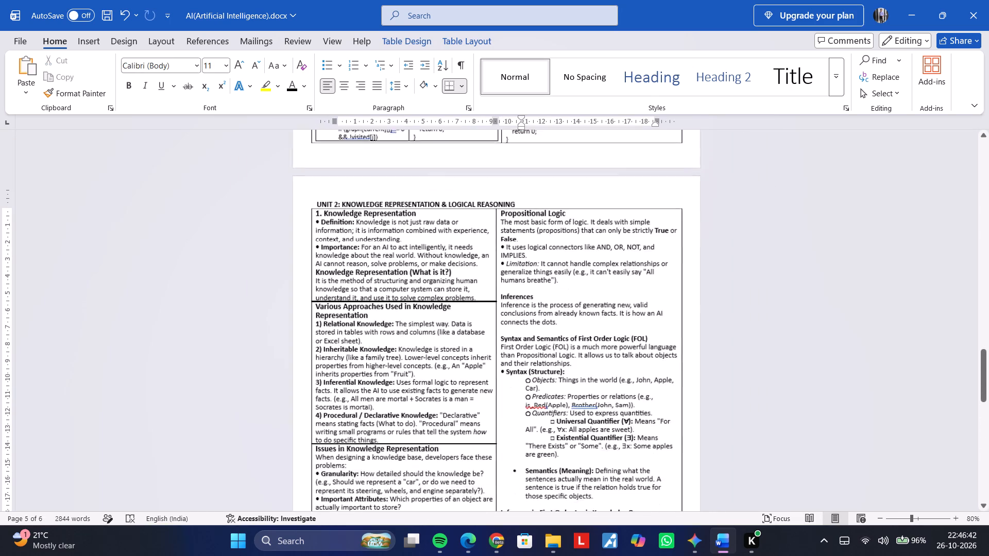
{"action": "scroll", "coordinate": [526, 273], "scroll_direction": "up", "scroll_amount": 2, "text": "ctrl"}
{"action": "scroll", "coordinate": [558, 222], "scroll_direction": "up", "scroll_amount": 1, "text": "ctrl"}
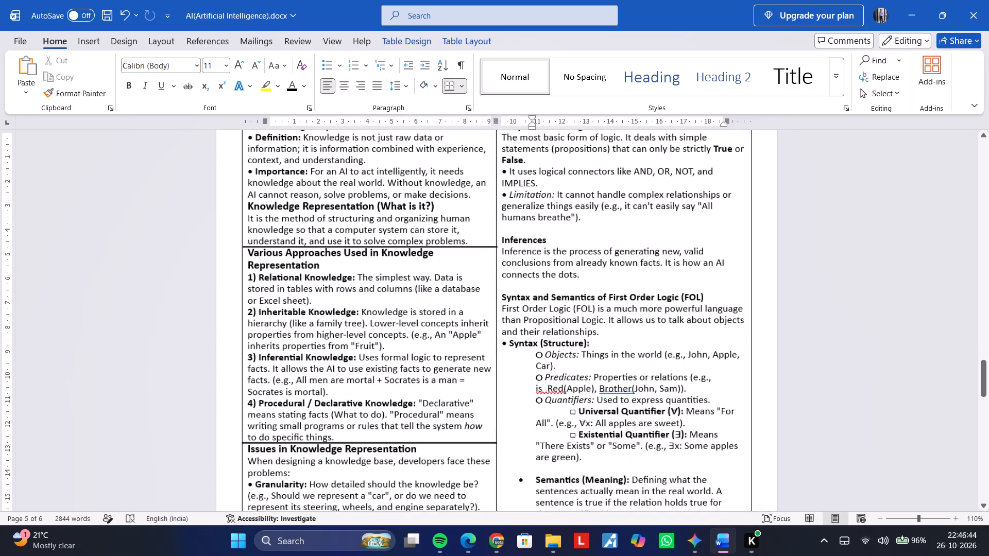
{"action": "scroll", "coordinate": [558, 221], "scroll_direction": "up", "scroll_amount": 1}
{"action": "scroll", "coordinate": [558, 221], "scroll_direction": "down", "scroll_amount": 1}
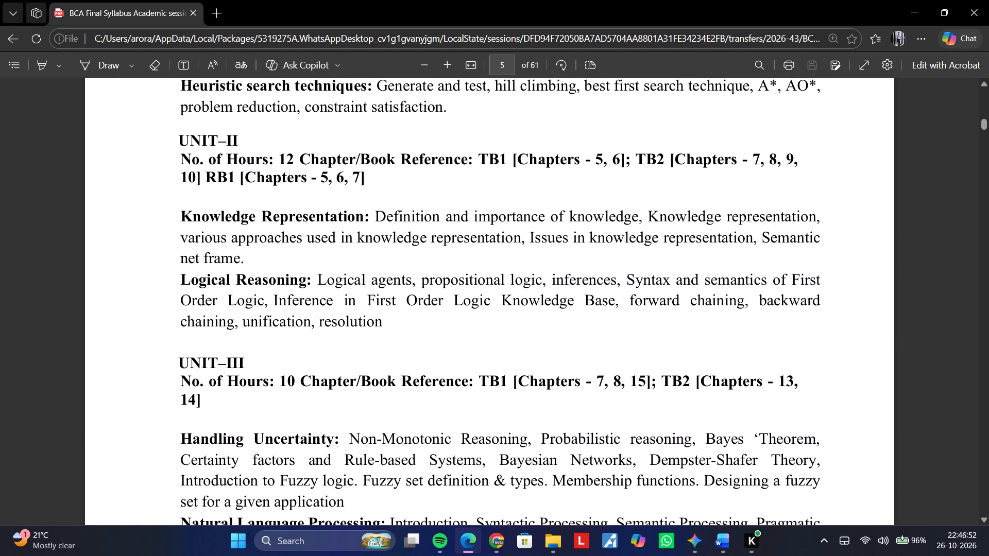
{"action": "left_click", "coordinate": [584, 225]}
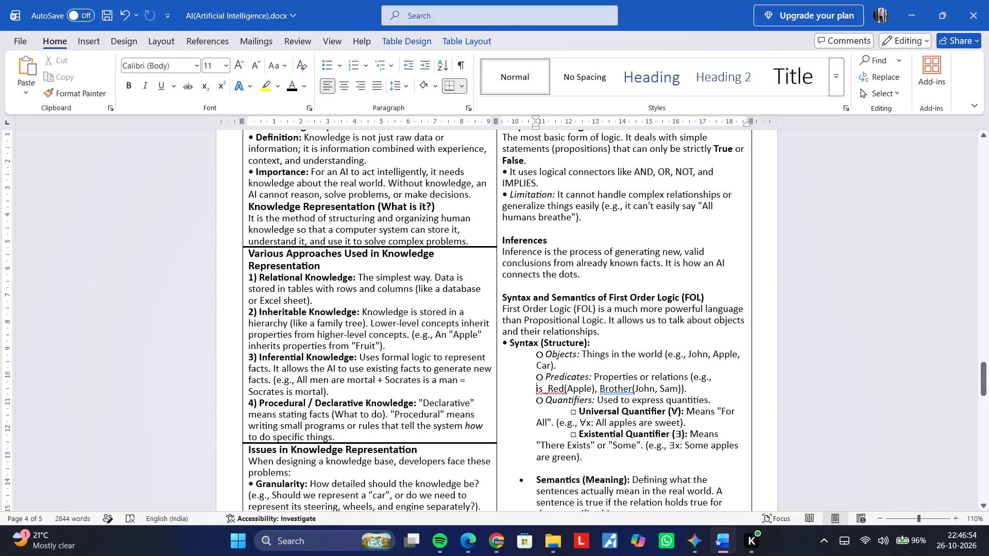
{"action": "key", "text": "BackSpace"}
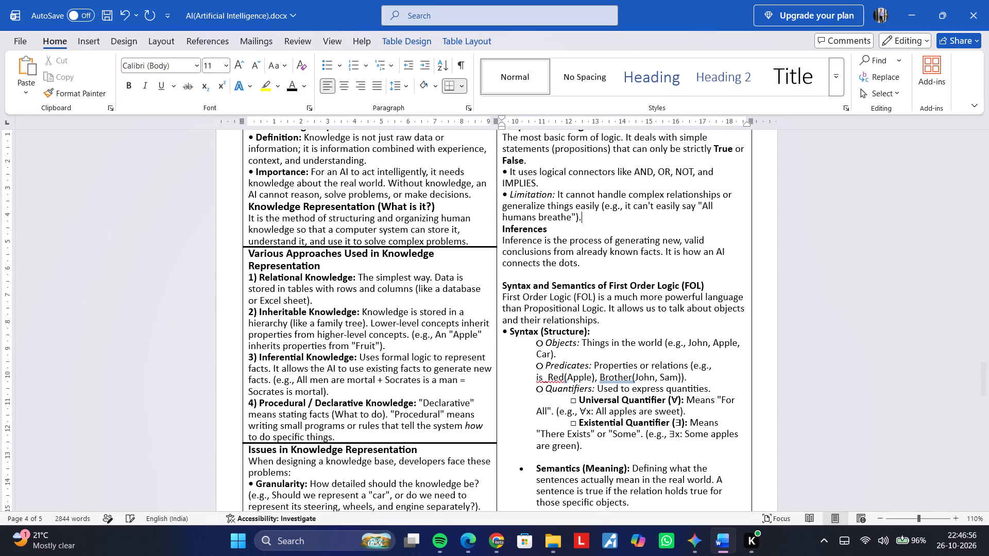
Paste the thick divider line and align it across the second column between the Propositional Logic and Inferences sections.
{"action": "key", "text": "ctrl+v"}
{"action": "key", "text": "Left"}
{"action": "key", "text": "Left"}
{"action": "key", "text": "Left"}
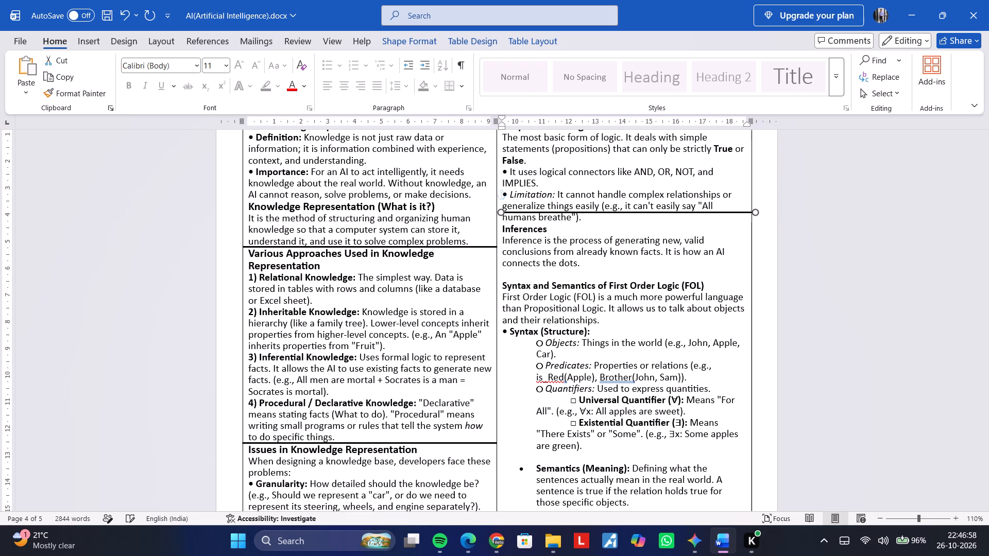
{"action": "key", "text": "Left"}
{"action": "key", "text": "Left"}
{"action": "key", "text": "Left"}
{"action": "key", "text": "Left"}
{"action": "key", "text": "Left"}
{"action": "key", "text": "Left"}
{"action": "key", "text": "Left"}
{"action": "key", "text": "Left"}
{"action": "key", "text": "Left"}
{"action": "key", "text": "Down"}
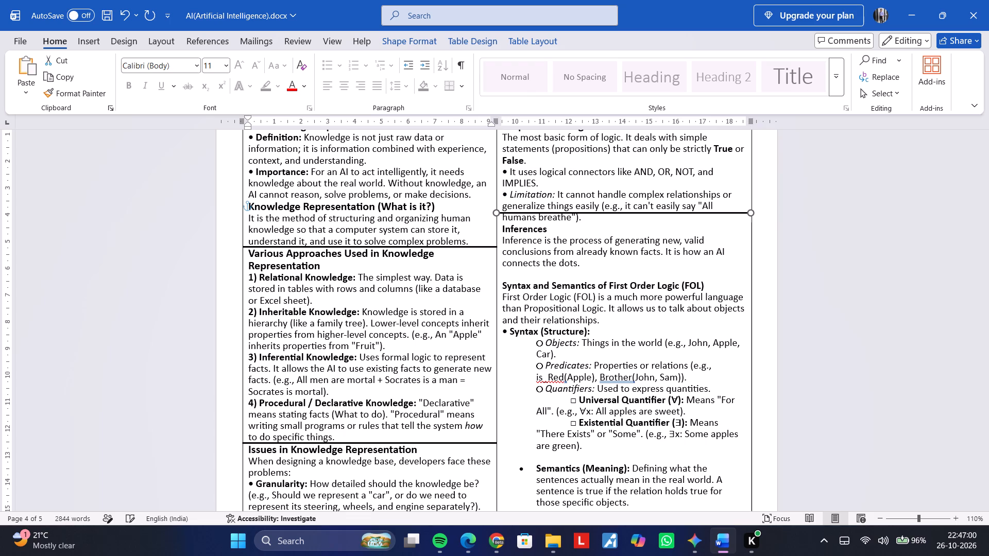
{"action": "key", "text": "Down"}
{"action": "key", "text": "Down"}
{"action": "key", "text": "Down"}
{"action": "key", "text": "Down"}
{"action": "key", "text": "Down"}
{"action": "key", "text": "Down"}
{"action": "key", "text": "Down"}
{"action": "key", "text": "Down"}
{"action": "key", "text": "Down"}
{"action": "key", "text": "Down"}
{"action": "key", "text": "Down"}
{"action": "key", "text": "Down"}
{"action": "key", "text": "Down"}
{"action": "key", "text": "Down"}
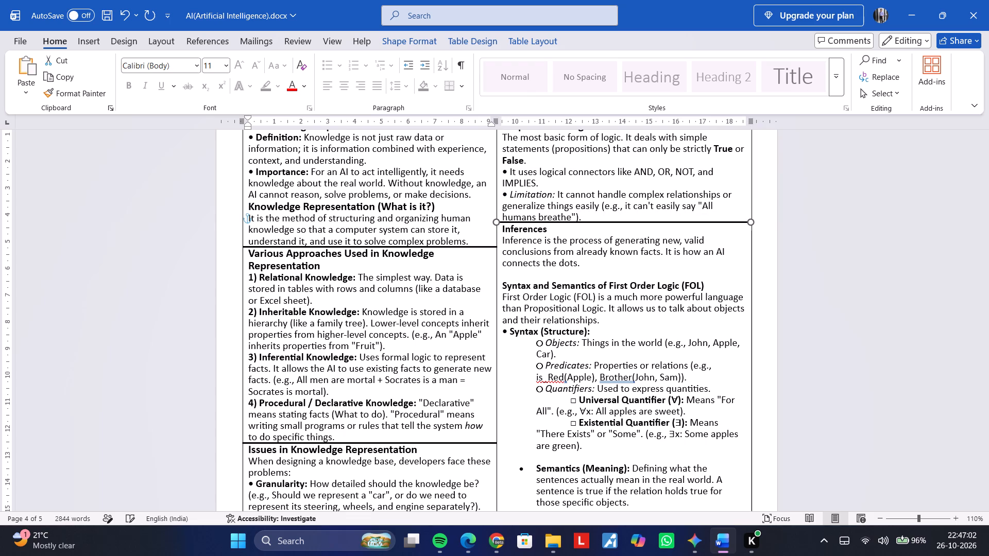
{"action": "key", "text": "Down"}
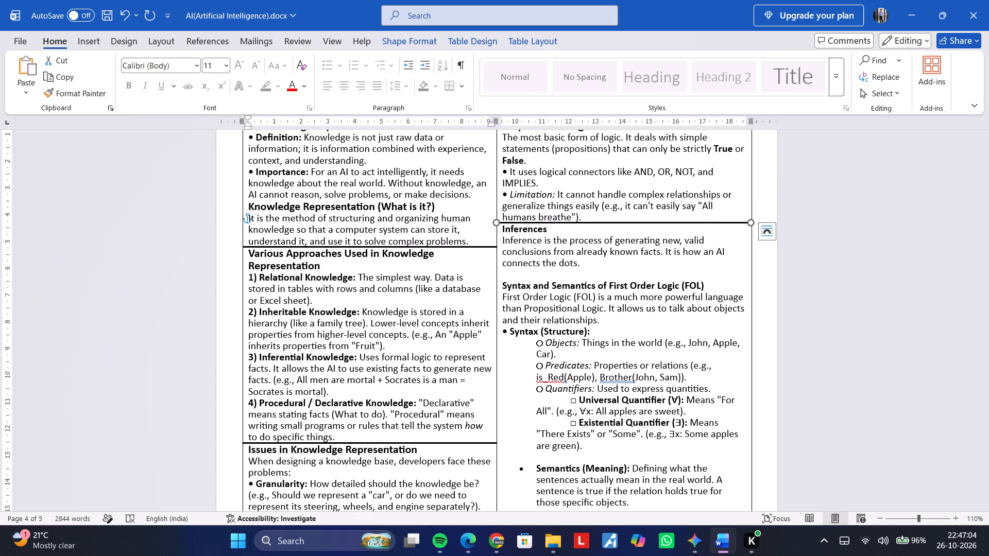
{"action": "key", "text": "Right"}
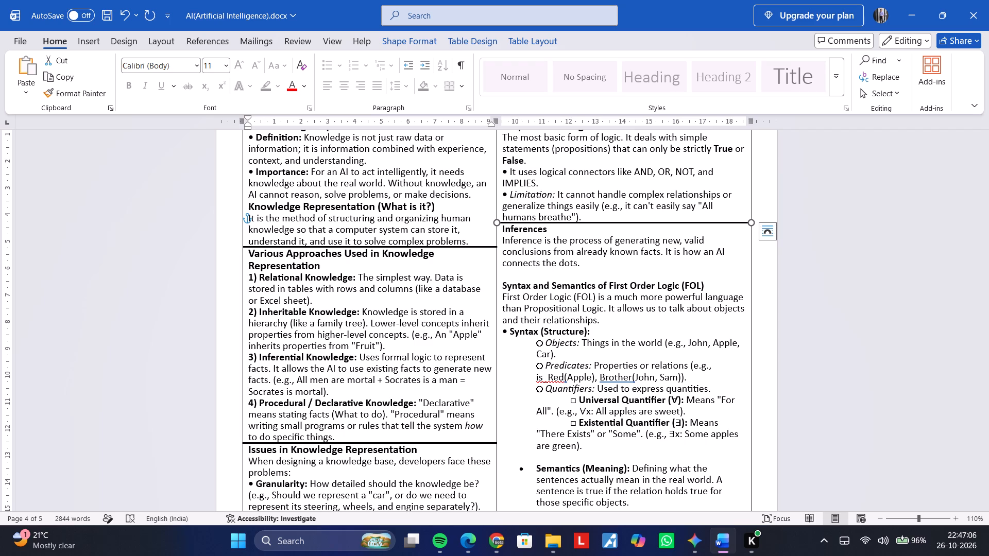
{"action": "key", "text": "Down"}
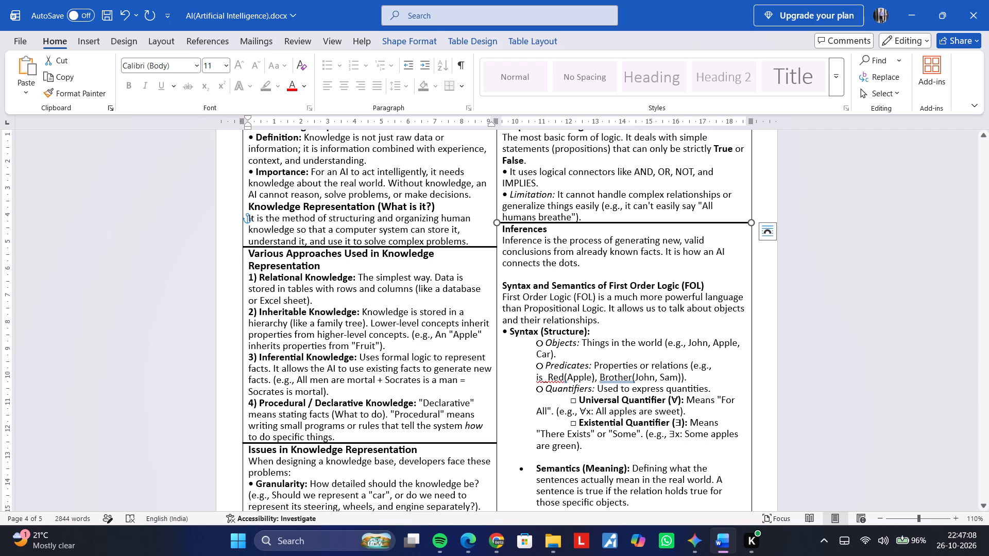
{"action": "left_click", "coordinate": [587, 234]}
Check the Syntax and semantics of First Order Logic topic under Unit II of the syllabus PDF in Edge.
{"action": "scroll", "coordinate": [578, 241], "scroll_direction": "down", "scroll_amount": 1}
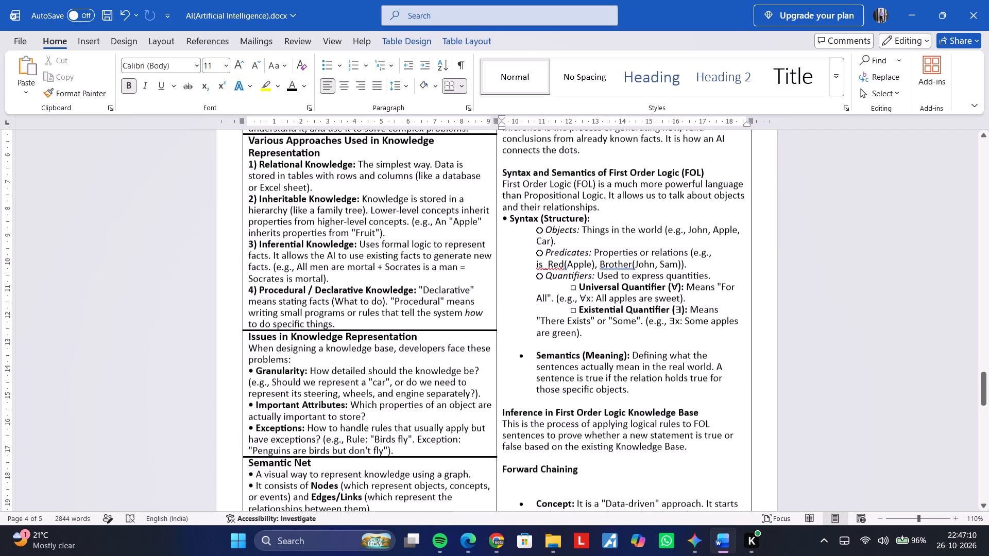
{"action": "scroll", "coordinate": [565, 219], "scroll_direction": "up", "scroll_amount": 1}
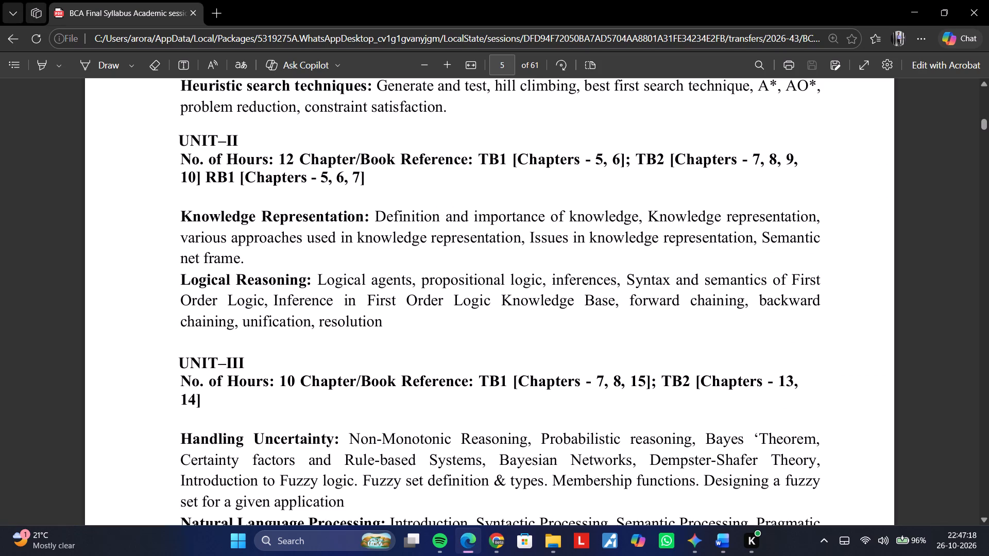
{"action": "left_click_drag", "start_coordinate": [625, 287], "coordinate": [227, 297]}
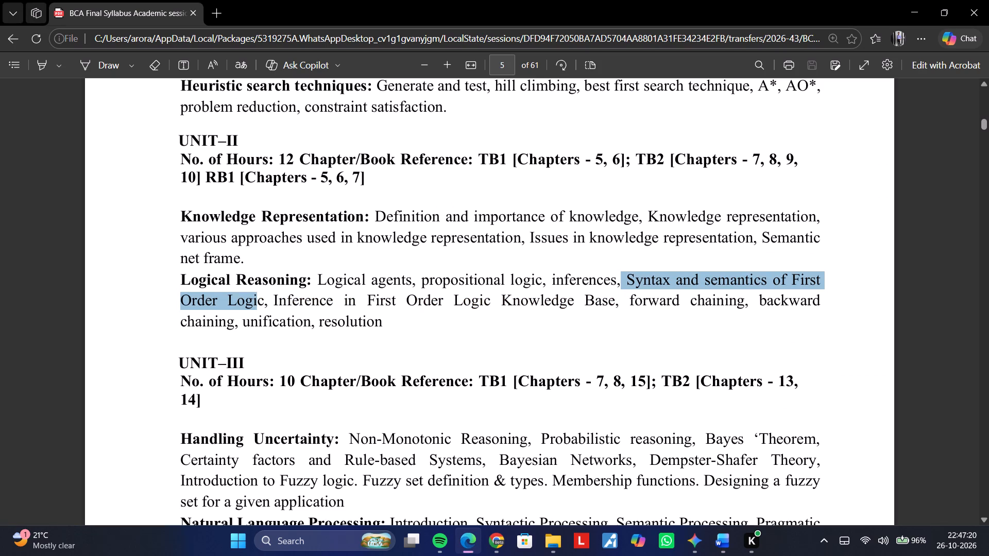
{"action": "left_click_drag", "start_coordinate": [227, 297], "coordinate": [252, 299]}
{"action": "left_click", "coordinate": [252, 299]}
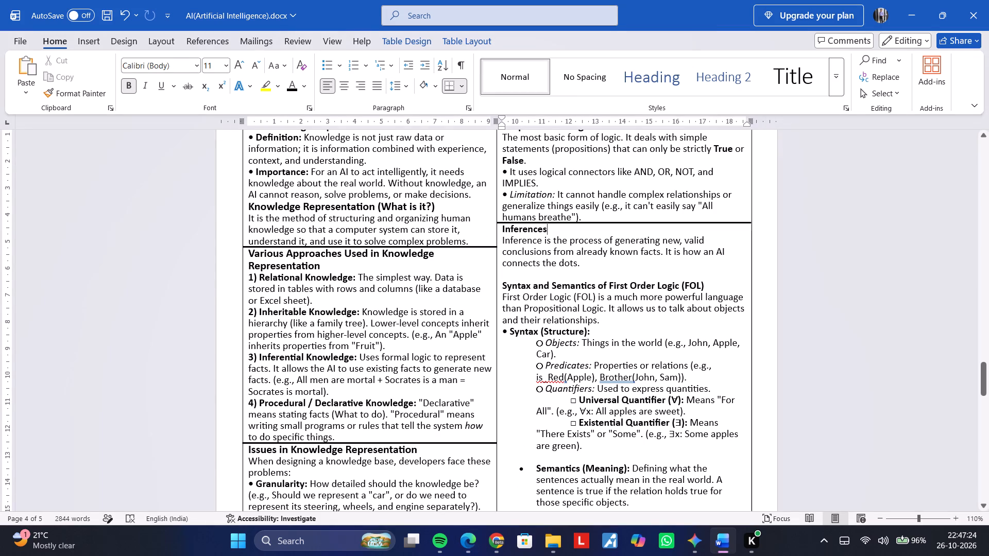
In the Word notes, remove the blank line above the Syntax and Semantics of First Order Logic (FOL) heading.
{"action": "left_click", "coordinate": [506, 277]}
{"action": "key", "text": "BackSpace"}
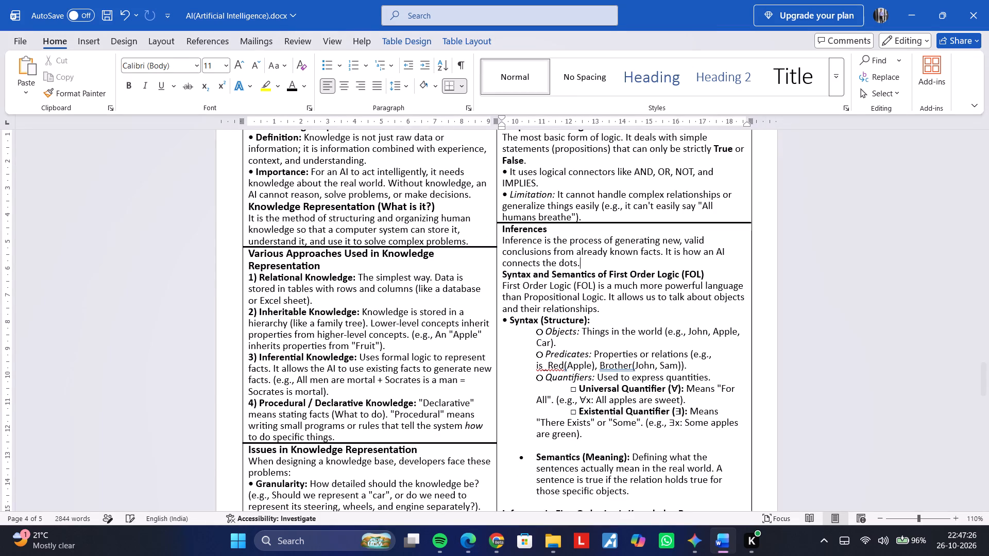
Paste another thick divider line and align it across the second column between the Inferences and Syntax and Semantics sections.
{"action": "key", "text": "ctrl+v"}
{"action": "key", "text": "Down"}
{"action": "key", "text": "Down"}
{"action": "key", "text": "Down"}
{"action": "key", "text": "Down"}
{"action": "key", "text": "Down"}
{"action": "key", "text": "Down"}
{"action": "key", "text": "Down"}
{"action": "key", "text": "Down"}
{"action": "key", "text": "Down"}
{"action": "key", "text": "Down"}
{"action": "key", "text": "Down"}
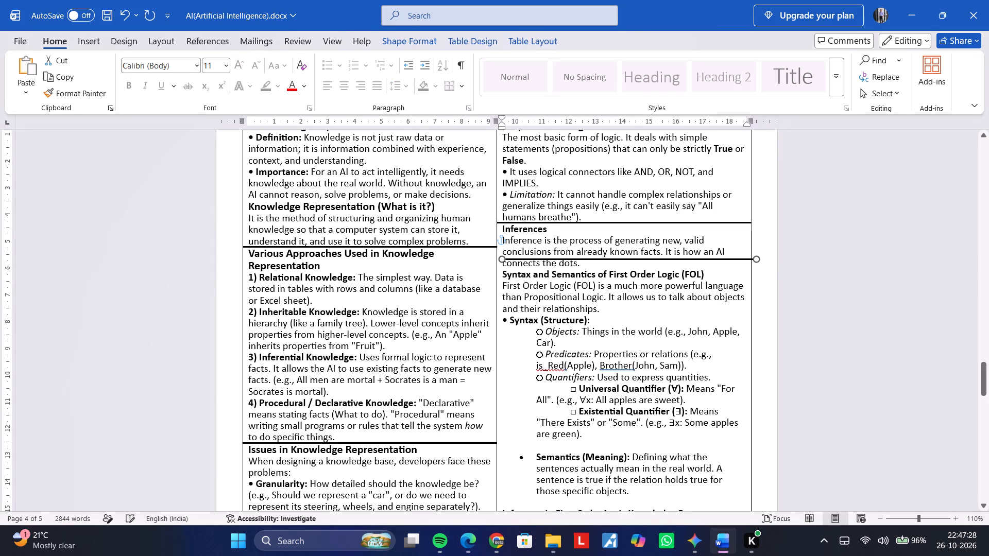
{"action": "key", "text": "Down"}
{"action": "key", "text": "Up"}
{"action": "key", "text": "Up"}
{"action": "key", "text": "Up"}
{"action": "key", "text": "Up"}
{"action": "key", "text": "Up"}
{"action": "key", "text": "Left"}
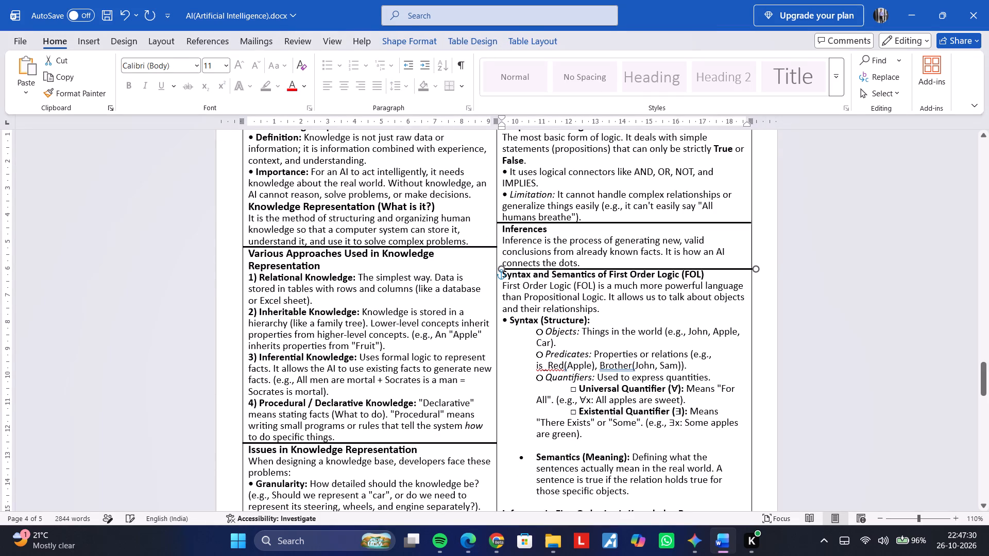
{"action": "key", "text": "Left"}
{"action": "key", "text": "Left"}
{"action": "key", "text": "Left"}
{"action": "key", "text": "Left"}
{"action": "key", "text": "Left"}
{"action": "key", "text": "Left"}
{"action": "key", "text": "Left"}
{"action": "key", "text": "Left"}
{"action": "key", "text": "Left"}
{"action": "key", "text": "Left"}
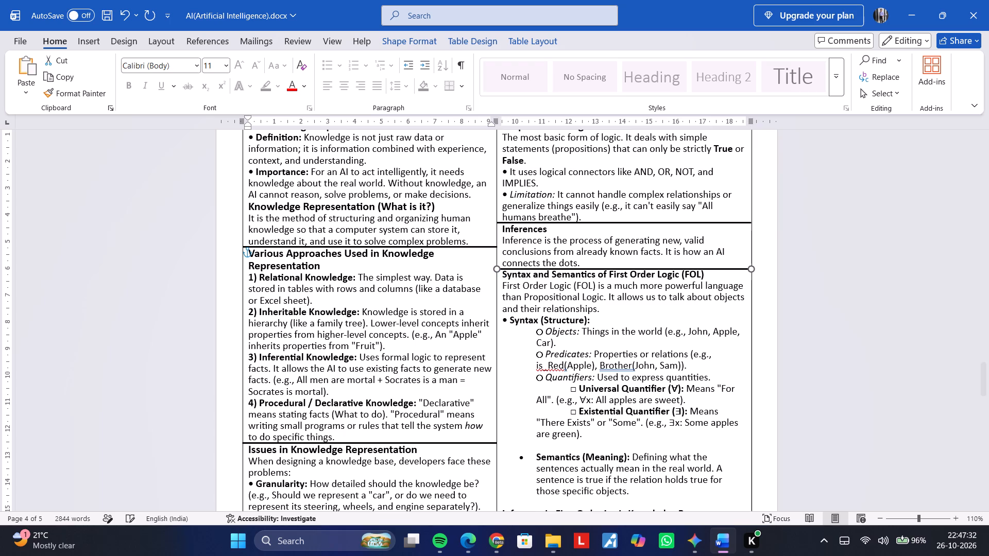
{"action": "key", "text": "Left"}
{"action": "left_click", "coordinate": [675, 264]}
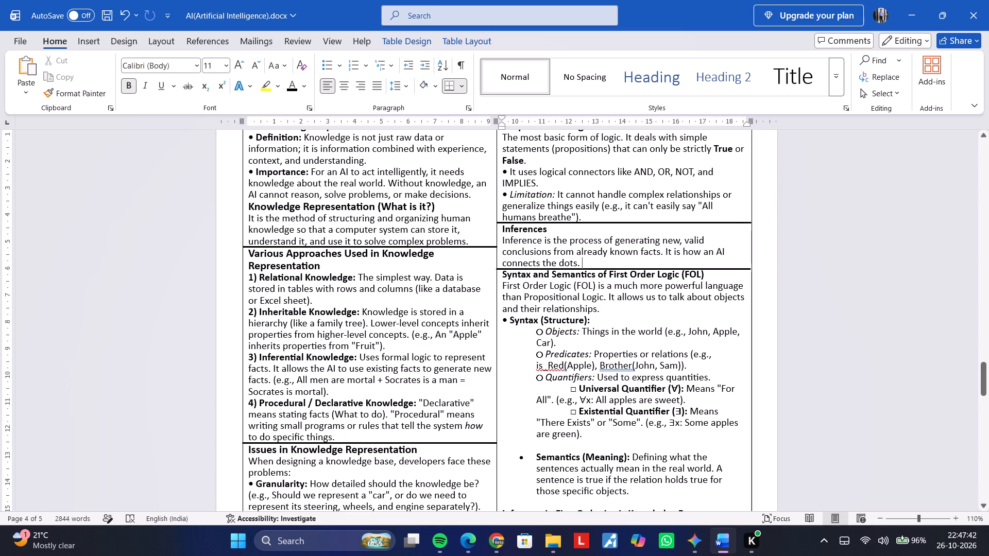
{"action": "left_click", "coordinate": [675, 269]}
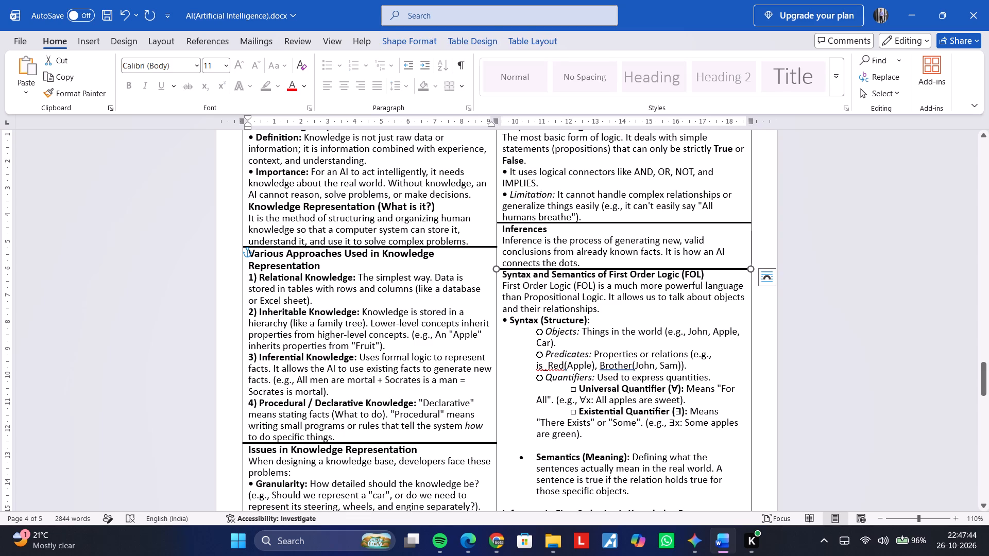
{"action": "key", "text": "Right"}
{"action": "left_click", "coordinate": [675, 273]}
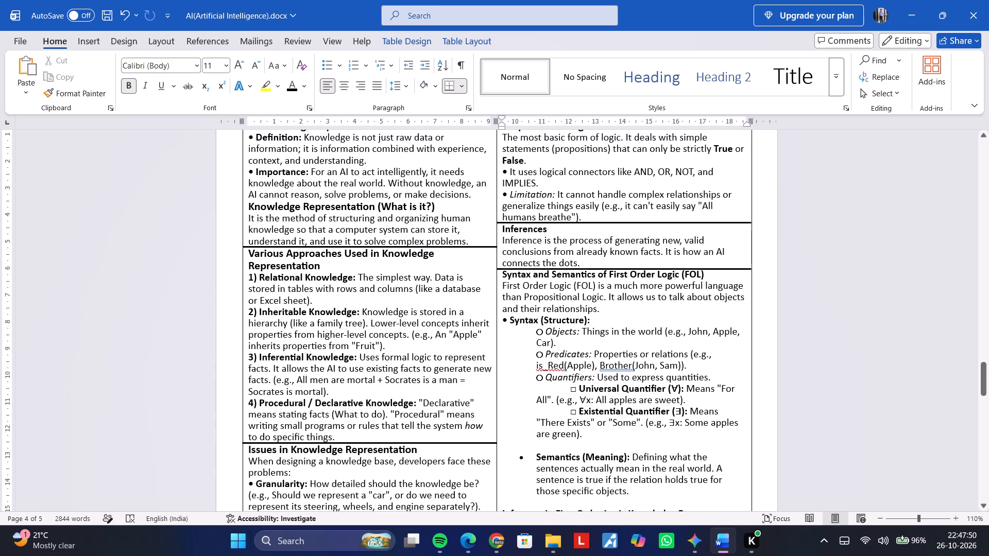
Nudge the divider line above the Syntax and Semantics of First Order Logic (FOL) heading slightly upward.
{"action": "left_click", "coordinate": [664, 269]}
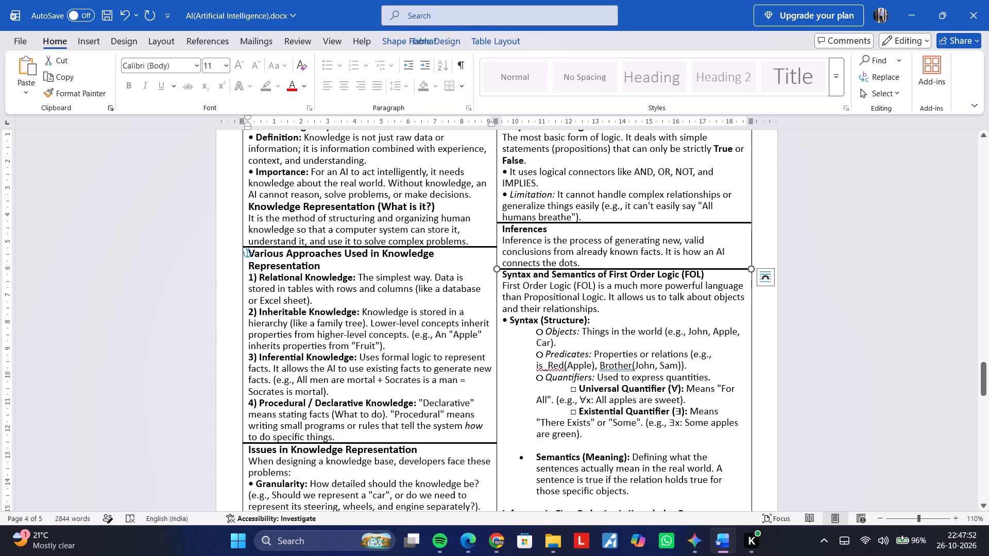
{"action": "key", "text": "Up"}
{"action": "left_click", "coordinate": [664, 270]}
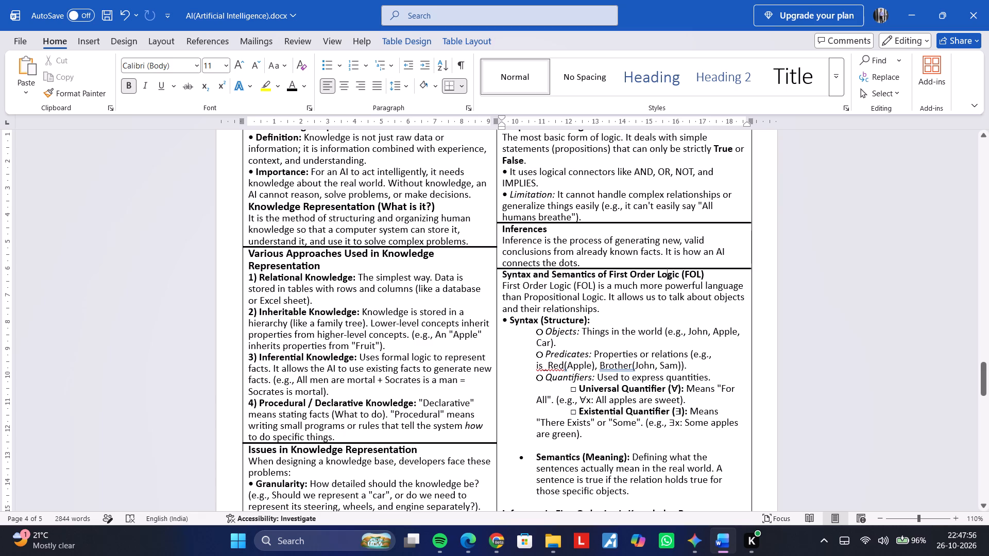
Remove the wide paragraph indent from the Objects bullet under Syntax (Structure) and indent it with six spaces instead.
{"action": "left_click", "coordinate": [535, 335]}
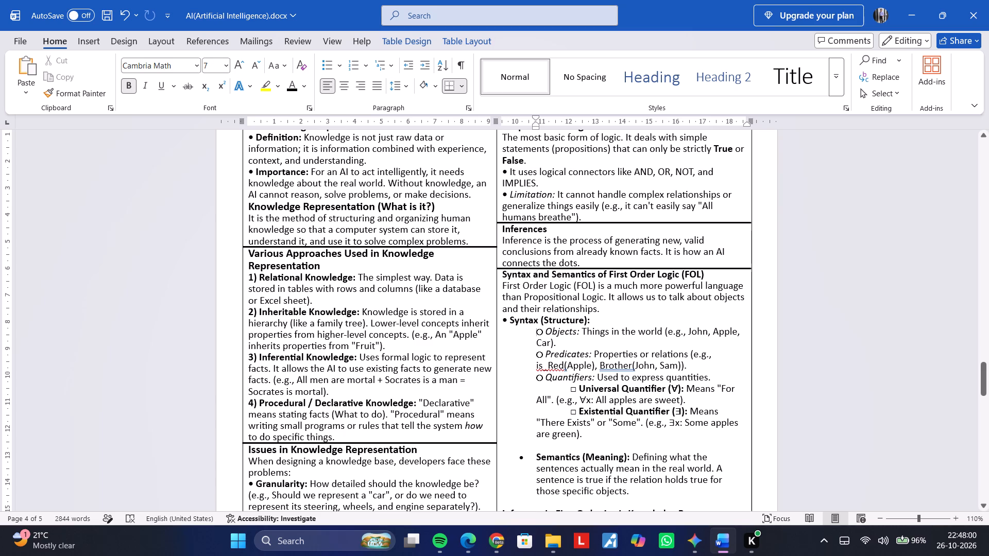
{"action": "key", "text": "BackSpace"}
{"action": "key", "text": "space"}
{"action": "key", "text": "space"}
{"action": "key", "text": "space"}
{"action": "key", "text": "space"}
{"action": "key", "text": "space"}
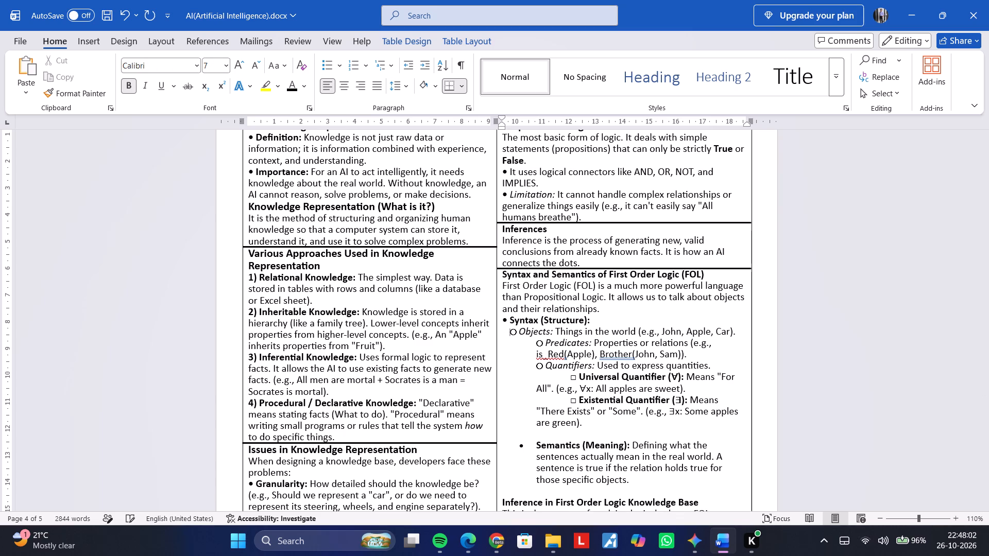
{"action": "key", "text": "space"}
Replace the Predicates bullet's wide paragraph indent with six spaces, aligning it under the Objects bullet.
{"action": "key", "text": "Down"}
{"action": "key", "text": "BackSpace"}
{"action": "key", "text": "BackSpace"}
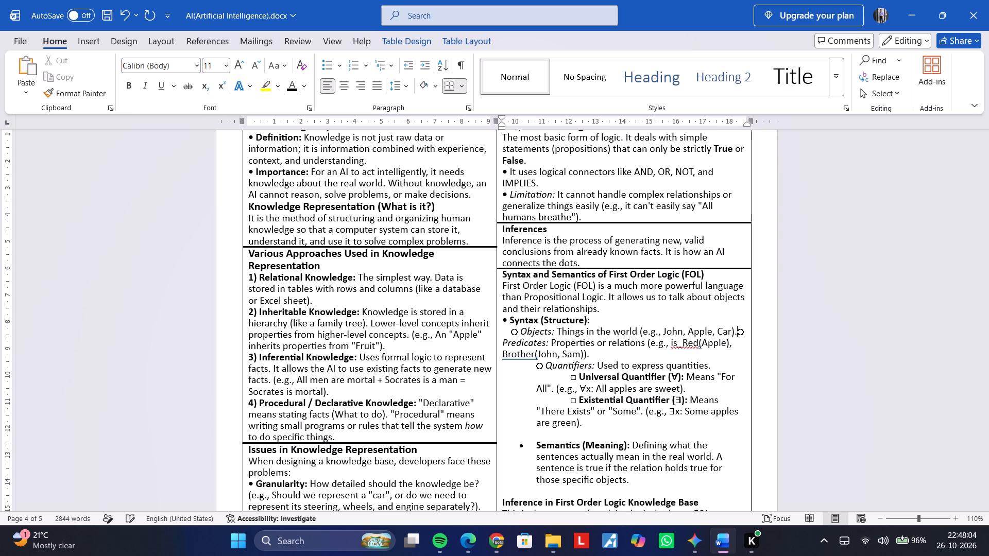
{"action": "key", "text": "ctrl+z"}
{"action": "key", "text": "space"}
{"action": "key", "text": "space"}
{"action": "key", "text": "space"}
{"action": "key", "text": "space"}
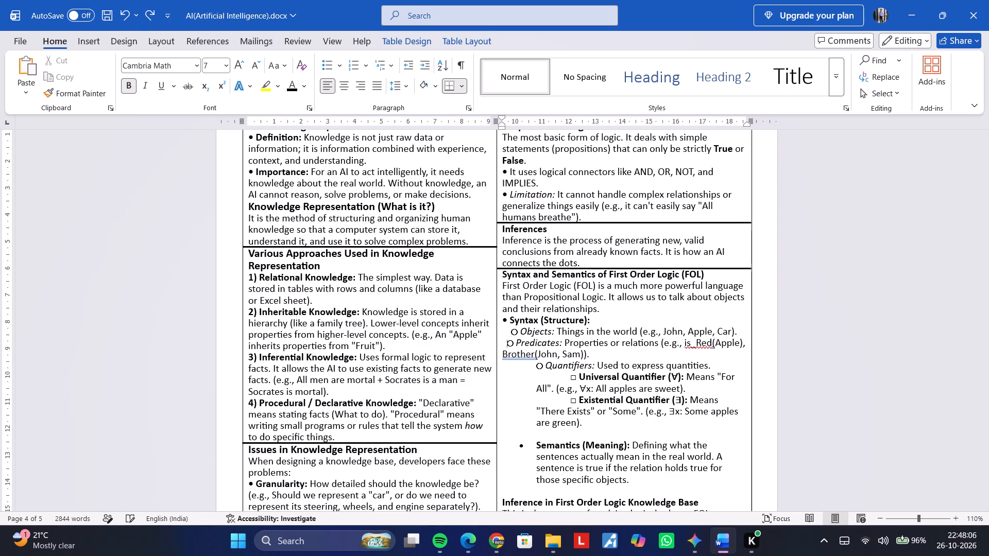
{"action": "key", "text": "space"}
{"action": "key", "text": "space"}
{"action": "key", "text": "space"}
{"action": "key", "text": "BackSpace"}
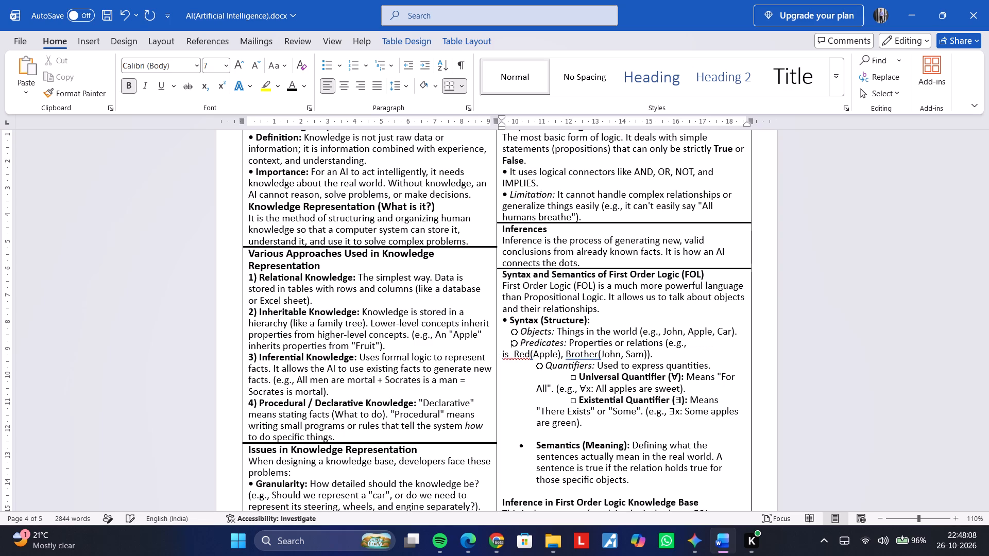
Insert a space between is_Red and (Apple) in the Predicates example so is_Red fits on the bullet's first line.
{"action": "key", "text": "Down"}
{"action": "key", "text": "Left"}
{"action": "key", "text": "Left"}
{"action": "key", "text": "BackSpace"}
{"action": "key", "text": "ctrl+z"}
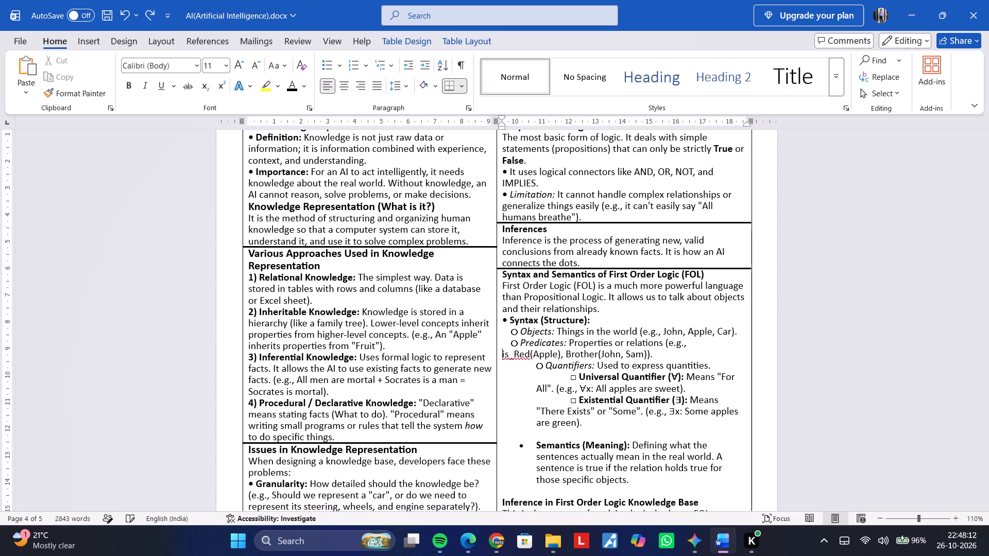
{"action": "key", "text": "Left"}
{"action": "key", "text": "Right"}
{"action": "key", "text": "Right"}
{"action": "key", "text": "Right"}
{"action": "key", "text": "Right"}
{"action": "key", "text": "Right"}
{"action": "key", "text": "Right"}
{"action": "key", "text": "Right"}
{"action": "key", "text": "space"}
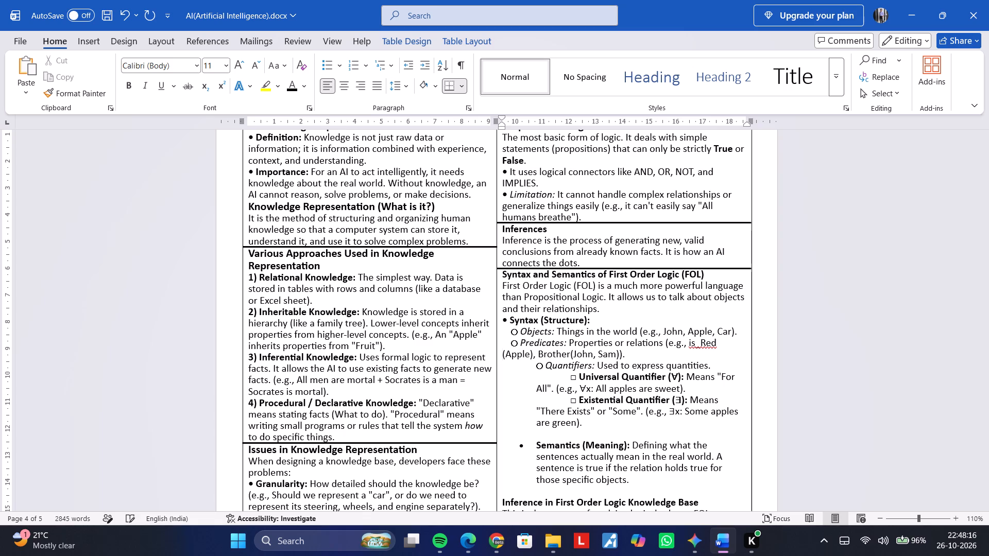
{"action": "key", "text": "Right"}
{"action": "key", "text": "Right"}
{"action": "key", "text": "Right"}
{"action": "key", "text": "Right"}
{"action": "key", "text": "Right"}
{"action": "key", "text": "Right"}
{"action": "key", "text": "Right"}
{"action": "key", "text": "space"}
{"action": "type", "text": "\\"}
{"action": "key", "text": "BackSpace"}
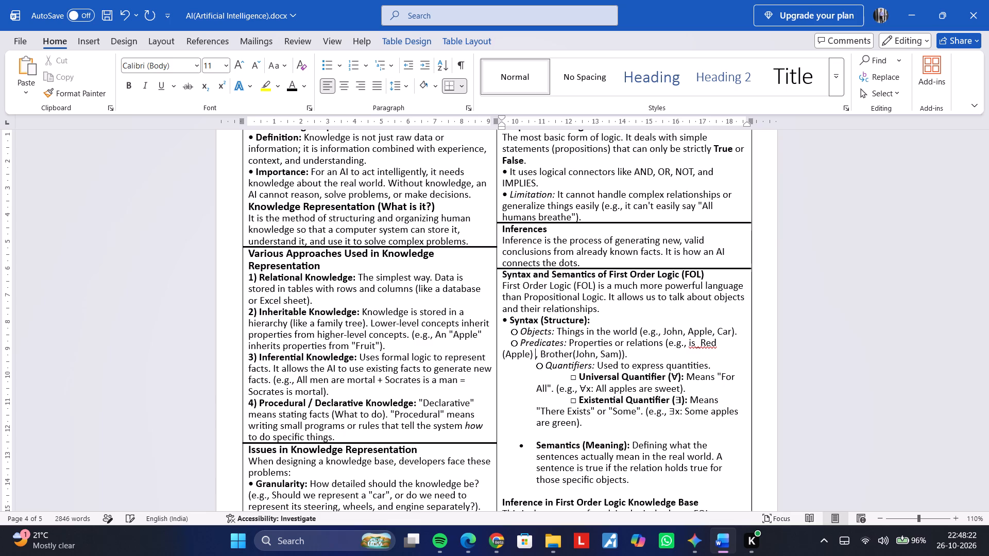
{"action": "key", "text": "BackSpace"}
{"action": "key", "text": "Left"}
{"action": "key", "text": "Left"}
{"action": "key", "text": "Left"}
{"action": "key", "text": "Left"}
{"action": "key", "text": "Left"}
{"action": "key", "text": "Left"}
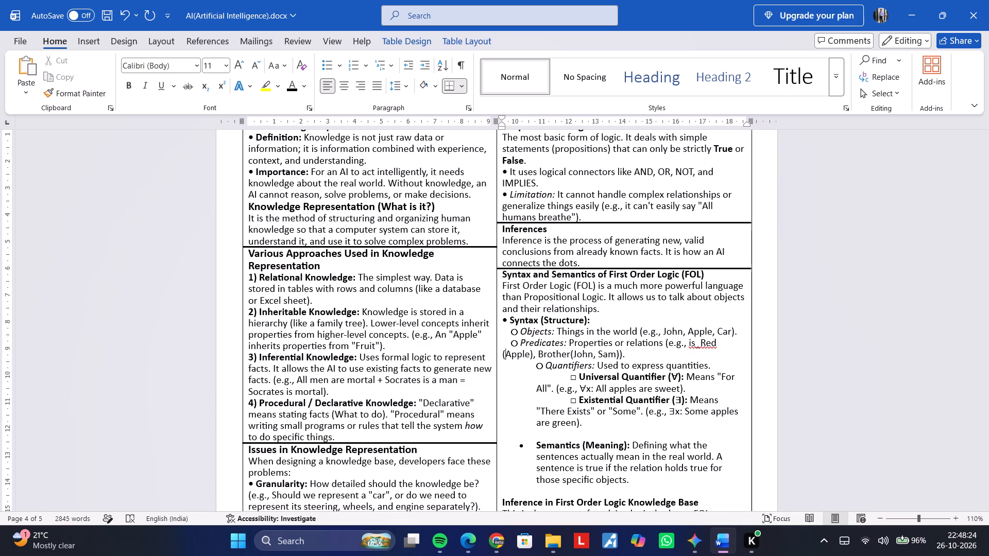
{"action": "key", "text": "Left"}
Break the Predicates bullet before (Apple) and indent the continuation line with eight spaces.
{"action": "key", "text": "Return"}
{"action": "key", "text": "space"}
{"action": "key", "text": "space"}
{"action": "key", "text": "space"}
{"action": "key", "text": "space"}
{"action": "key", "text": "space"}
{"action": "key", "text": "space"}
{"action": "key", "text": "space"}
{"action": "key", "text": "space"}
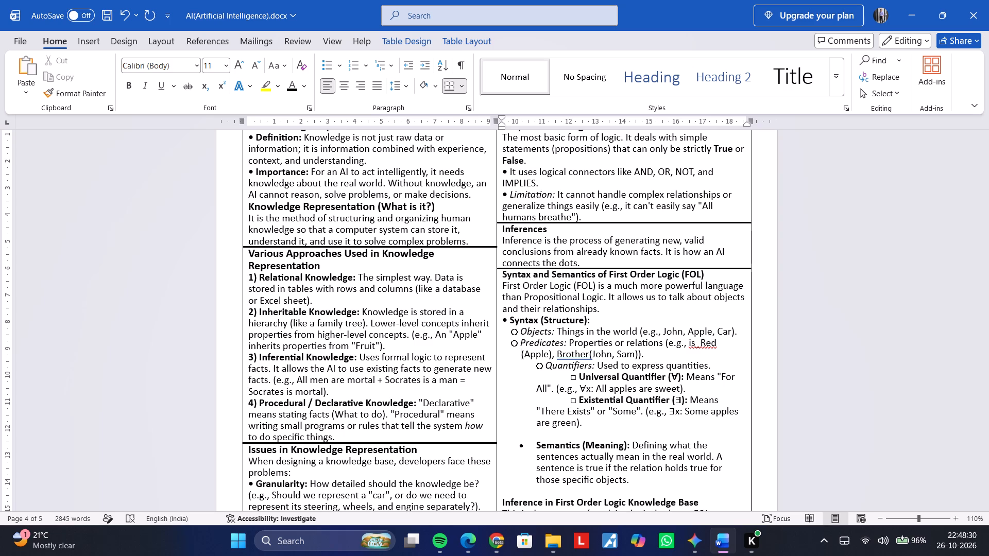
Replace the Quantifiers bullet's wide paragraph indent with six spaces, aligning it under the Predicates bullet.
{"action": "key", "text": "Right"}
{"action": "key", "text": "Right"}
{"action": "key", "text": "Down"}
{"action": "key", "text": "Down"}
{"action": "key", "text": "Up"}
{"action": "key", "text": "BackSpace"}
{"action": "key", "text": "space"}
{"action": "key", "text": "space"}
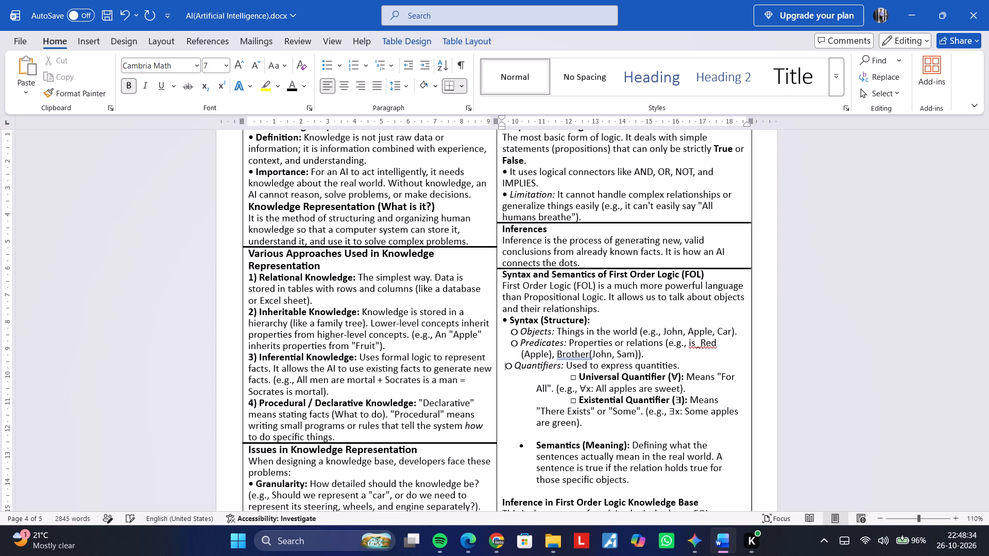
{"action": "key", "text": "space"}
{"action": "key", "text": "space"}
{"action": "key", "text": "space"}
{"action": "key", "text": "space"}
{"action": "key", "text": "space"}
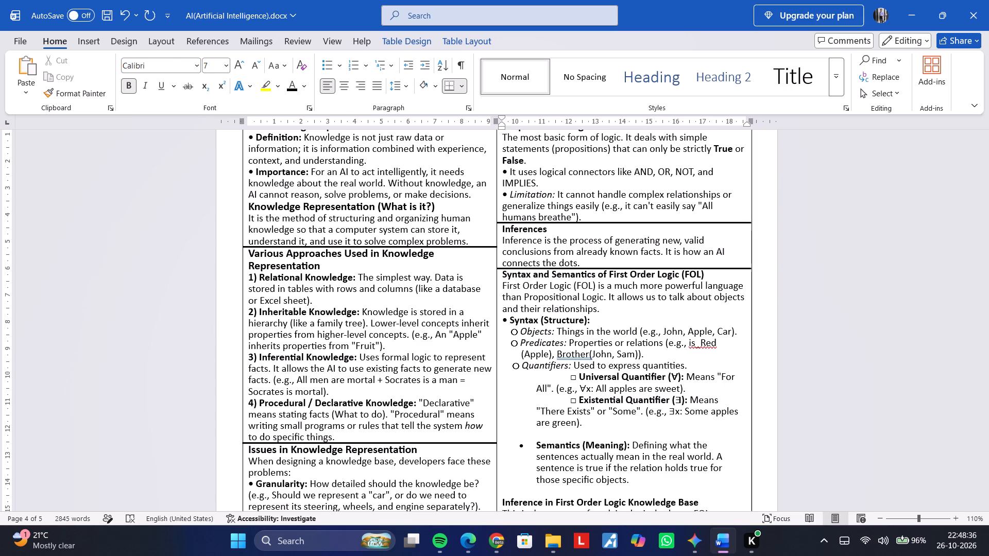
{"action": "key", "text": "BackSpace"}
Remove the paragraph indent from the Universal Quantifier (∀) sub-bullet and indent it with twelve spaces under Quantifiers.
{"action": "key", "text": "Down"}
{"action": "key", "text": "BackSpace"}
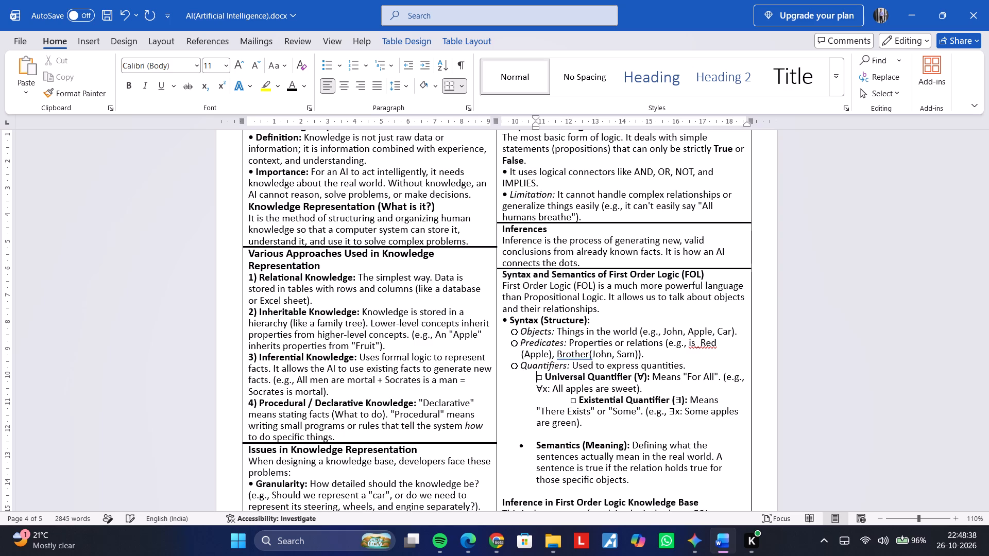
{"action": "key", "text": "BackSpace"}
{"action": "key", "text": "space"}
{"action": "key", "text": "space"}
{"action": "key", "text": "space"}
{"action": "key", "text": "space"}
{"action": "key", "text": "space"}
{"action": "key", "text": "space"}
{"action": "key", "text": "space"}
{"action": "key", "text": "space"}
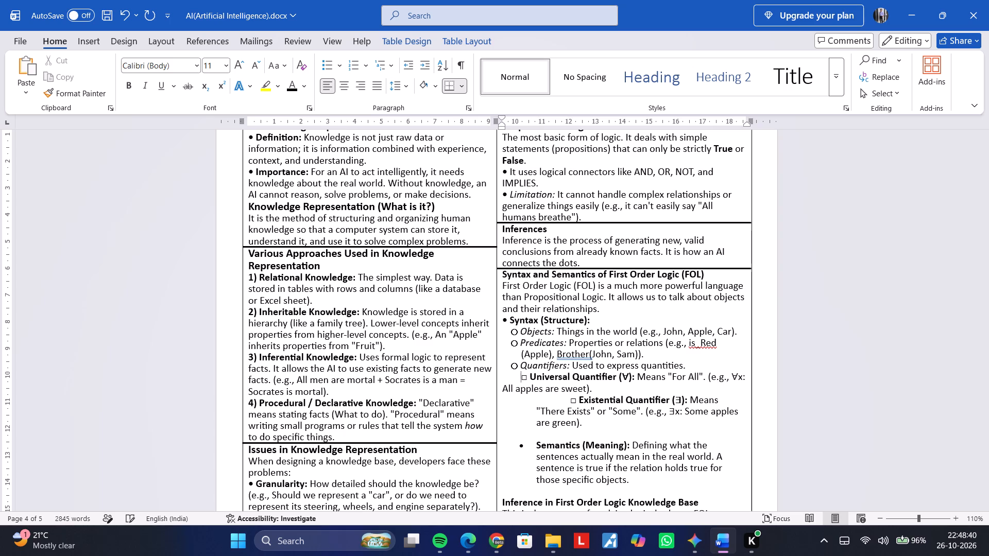
{"action": "key", "text": "space"}
{"action": "key", "text": "space"}
{"action": "key", "text": "space"}
{"action": "key", "text": "space"}
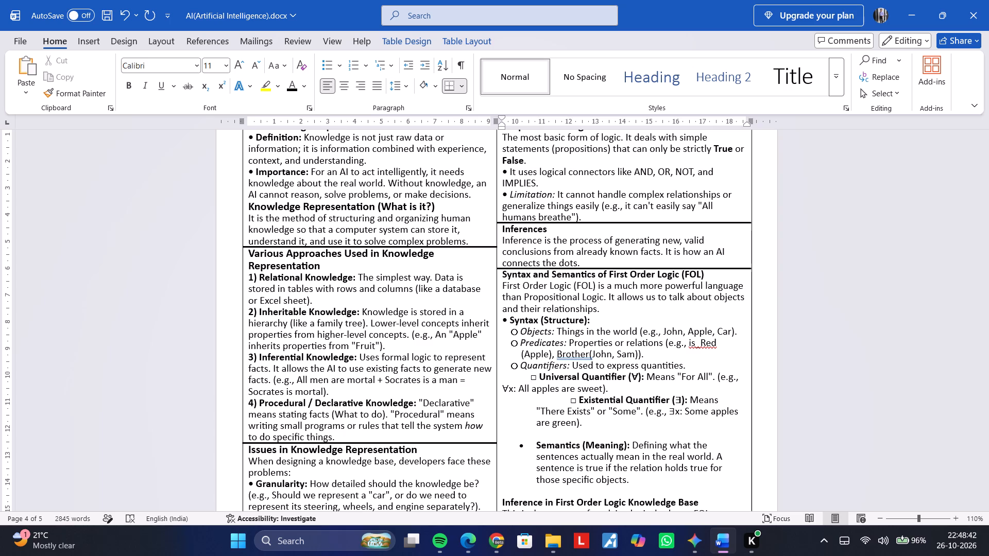
{"action": "key", "text": "Down"}
{"action": "key", "text": "ctrl+Left"}
{"action": "key", "text": "ctrl+Left"}
{"action": "key", "text": "ctrl+Left"}
{"action": "key", "text": "Left"}
{"action": "key", "text": "Return"}
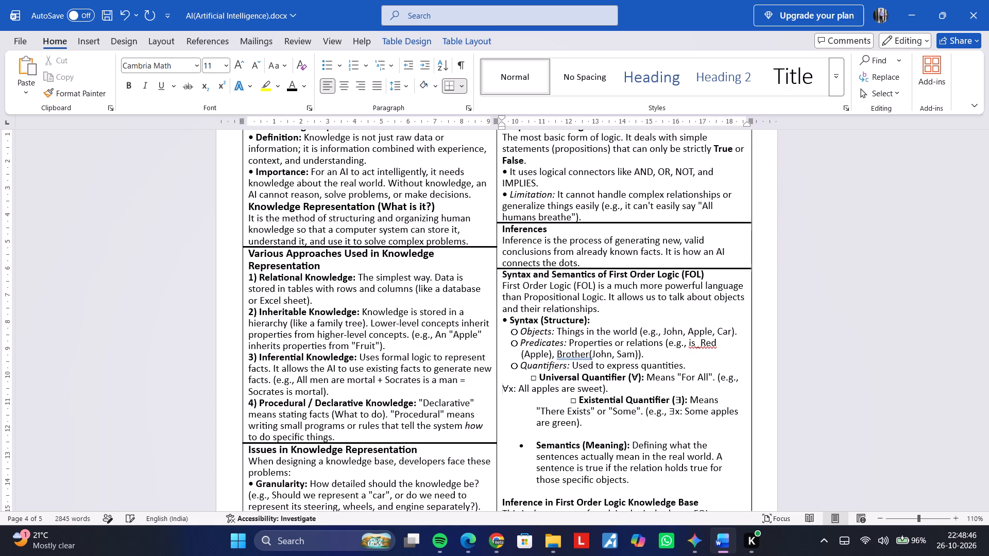
{"action": "key", "text": "space"}
{"action": "key", "text": "space"}
{"action": "key", "text": "space"}
{"action": "key", "text": "space"}
{"action": "key", "text": "space"}
{"action": "key", "text": "space"}
{"action": "key", "text": "space"}
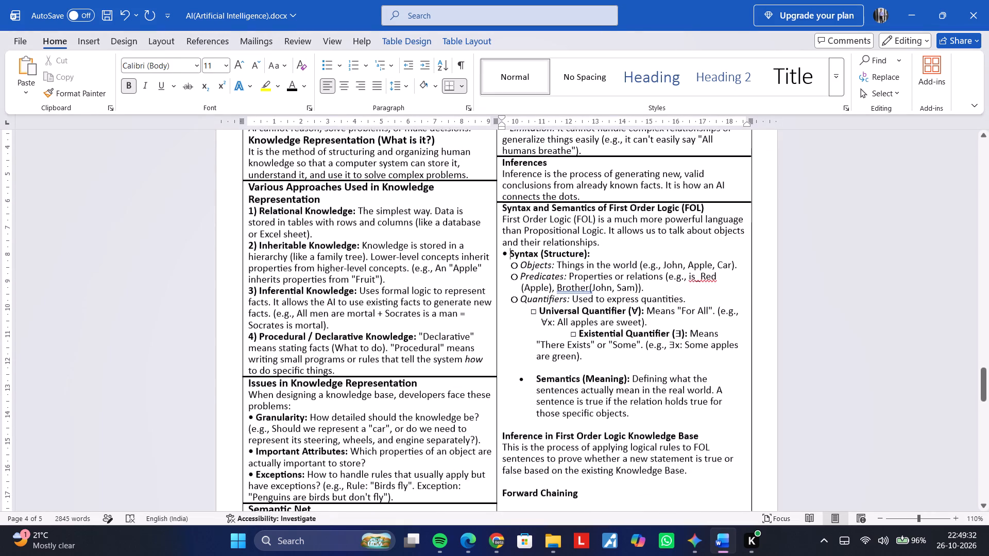
{"action": "scroll", "coordinate": [572, 382], "scroll_direction": "down", "scroll_amount": 1}
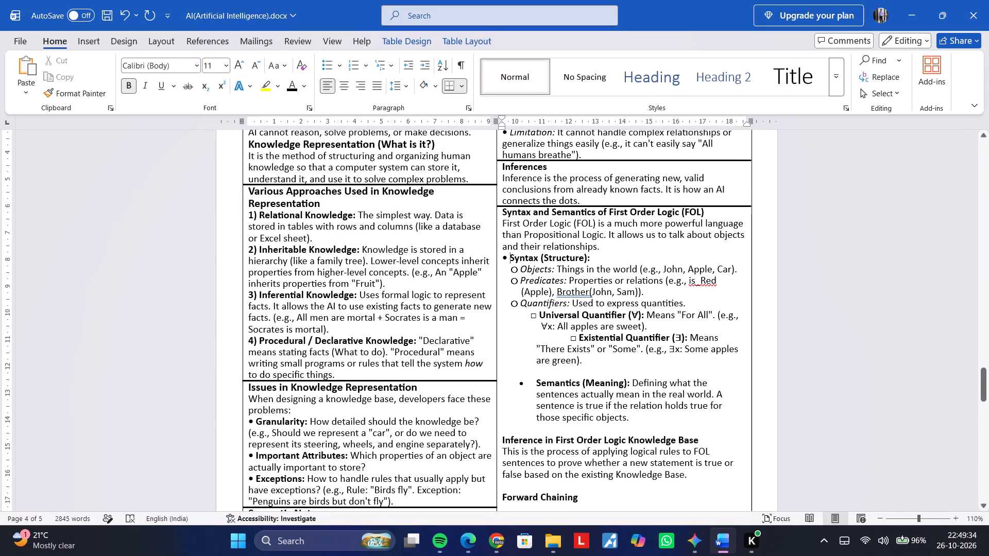
{"action": "left_click", "coordinate": [569, 341]}
{"action": "key", "text": "BackSpace"}
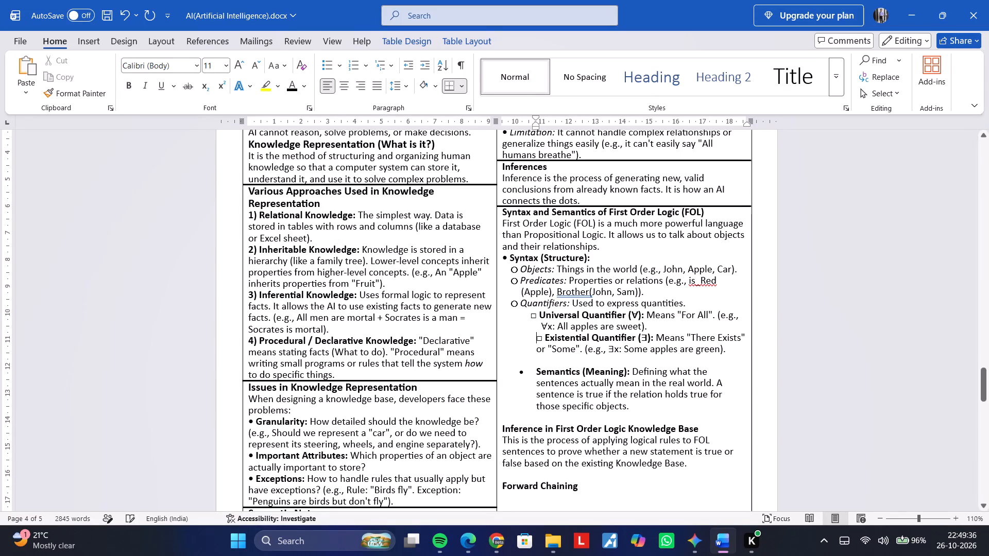
{"action": "key", "text": "BackSpace"}
{"action": "key", "text": "space"}
{"action": "key", "text": "space"}
{"action": "key", "text": "space"}
{"action": "key", "text": "space"}
{"action": "key", "text": "space"}
{"action": "key", "text": "space"}
{"action": "key", "text": "space"}
{"action": "key", "text": "space"}
{"action": "key", "text": "space"}
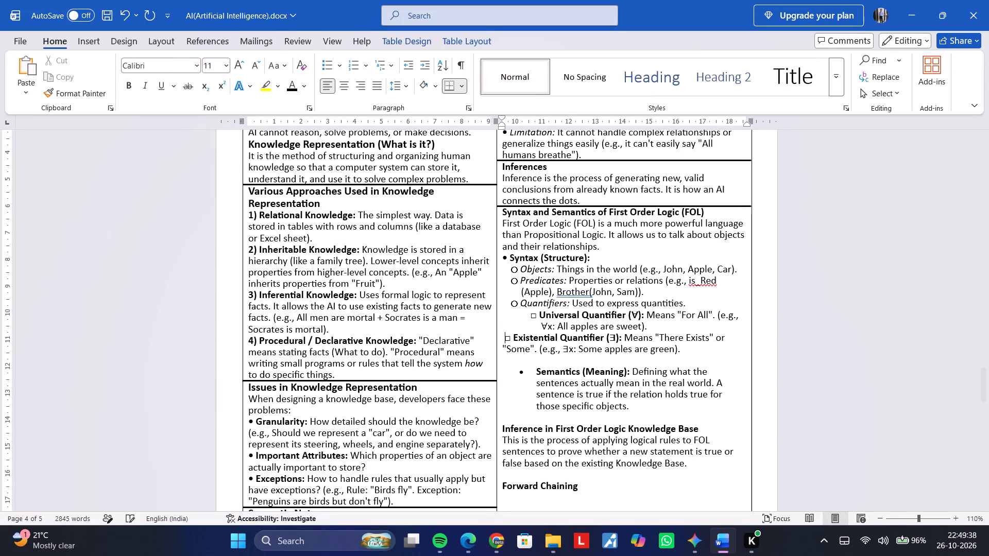
{"action": "key", "text": "space"}
{"action": "key", "text": "space"}
{"action": "key", "text": "space"}
{"action": "key", "text": "space"}
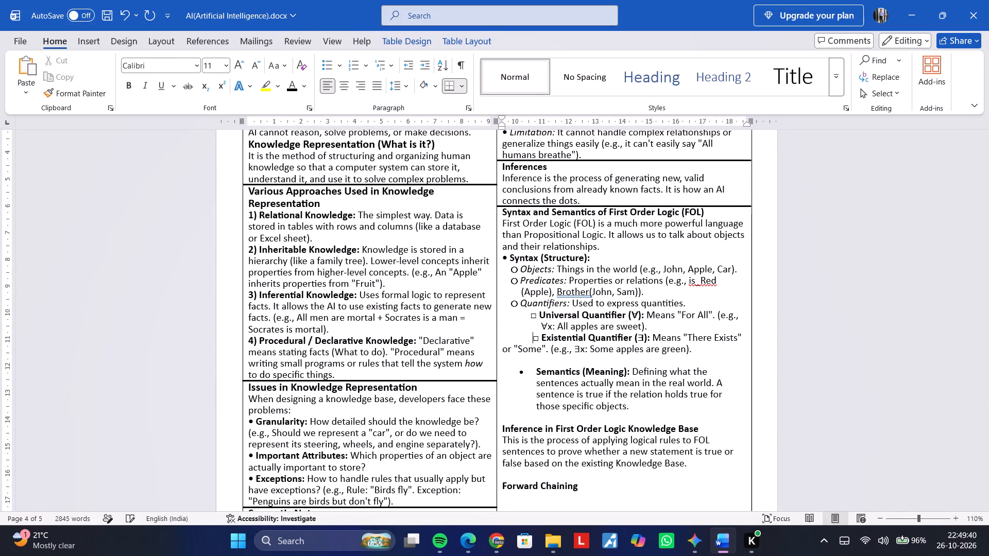
{"action": "key", "text": "ctrl+z"}
{"action": "key", "text": "space"}
{"action": "key", "text": "space"}
{"action": "key", "text": "space"}
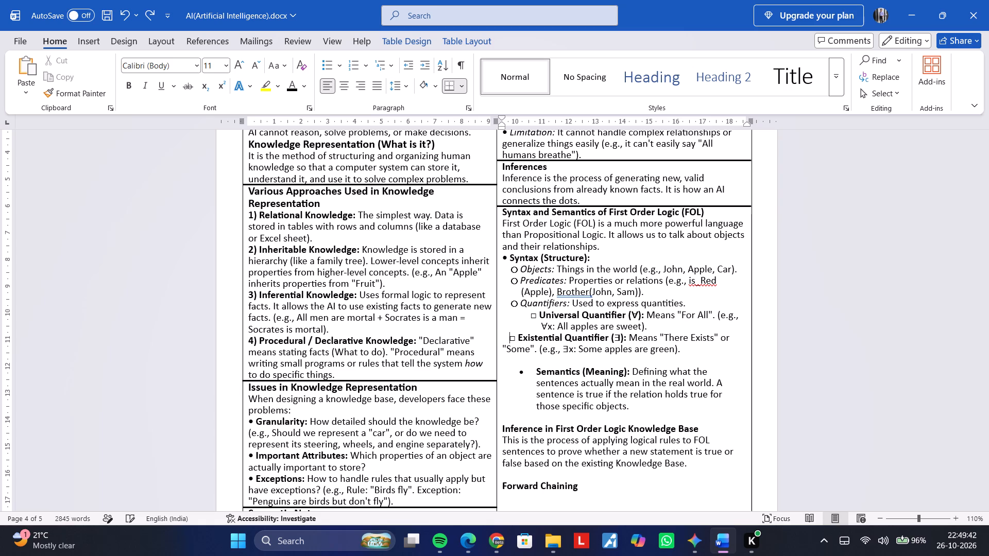
{"action": "key", "text": "space"}
{"action": "key", "text": "space"}
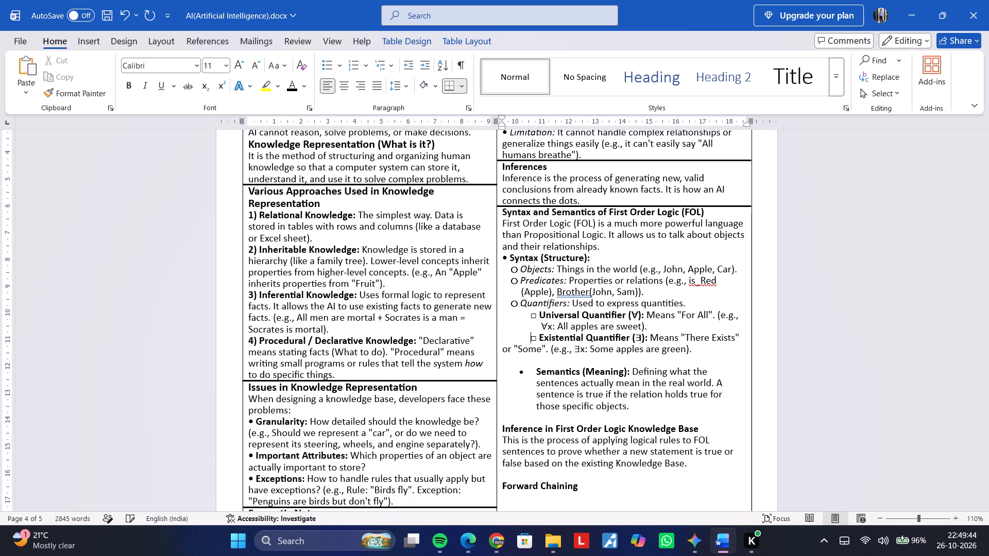
{"action": "key", "text": "space"}
{"action": "key", "text": "BackSpace"}
Break the Existential Quantifier text before 'or "Some"' and indent that continuation line with spaces under the sub-bullet's text.
{"action": "key", "text": "Down"}
{"action": "key", "text": "ctrl+Left"}
{"action": "key", "text": "ctrl+Left"}
{"action": "key", "text": "ctrl+Left"}
{"action": "key", "text": "Return"}
{"action": "key", "text": "space"}
{"action": "key", "text": "space"}
{"action": "key", "text": "space"}
{"action": "key", "text": "space"}
{"action": "key", "text": "space"}
{"action": "key", "text": "space"}
{"action": "key", "text": "space"}
{"action": "key", "text": "space"}
{"action": "key", "text": "space"}
{"action": "key", "text": "space"}
{"action": "key", "text": "space"}
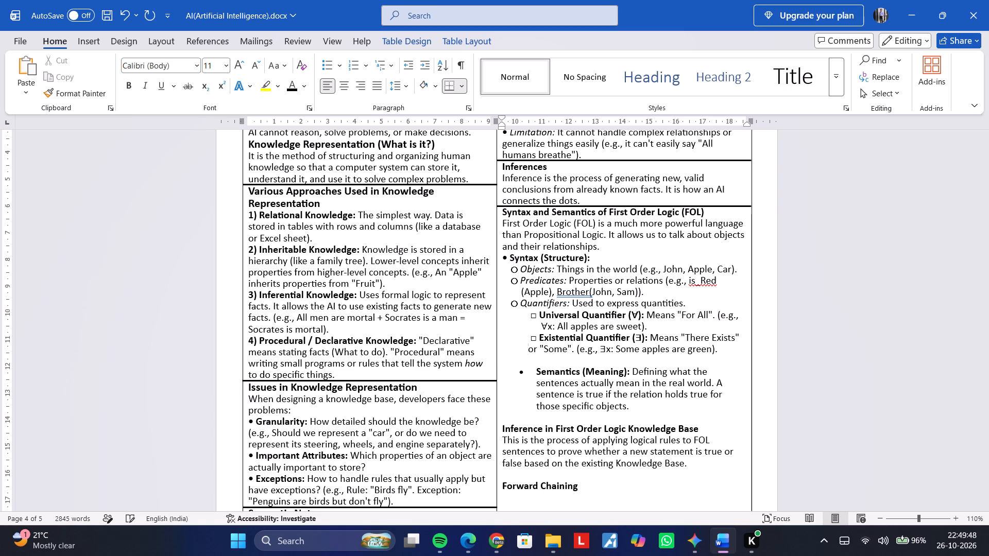
{"action": "key", "text": "space"}
{"action": "key", "text": "space"}
{"action": "key", "text": "space"}
{"action": "key", "text": "space"}
{"action": "key", "text": "space"}
Remove the list bullet and indent from the Semantics (Meaning) paragraph and delete the blank line above it.
{"action": "key", "text": "Down"}
{"action": "key", "text": "Down"}
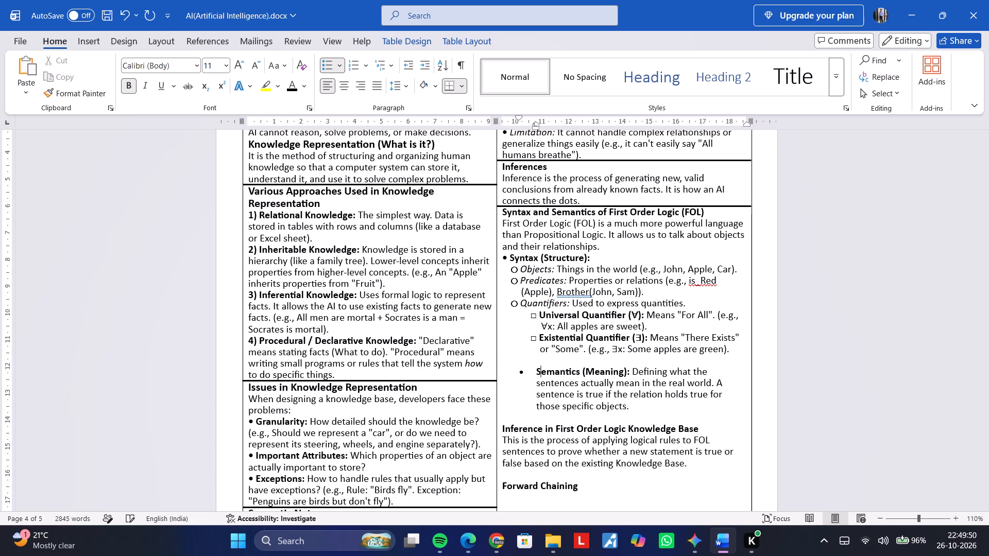
{"action": "key", "text": "Left"}
{"action": "key", "text": "BackSpace"}
{"action": "key", "text": "BackSpace"}
{"action": "key", "text": "BackSpace"}
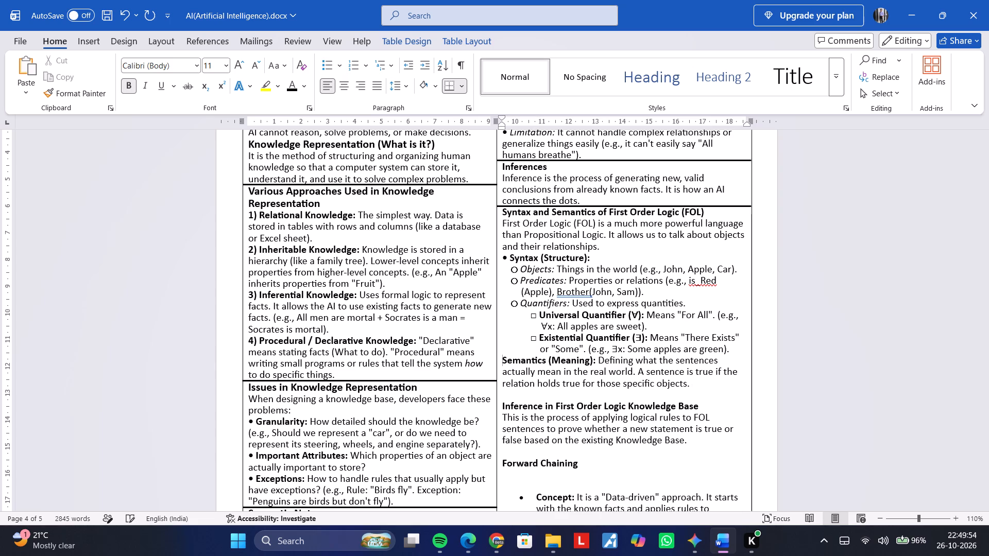
Copy the bullet character from Syntax (Structure) and paste it before Semantics (Meaning).
{"action": "key", "text": "Up"}
{"action": "key", "text": "Up"}
{"action": "key", "text": "Up"}
{"action": "key", "text": "Up"}
{"action": "key", "text": "Up"}
{"action": "key", "text": "Up"}
{"action": "key", "text": "Up"}
{"action": "key", "text": "Up"}
{"action": "key", "text": "Up"}
{"action": "key", "text": "Up"}
{"action": "key", "text": "Down"}
{"action": "key", "text": "ctrl+shift+Right"}
{"action": "key", "text": "ctrl+c"}
{"action": "key", "text": "Down"}
{"action": "key", "text": "Down"}
{"action": "key", "text": "Down"}
{"action": "key", "text": "Down"}
{"action": "key", "text": "Down"}
{"action": "key", "text": "Down"}
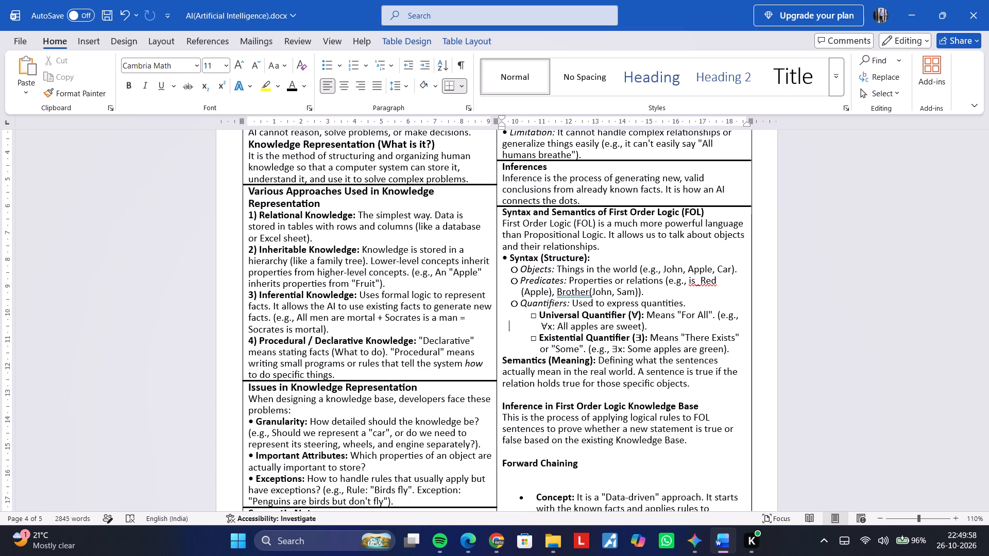
{"action": "key", "text": "Down"}
{"action": "key", "text": "Down"}
{"action": "key", "text": "Down"}
{"action": "key", "text": "ctrl+Left"}
{"action": "key", "text": "ctrl+v"}
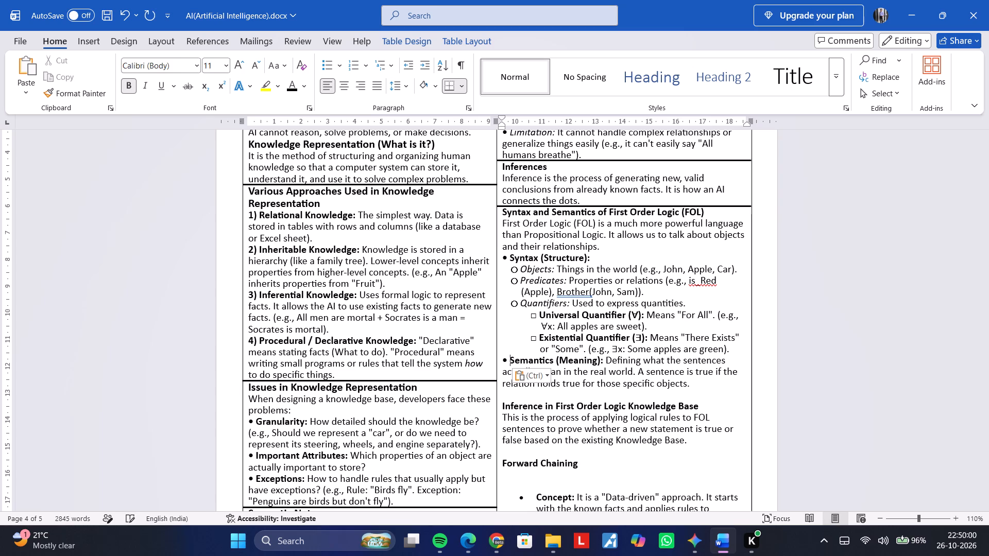
Delete the blank line above the Inference in First Order Logic Knowledge Base heading, keeping the heading on its own line.
{"action": "key", "text": "Down"}
{"action": "key", "text": "Down"}
{"action": "key", "text": "Down"}
{"action": "key", "text": "Down"}
{"action": "key", "text": "Down"}
{"action": "key", "text": "Left"}
{"action": "key", "text": "Up"}
{"action": "key", "text": "Left"}
{"action": "key", "text": "BackSpace"}
{"action": "key", "text": "BackSpace"}
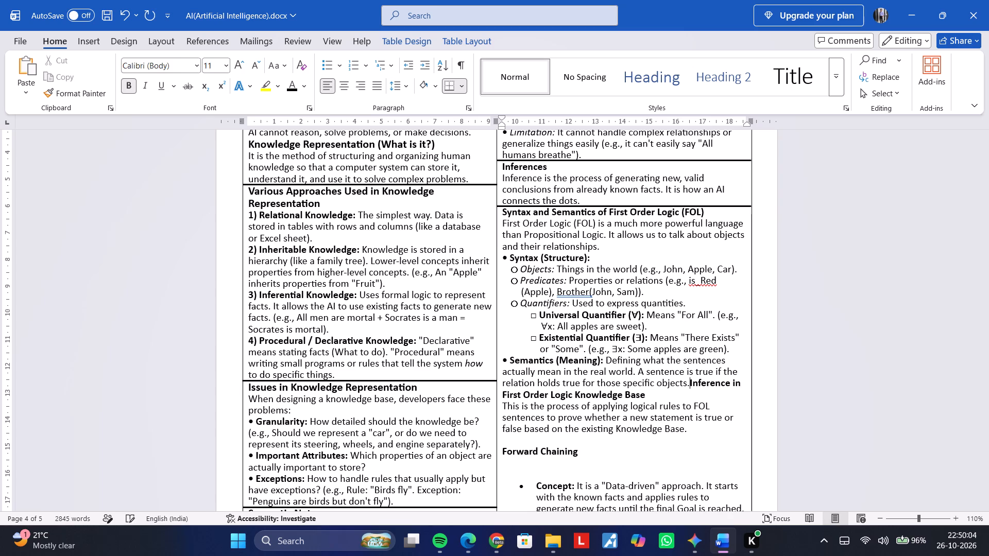
{"action": "key", "text": "Return"}
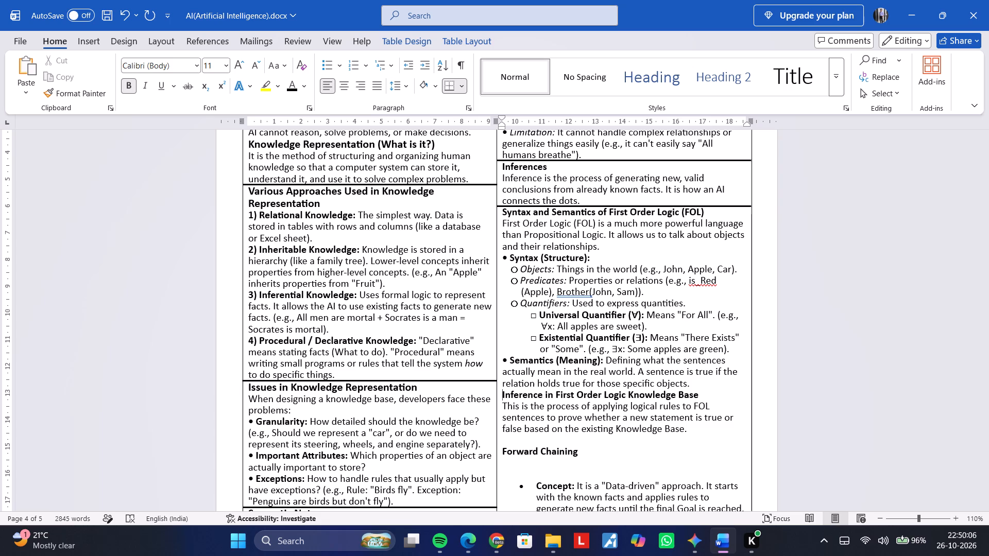
{"action": "key", "text": "ctrl+z"}
{"action": "key", "text": "ctrl+z"}
{"action": "key", "text": "ctrl+z"}
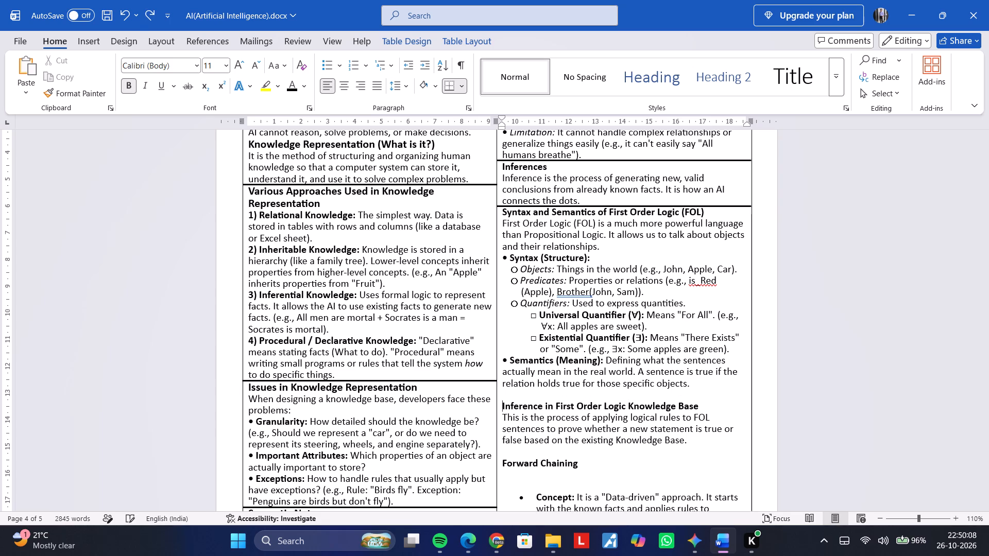
{"action": "key", "text": "BackSpace"}
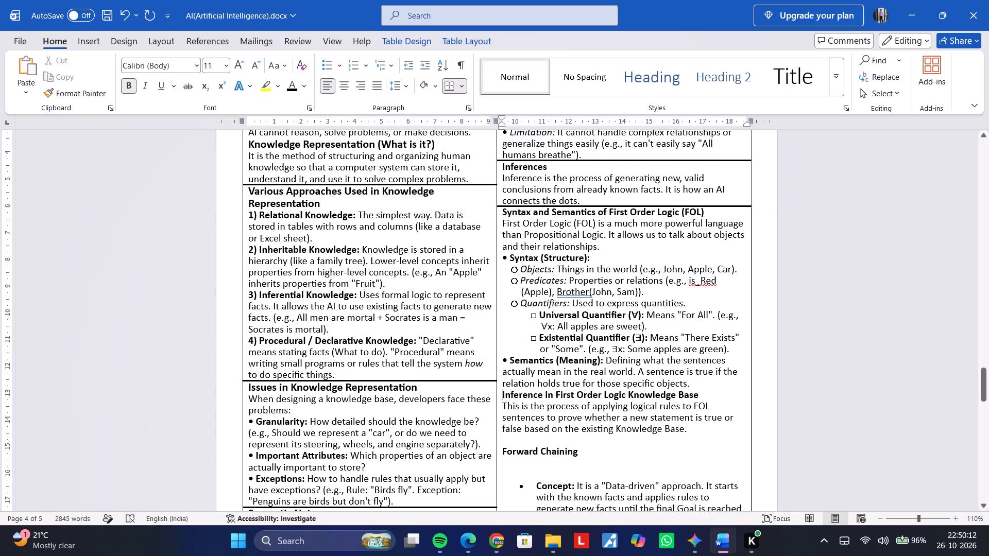
Copy the thick divider line above Syntax and Semantics of First Order Logic and paste it at the end of the Semantics bullet.
{"action": "left_click", "coordinate": [649, 206]}
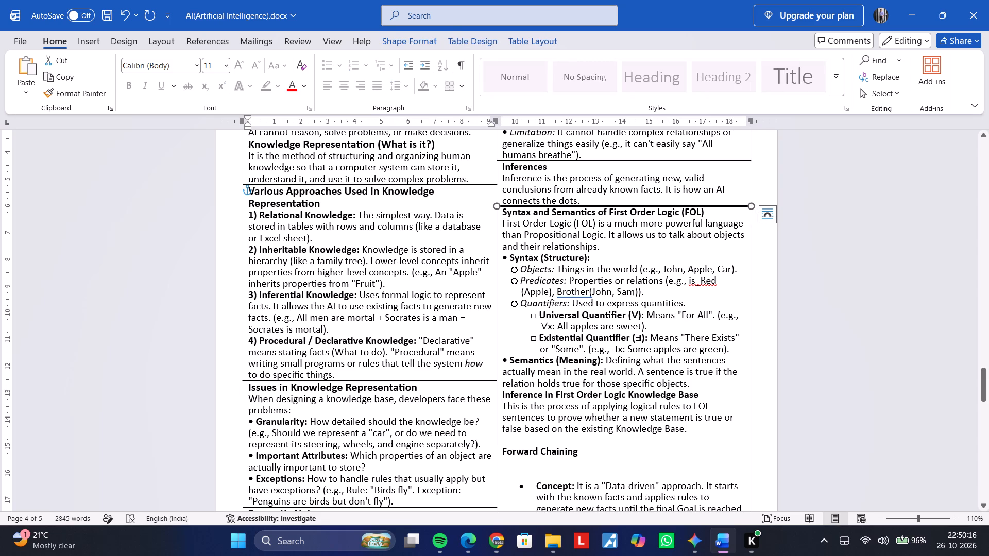
{"action": "key", "text": "ctrl+c"}
{"action": "left_click", "coordinate": [714, 383]}
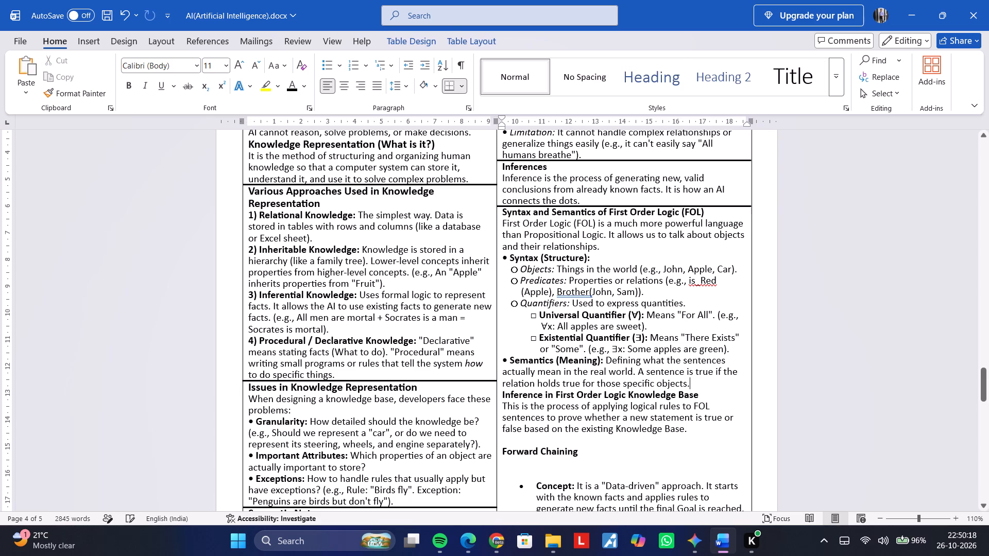
{"action": "key", "text": "ctrl+v"}
Position the pasted divider line between the Semantics bullet and the Inference in First Order Logic heading, aligned to the column edges.
{"action": "key", "text": "Down"}
{"action": "key", "text": "Down"}
{"action": "key", "text": "Down"}
{"action": "key", "text": "Down"}
{"action": "key", "text": "Down"}
{"action": "key", "text": "Down"}
{"action": "key", "text": "Down"}
{"action": "key", "text": "Down"}
{"action": "key", "text": "Down"}
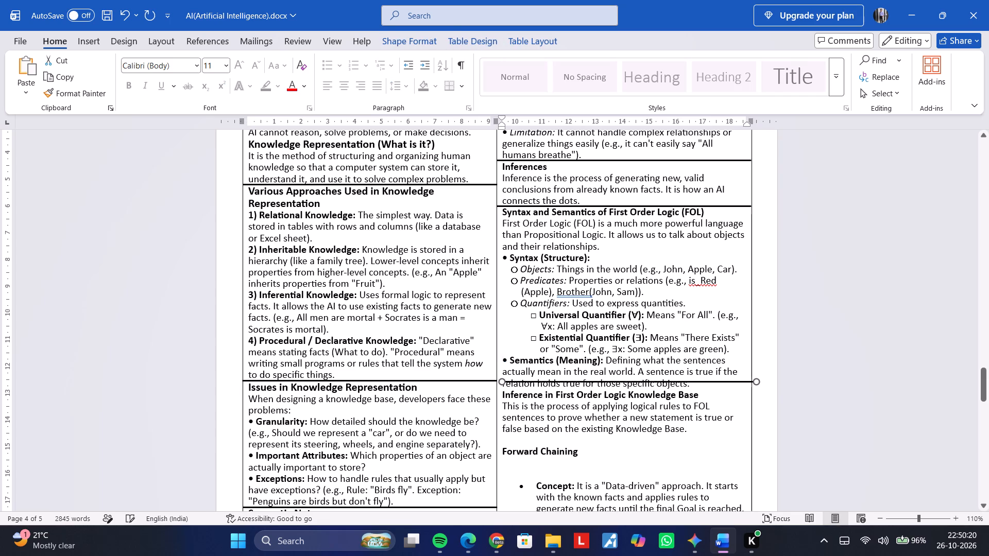
{"action": "key", "text": "Down"}
{"action": "key", "text": "Down"}
{"action": "key", "text": "Down"}
{"action": "key", "text": "Down"}
{"action": "key", "text": "Left"}
{"action": "key", "text": "Left"}
{"action": "key", "text": "Left"}
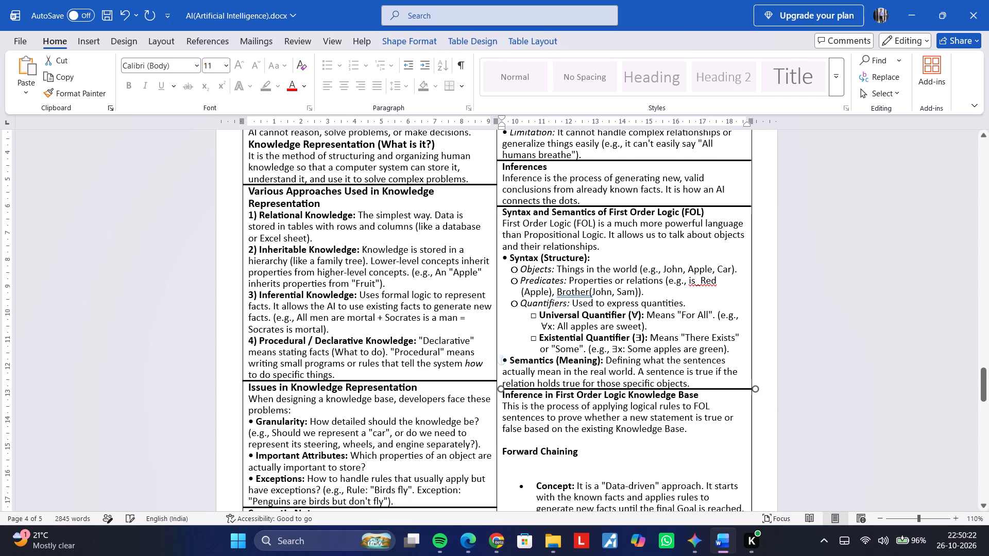
{"action": "key", "text": "Left"}
{"action": "key", "text": "Left"}
{"action": "key", "text": "Left"}
{"action": "key", "text": "Left"}
{"action": "key", "text": "Left"}
{"action": "key", "text": "Left"}
{"action": "key", "text": "Left"}
{"action": "key", "text": "Left"}
{"action": "key", "text": "Left"}
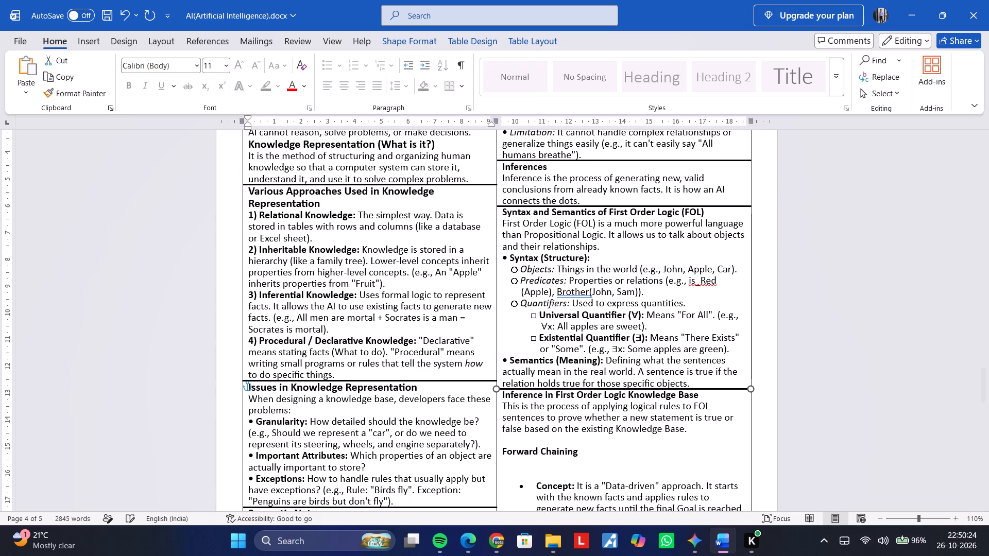
{"action": "key", "text": "Right"}
{"action": "key", "text": "Right"}
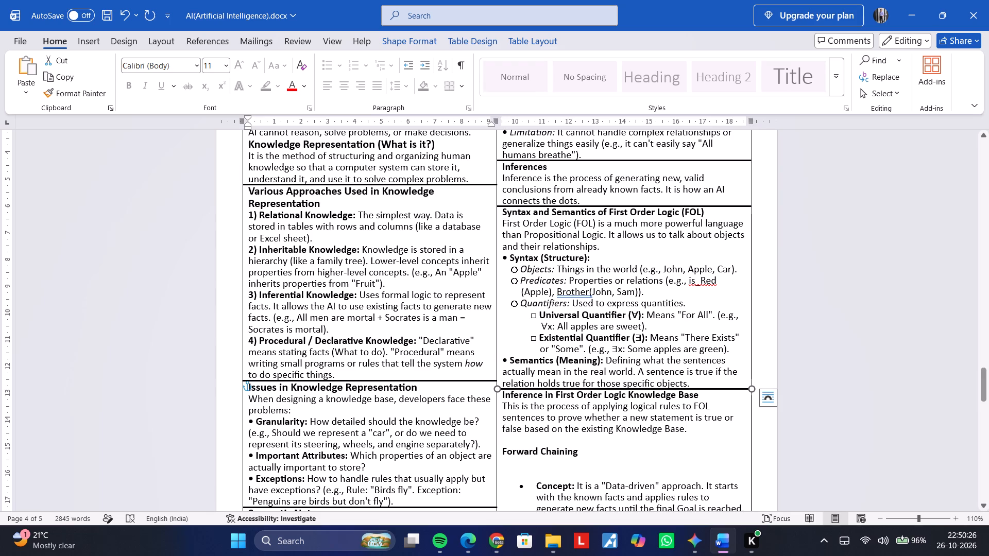
{"action": "left_click", "coordinate": [693, 407]}
Delete the blank lines above and below the Forward Chaining heading.
{"action": "scroll", "coordinate": [594, 408], "scroll_direction": "down", "scroll_amount": 1}
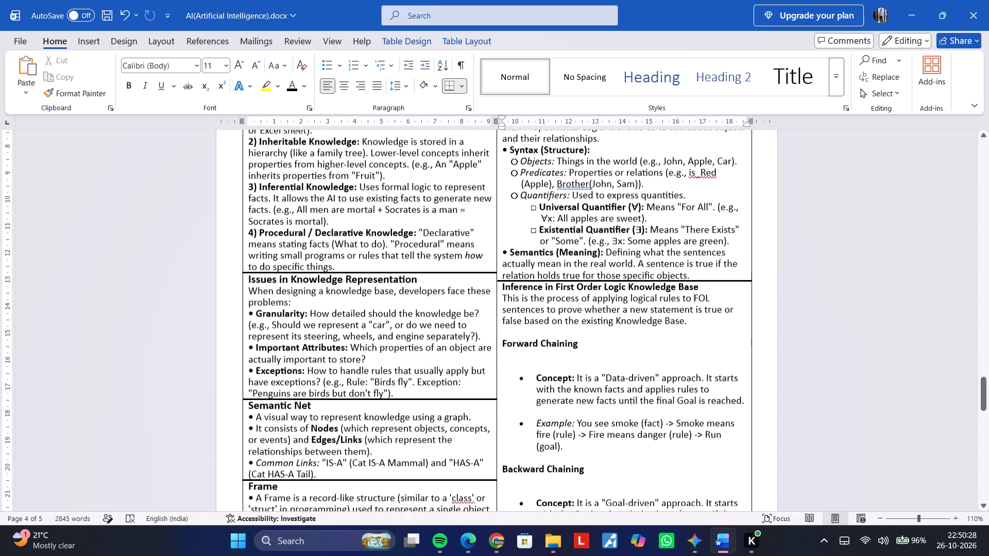
{"action": "left_click", "coordinate": [516, 325]}
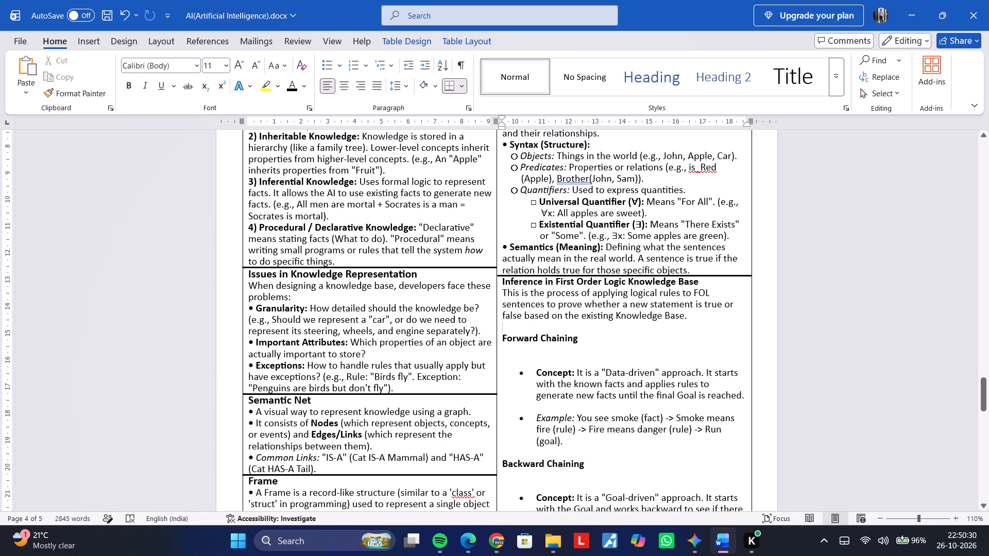
{"action": "key", "text": "BackSpace"}
{"action": "key", "text": "Down"}
{"action": "key", "text": "Down"}
{"action": "key", "text": "Down"}
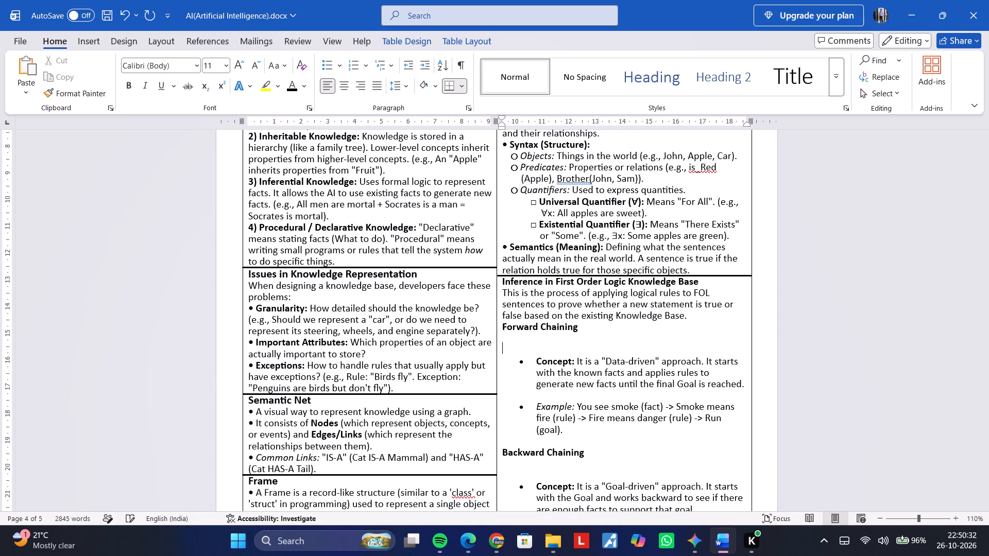
{"action": "key", "text": "BackSpace"}
{"action": "key", "text": "BackSpace"}
Copy the compact bullet before Semantics (Meaning) and use it to replace the indented bullet on Forward Chaining's Concept point.
{"action": "key", "text": "Down"}
{"action": "key", "text": "Down"}
{"action": "key", "text": "Down"}
{"action": "key", "text": "Down"}
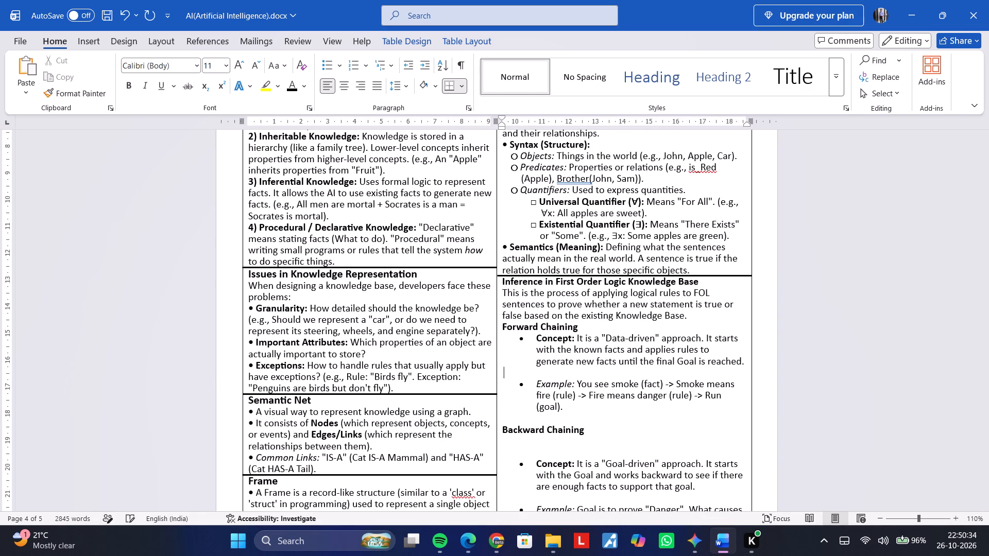
{"action": "key", "text": "Up"}
{"action": "key", "text": "Left"}
{"action": "key", "text": "Up"}
{"action": "key", "text": "Left"}
{"action": "key", "text": "Left"}
{"action": "scroll", "coordinate": [607, 360], "scroll_direction": "up", "scroll_amount": 1}
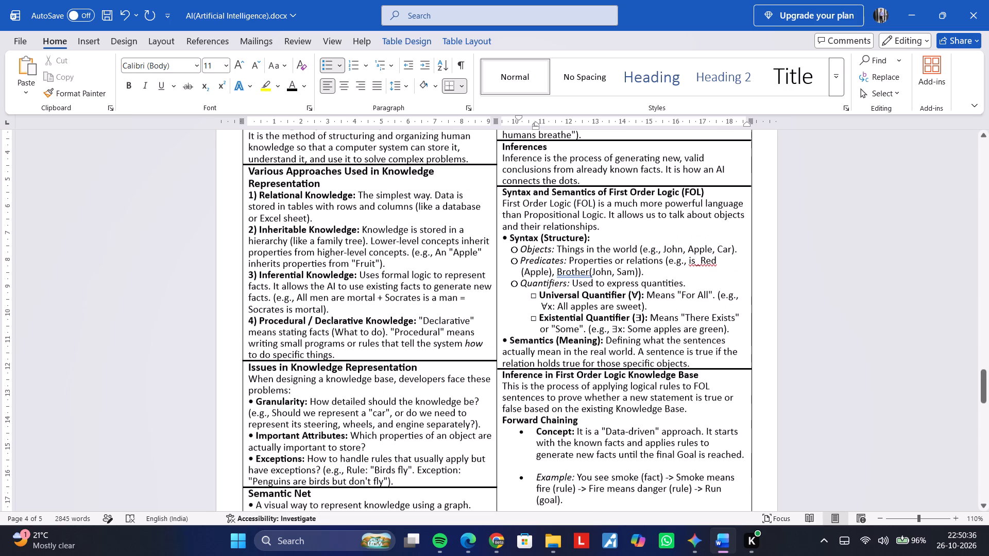
{"action": "left_click", "coordinate": [509, 362]}
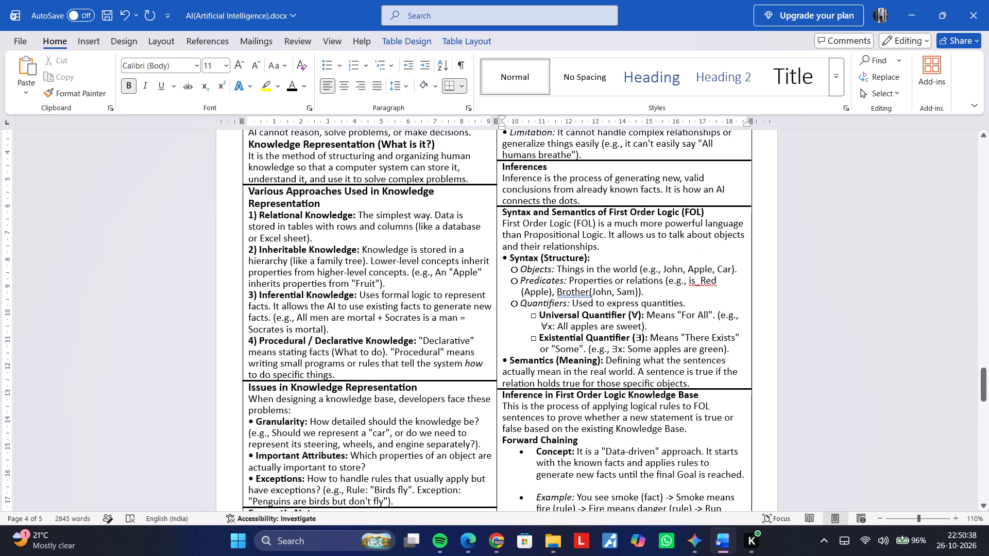
{"action": "key", "text": "ctrl+shift+Left"}
{"action": "key", "text": "ctrl+c"}
{"action": "scroll", "coordinate": [509, 362], "scroll_direction": "down", "scroll_amount": 1}
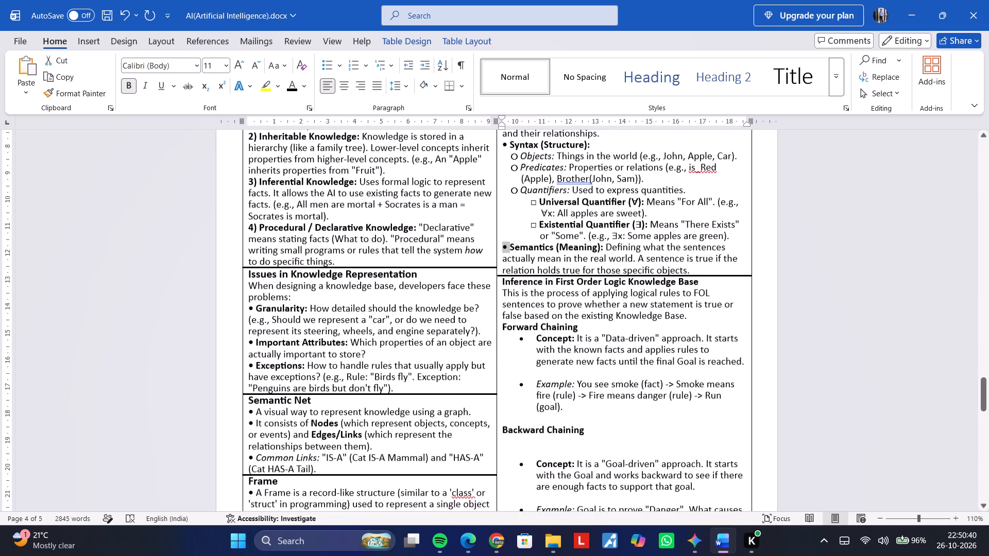
{"action": "left_click", "coordinate": [536, 341]}
{"action": "key", "text": "BackSpace"}
{"action": "key", "text": "BackSpace"}
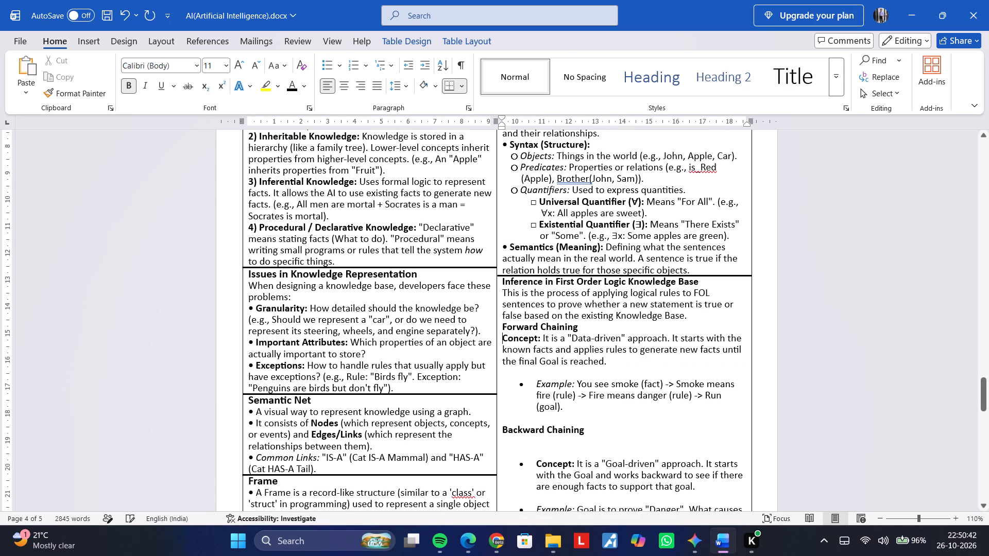
{"action": "key", "text": "ctrl+v"}
Replace the indented bullet on Forward Chaining's Example with the compact bullet and delete the blank line above it.
{"action": "key", "text": "Down"}
{"action": "key", "text": "Down"}
{"action": "key", "text": "Down"}
{"action": "key", "text": "Down"}
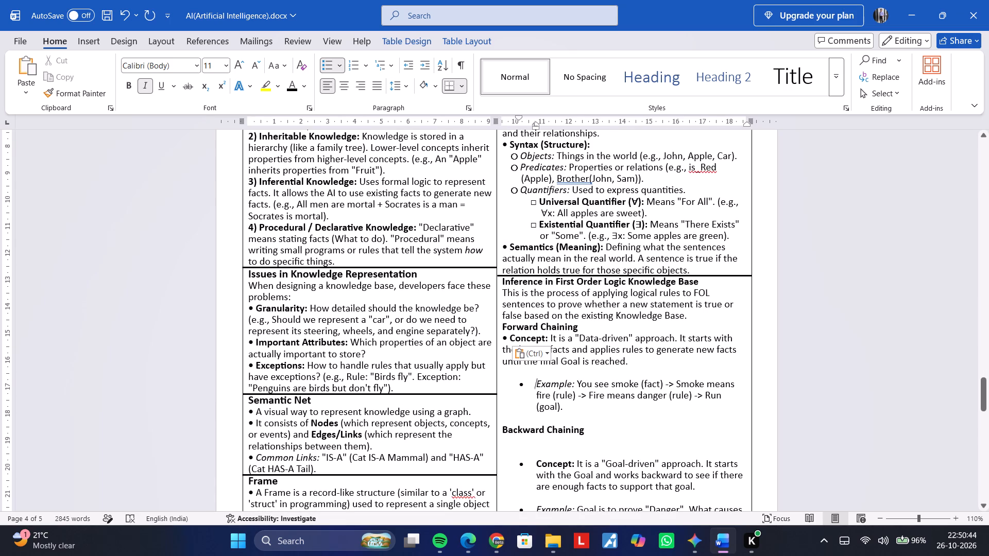
{"action": "key", "text": "BackSpace"}
{"action": "key", "text": "BackSpace"}
{"action": "key", "text": "ctrl+v"}
{"action": "key", "text": "Up"}
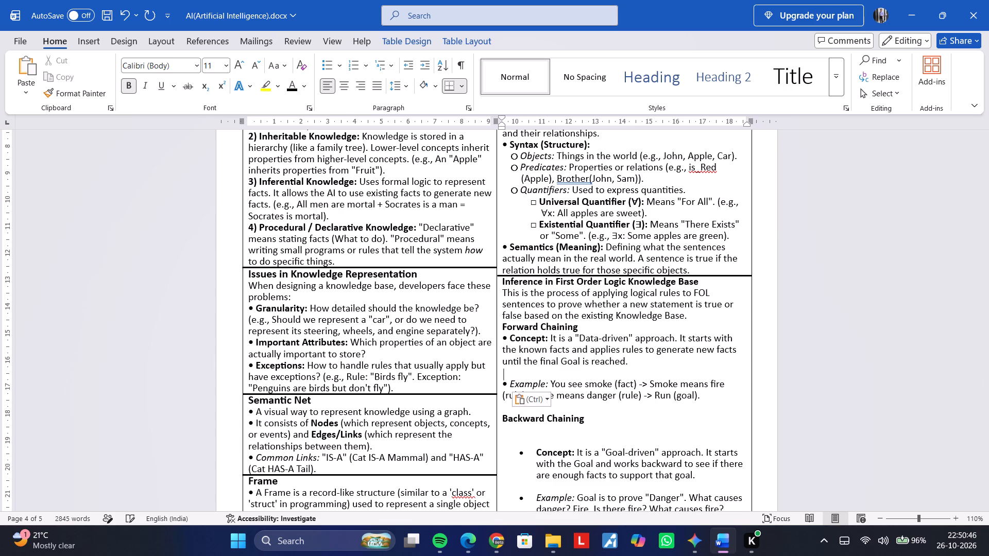
{"action": "key", "text": "BackSpace"}
Delete the blank lines above and below the Backward Chaining heading.
{"action": "key", "text": "Down"}
{"action": "key", "text": "Down"}
{"action": "key", "text": "Down"}
{"action": "key", "text": "BackSpace"}
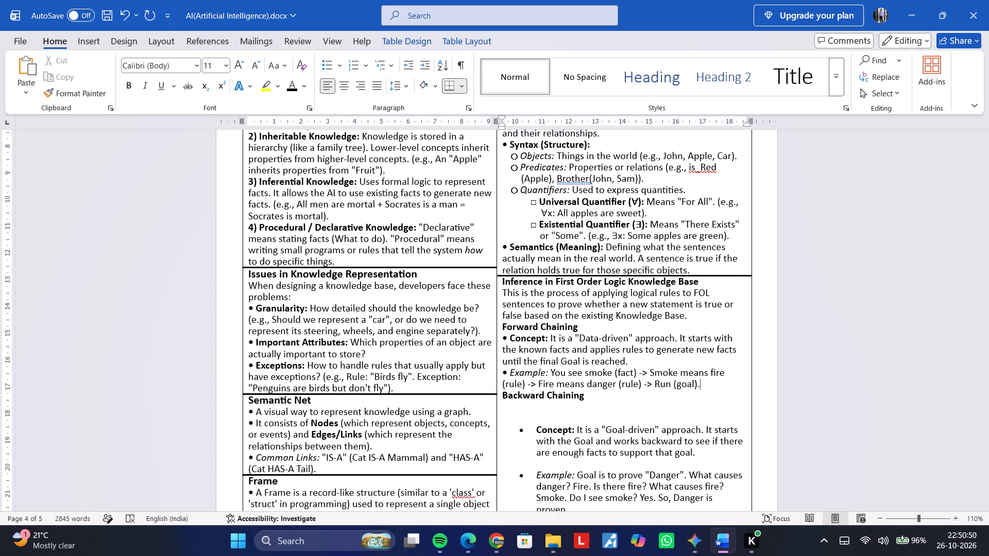
{"action": "key", "text": "Down"}
{"action": "key", "text": "Down"}
{"action": "key", "text": "Down"}
{"action": "key", "text": "BackSpace"}
{"action": "key", "text": "BackSpace"}
Switch to the syllabus PDF and check the UNIT-II Logical Reasoning topics from Inference in First Order Logic through resolution.
{"action": "scroll", "coordinate": [536, 341], "scroll_direction": "right", "scroll_amount": 1}
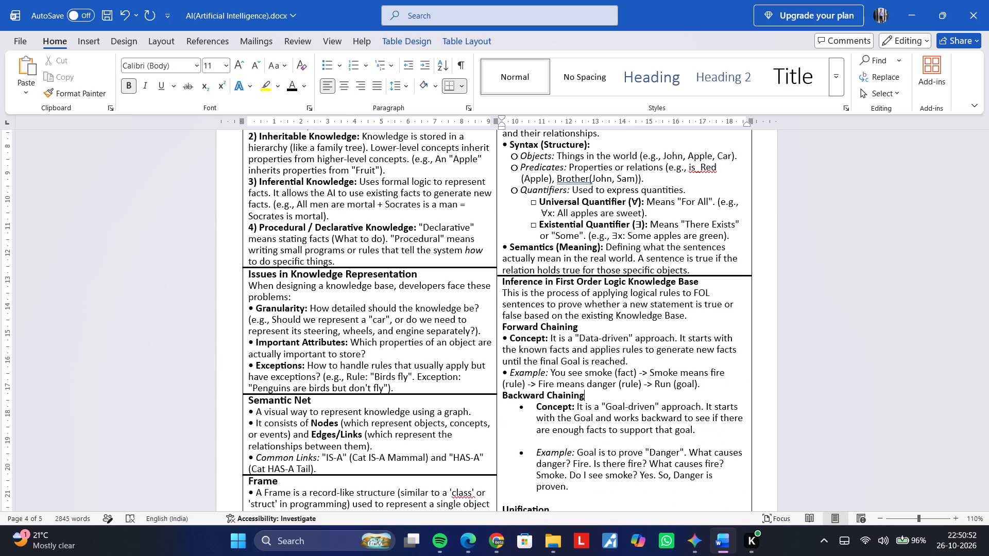
{"action": "scroll", "coordinate": [536, 341], "scroll_direction": "right", "scroll_amount": 1}
{"action": "scroll", "coordinate": [543, 340], "scroll_direction": "down", "scroll_amount": 1}
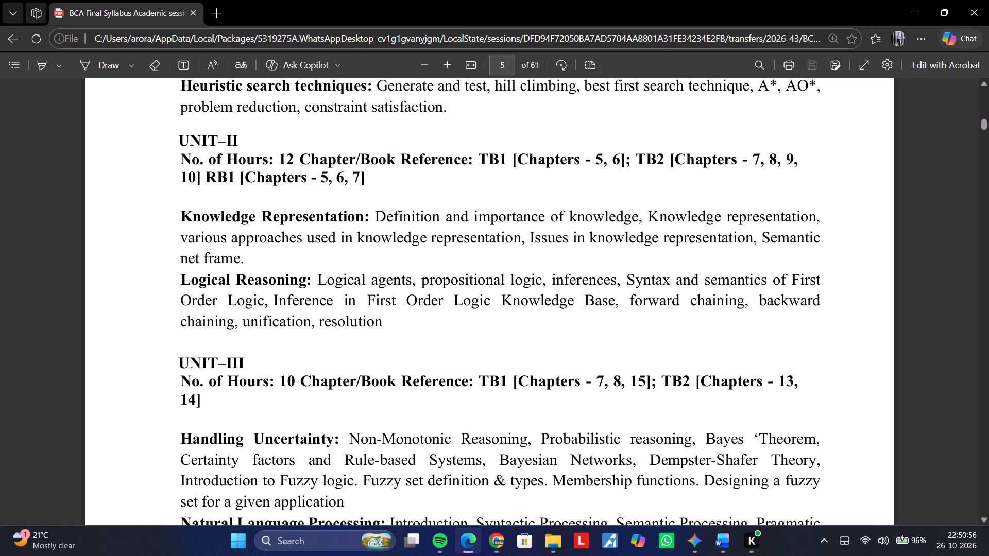
{"action": "left_click_drag", "start_coordinate": [618, 302], "coordinate": [279, 338]}
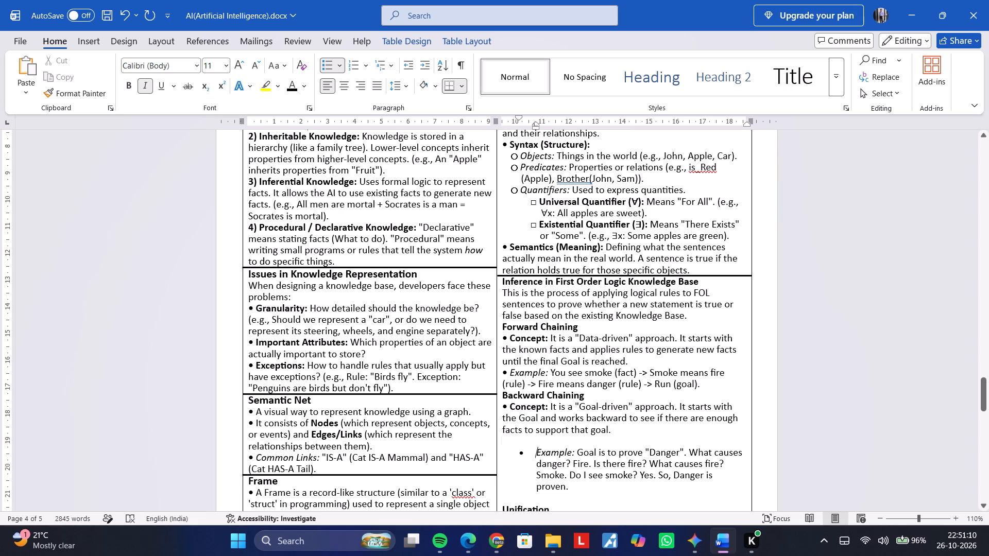
{"action": "key", "text": "BackSpace"}
{"action": "key", "text": "ctrl+v"}
{"action": "key", "text": "Up"}
{"action": "key", "text": "BackSpace"}
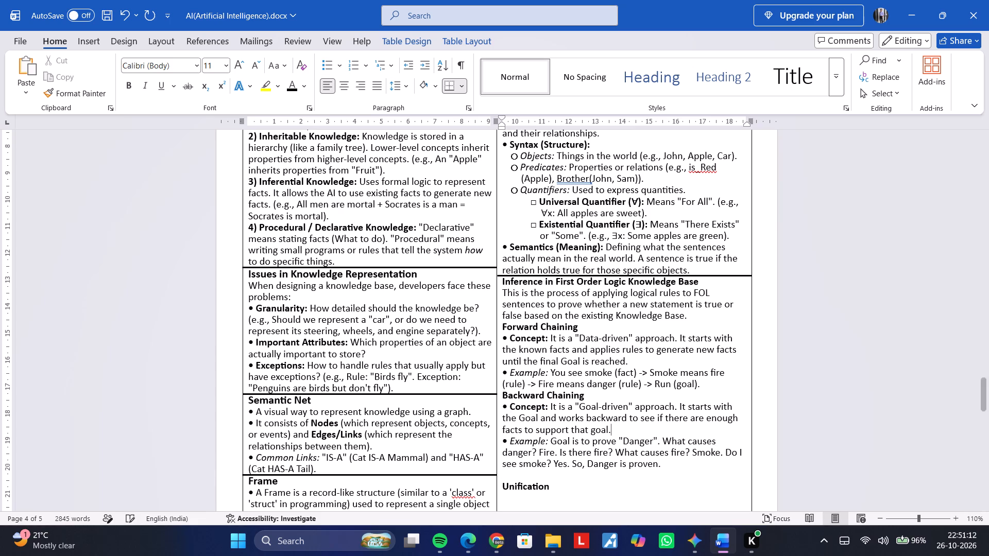
Delete the blank lines above and below the Unification heading.
{"action": "key", "text": "Down"}
{"action": "key", "text": "Down"}
{"action": "key", "text": "Down"}
{"action": "key", "text": "Down"}
{"action": "key", "text": "Down"}
{"action": "key", "text": "Down"}
{"action": "key", "text": "Up"}
{"action": "key", "text": "Up"}
{"action": "scroll", "coordinate": [530, 407], "scroll_direction": "down", "scroll_amount": 1}
{"action": "key", "text": "BackSpace"}
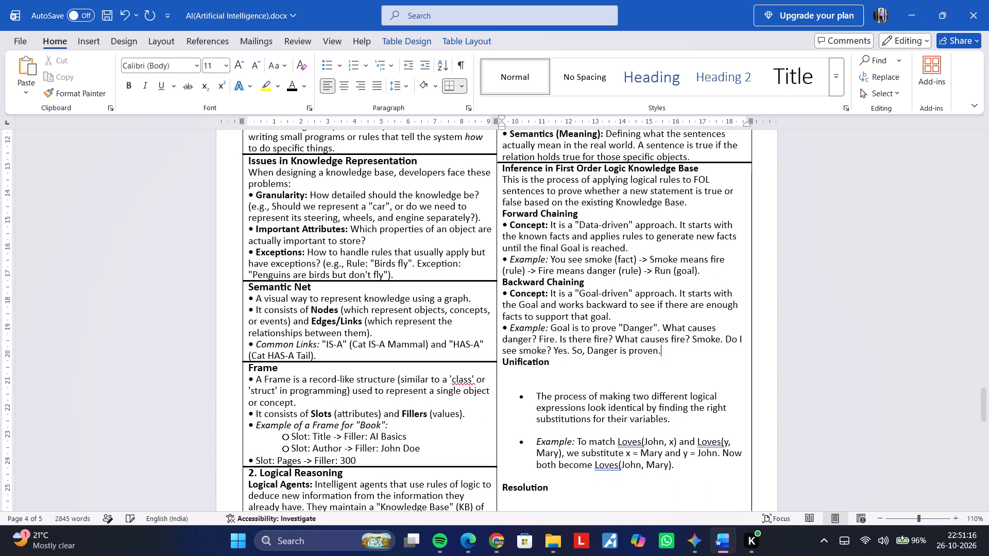
{"action": "key", "text": "Down"}
{"action": "key", "text": "Down"}
{"action": "key", "text": "Down"}
{"action": "key", "text": "BackSpace"}
{"action": "key", "text": "BackSpace"}
Replace the indented bullet on Unification's first point, about making two logical expressions identical, with the compact bullet.
{"action": "key", "text": "ctrl+Down"}
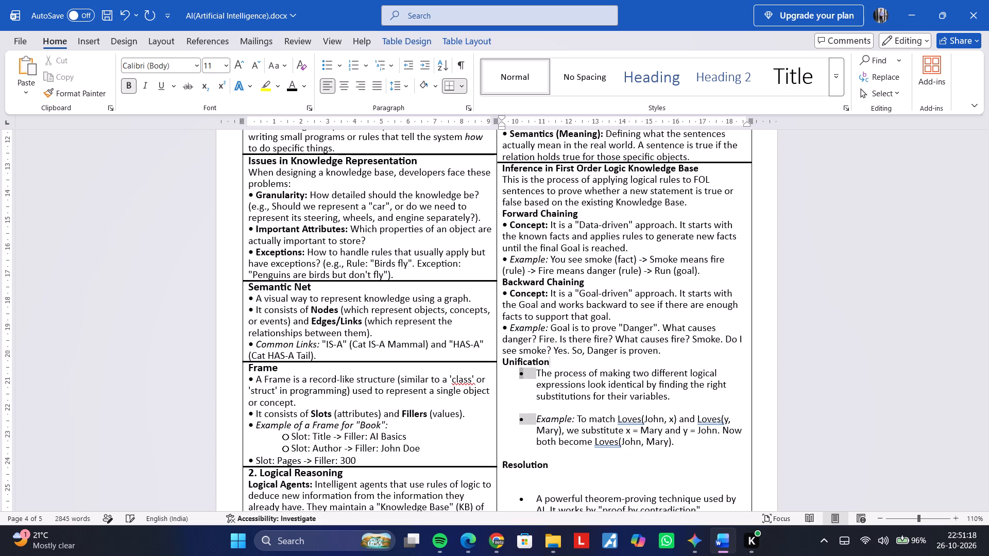
{"action": "key", "text": "Up"}
{"action": "key", "text": "Down"}
{"action": "key", "text": "BackSpace"}
{"action": "key", "text": "BackSpace"}
{"action": "key", "text": "ctrl+v"}
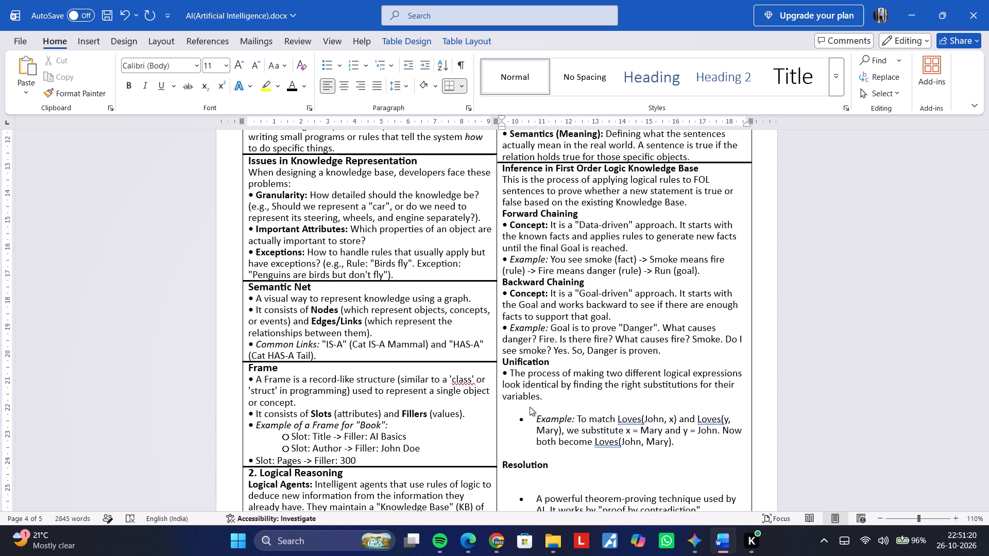
Replace the indented bullet on Unification's Example with the compact bullet and delete the blank line above it.
{"action": "key", "text": "Down"}
{"action": "key", "text": "Down"}
{"action": "key", "text": "Down"}
{"action": "key", "text": "Down"}
{"action": "key", "text": "BackSpace"}
{"action": "key", "text": "BackSpace"}
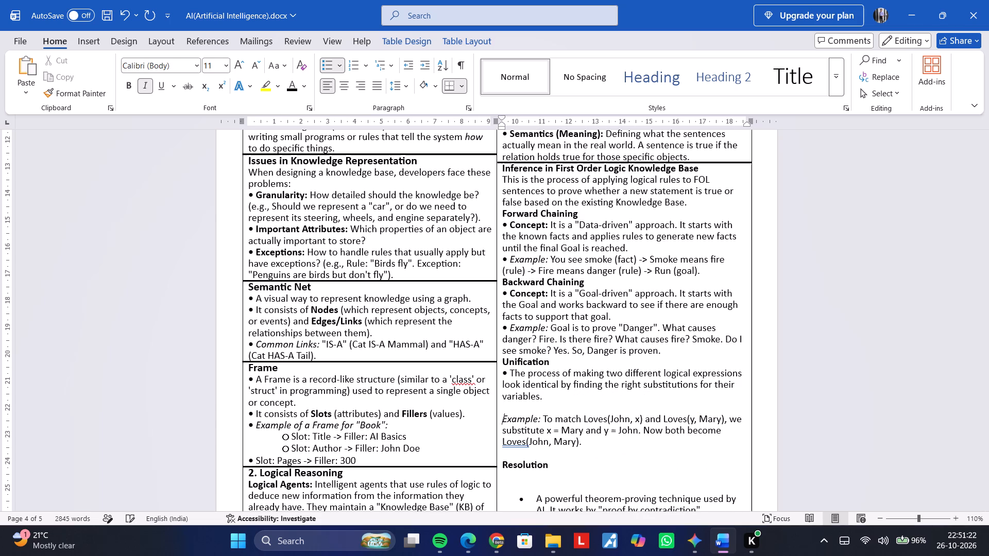
{"action": "key", "text": "BackSpace"}
{"action": "key", "text": "ctrl+v"}
Delete the blank line between Unification's Example and the Resolution heading.
{"action": "key", "text": "Down"}
{"action": "key", "text": "Down"}
{"action": "key", "text": "Down"}
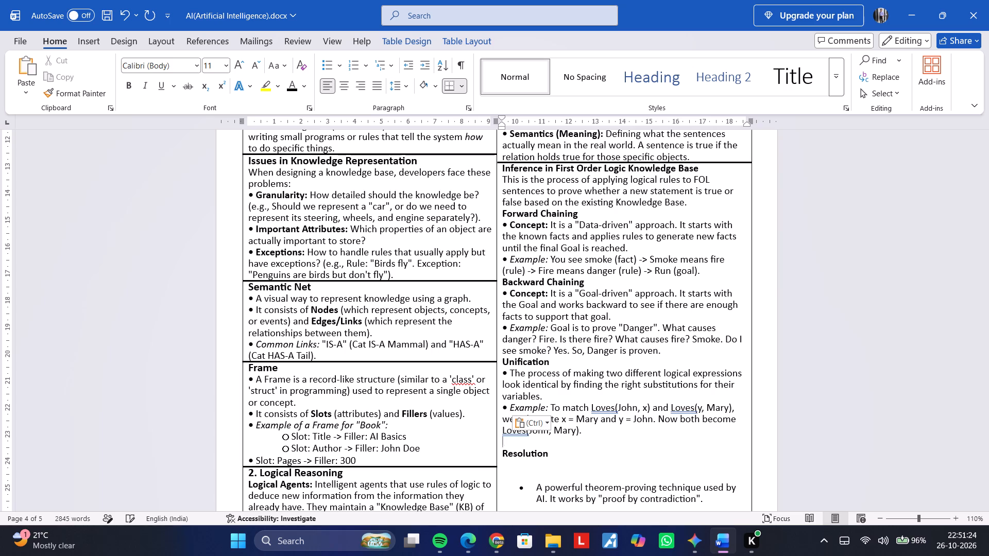
{"action": "key", "text": "Down"}
{"action": "key", "text": "Up"}
{"action": "key", "text": "bracketright"}
{"action": "key", "text": "BackSpace"}
{"action": "key", "text": "BackSpace"}
Delete the blank lines below the Resolution heading and give its theorem-proving point the compact bullet instead of the indented one.
{"action": "key", "text": "Down"}
{"action": "key", "text": "Down"}
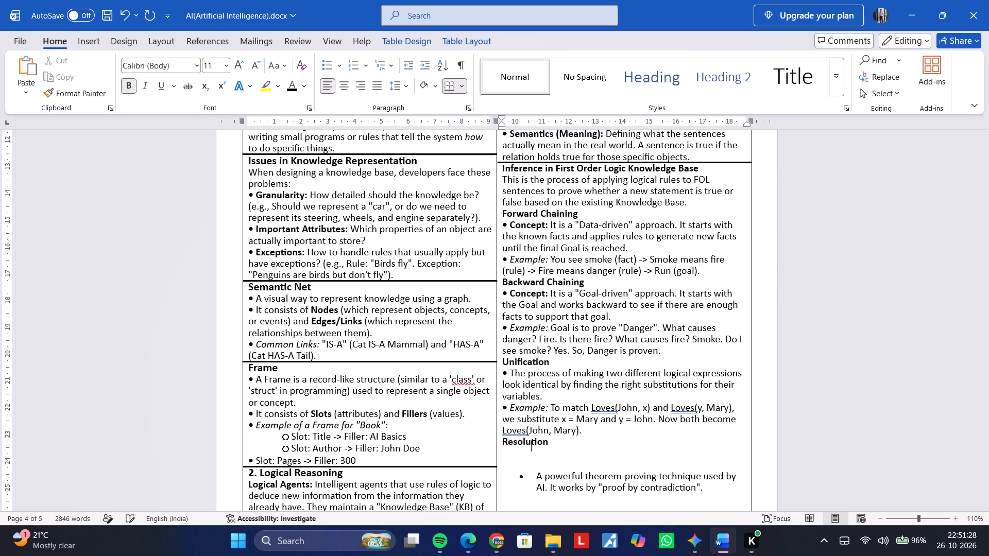
{"action": "key", "text": "Down"}
{"action": "key", "text": "Down"}
{"action": "key", "text": "Left"}
{"action": "key", "text": "Left"}
{"action": "key", "text": "Left"}
{"action": "key", "text": "Left"}
{"action": "key", "text": "ctrl+Left"}
{"action": "key", "text": "ctrl+Left"}
{"action": "key", "text": "BackSpace"}
{"action": "key", "text": "BackSpace"}
{"action": "key", "text": "BackSpace"}
{"action": "key", "text": "BackSpace"}
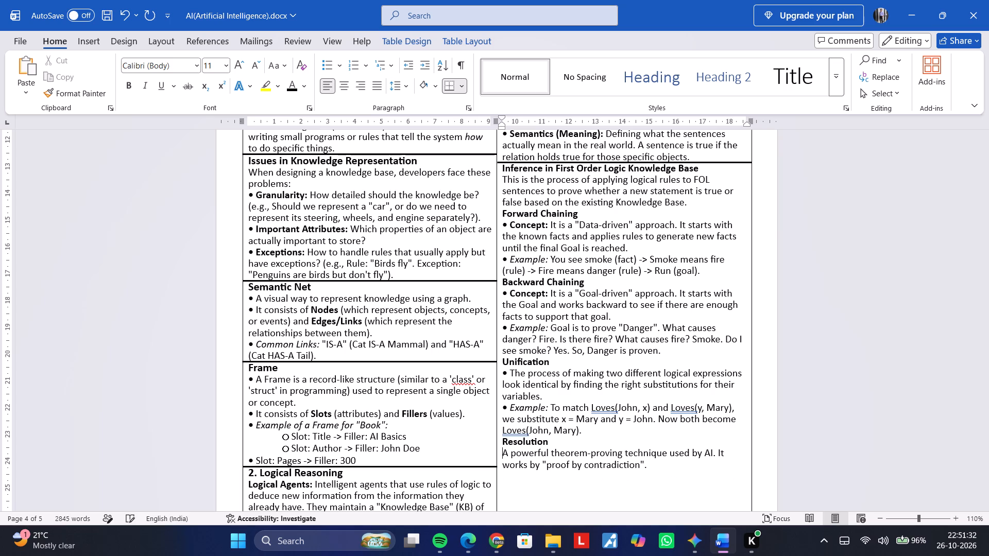
{"action": "key", "text": "ctrl+v"}
Move the "How it works" point from below the table on page 5 into the table cell under Resolution's first point.
{"action": "key", "text": "Down"}
{"action": "key", "text": "Down"}
{"action": "scroll", "coordinate": [530, 407], "scroll_direction": "down", "scroll_amount": 2}
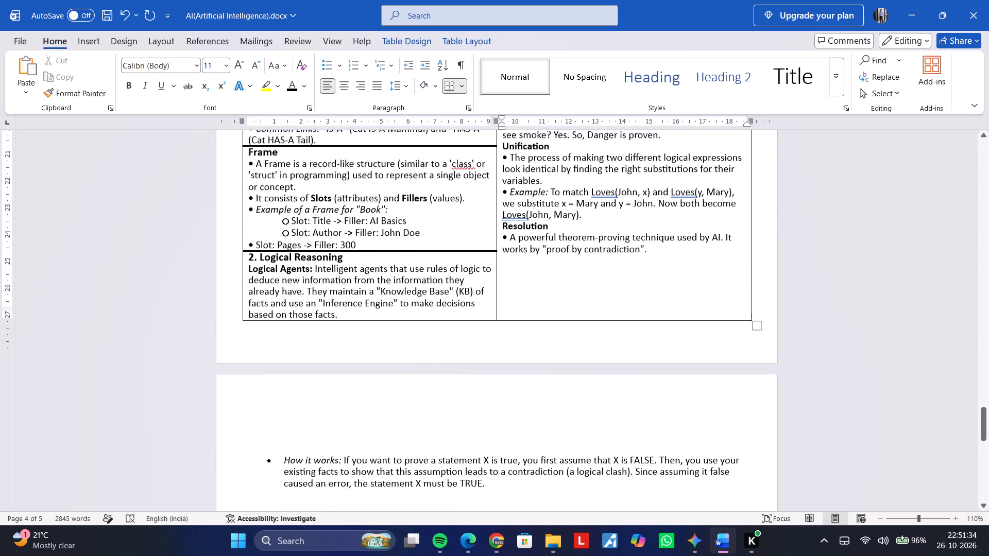
{"action": "scroll", "coordinate": [353, 402], "scroll_direction": "down", "scroll_amount": 5}
{"action": "scroll", "coordinate": [351, 402], "scroll_direction": "up", "scroll_amount": 4}
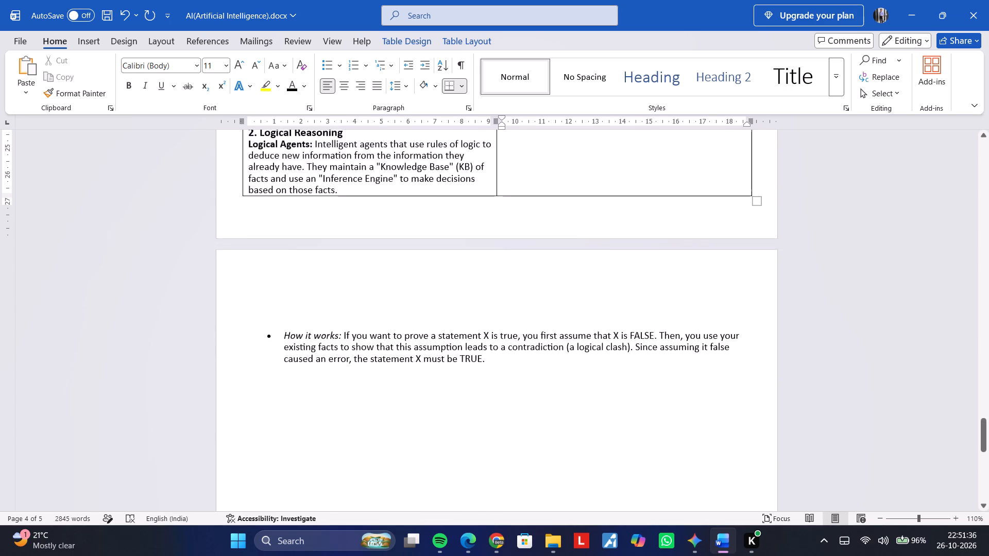
{"action": "scroll", "coordinate": [351, 402], "scroll_direction": "up", "scroll_amount": 2}
{"action": "scroll", "coordinate": [356, 395], "scroll_direction": "down", "scroll_amount": 1}
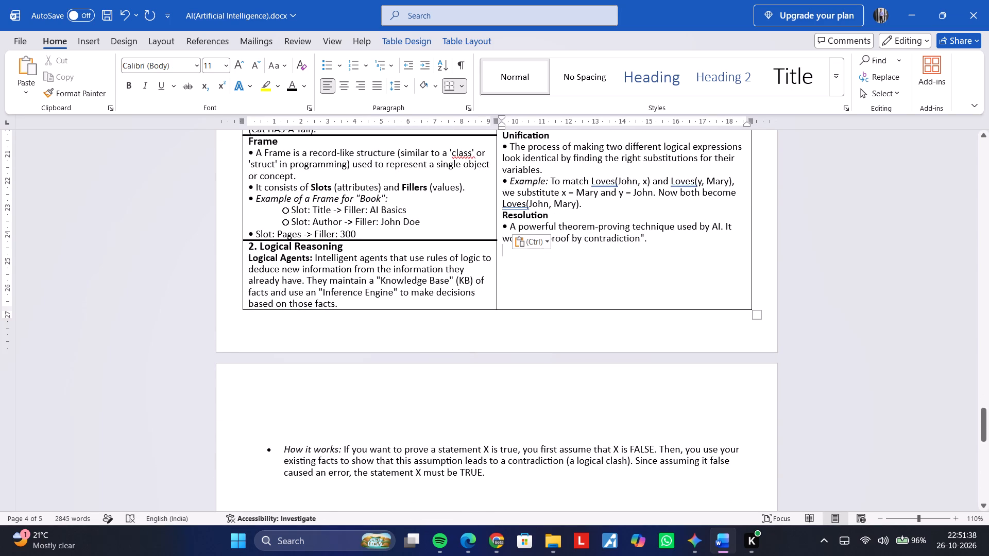
{"action": "left_click", "coordinate": [288, 445]}
{"action": "key", "text": "ctrl+shift+Down"}
{"action": "key", "text": "ctrl+shift+Down"}
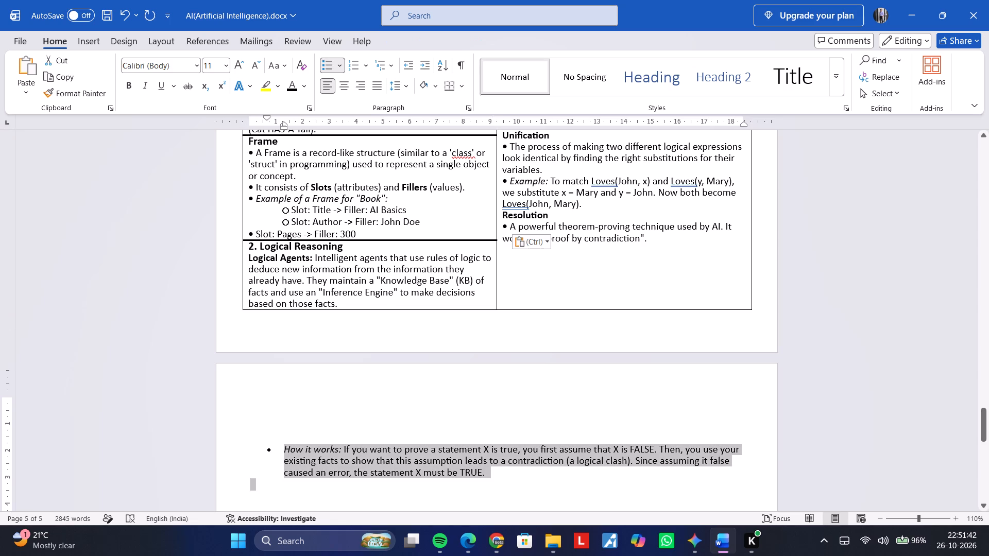
{"action": "key", "text": "ctrl+shift+Up"}
{"action": "key", "text": "ctrl+shift+Down"}
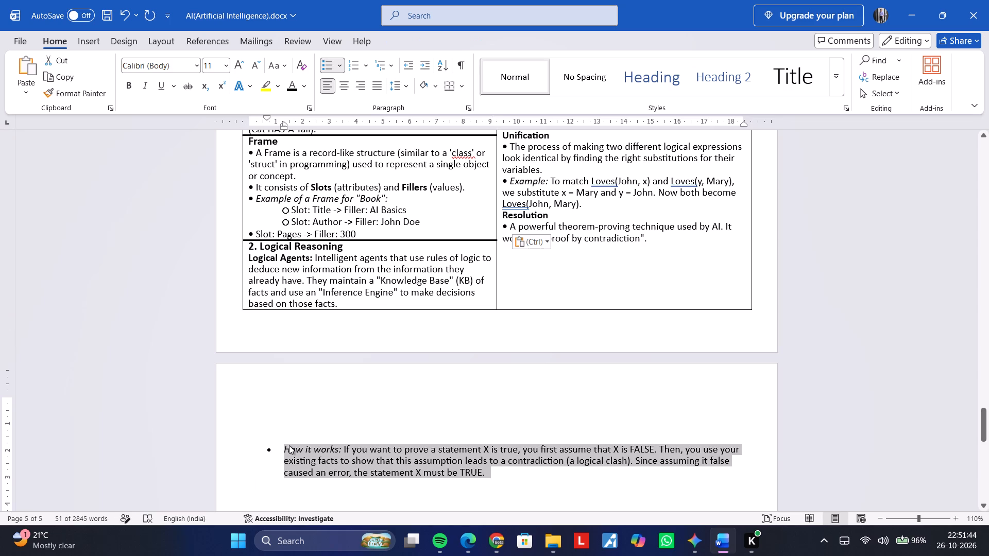
{"action": "key", "text": "ctrl+x"}
{"action": "left_click", "coordinate": [507, 260]}
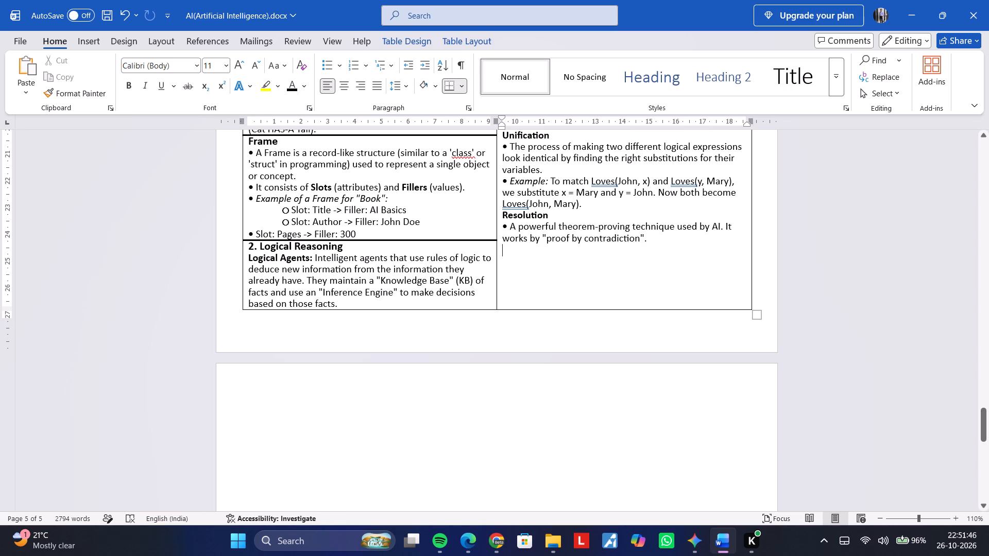
{"action": "key", "text": "ctrl+v"}
Replace the indented bullet on Resolution's "How it works" point with the compact bullet copied from the theorem-proving point above it.
{"action": "left_click", "coordinate": [536, 249]}
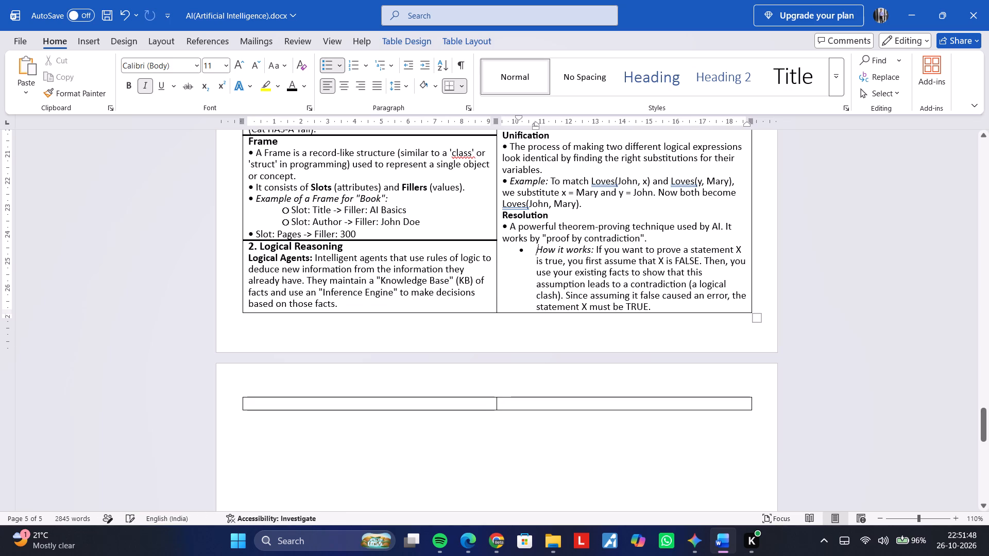
{"action": "key", "text": "BackSpace"}
{"action": "key", "text": "BackSpace"}
{"action": "key", "text": "ctrl+v"}
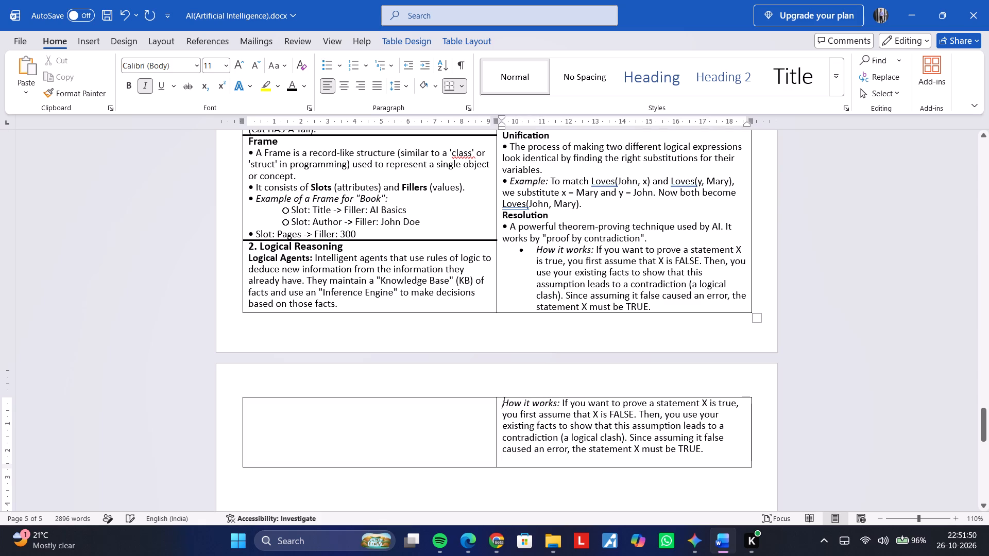
{"action": "key", "text": "ctrl+z"}
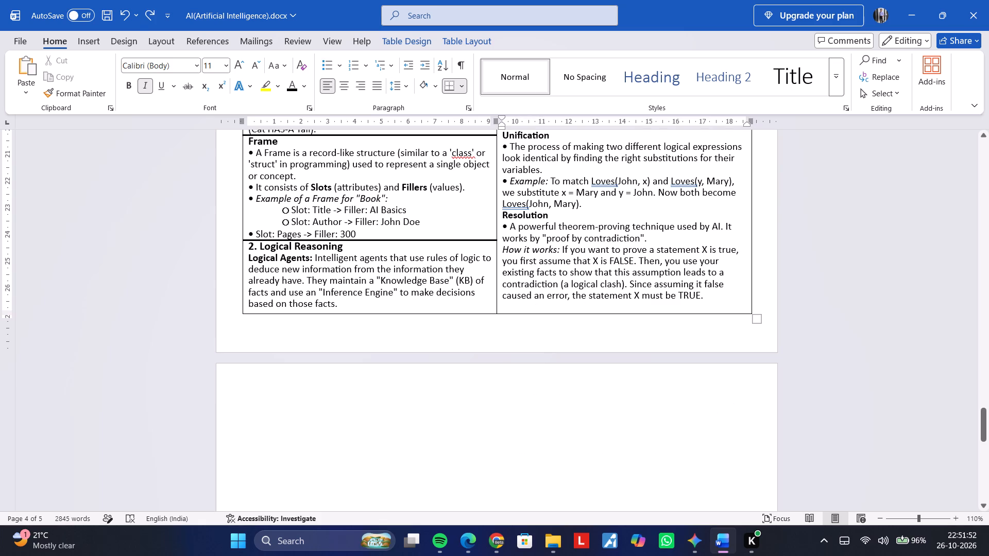
{"action": "key", "text": "Up"}
{"action": "key", "text": "Up"}
{"action": "key", "text": "ctrl+shift+Right"}
{"action": "key", "text": "ctrl+c"}
{"action": "key", "text": "Down"}
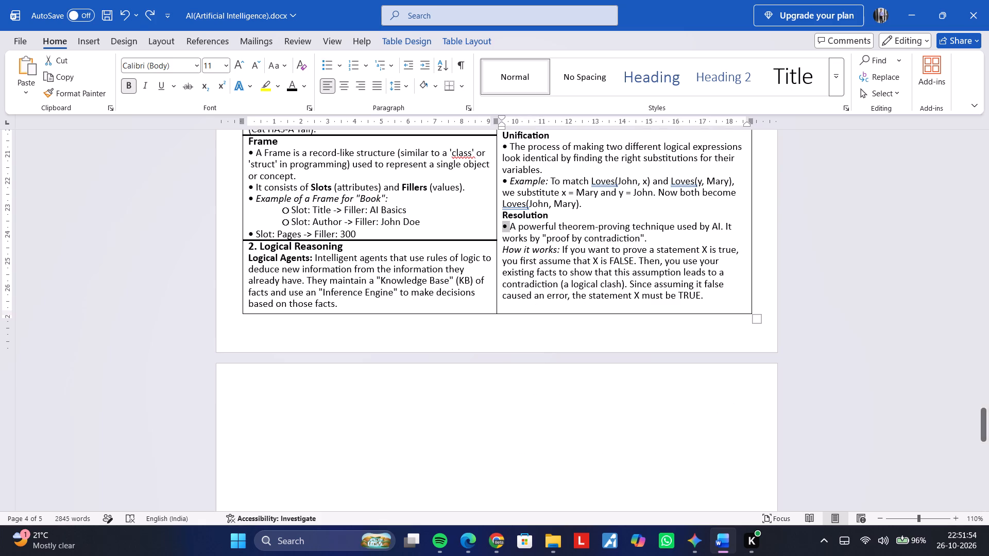
{"action": "key", "text": "Left"}
{"action": "key", "text": "Down"}
{"action": "key", "text": "ctrl+v"}
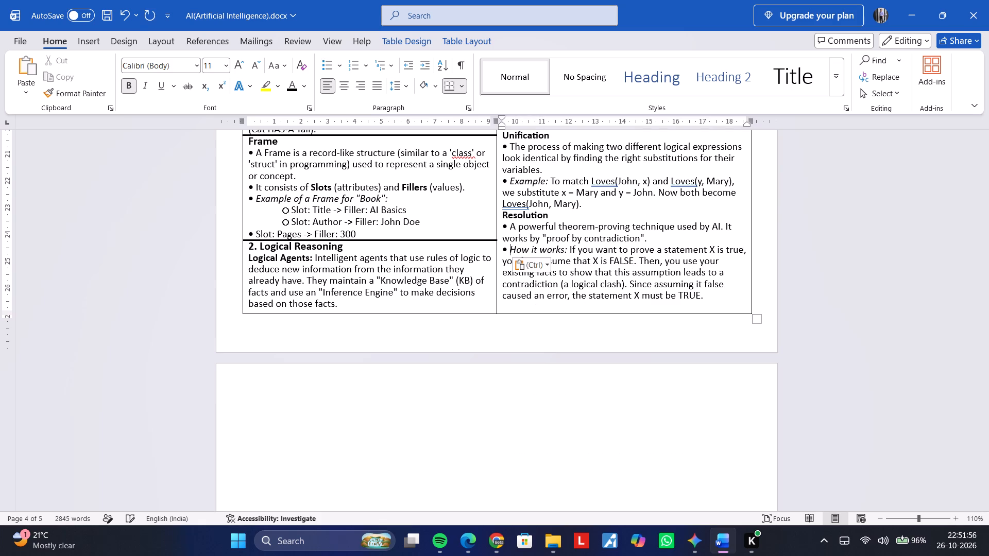
{"action": "key", "text": "Down"}
{"action": "key", "text": "Down"}
{"action": "key", "text": "Up"}
Copy the divider line above "Inference in First Order Logic Knowledge Base" and place the copy just above the Forward Chaining heading, spanning the column.
{"action": "scroll", "coordinate": [535, 232], "scroll_direction": "up", "scroll_amount": 1}
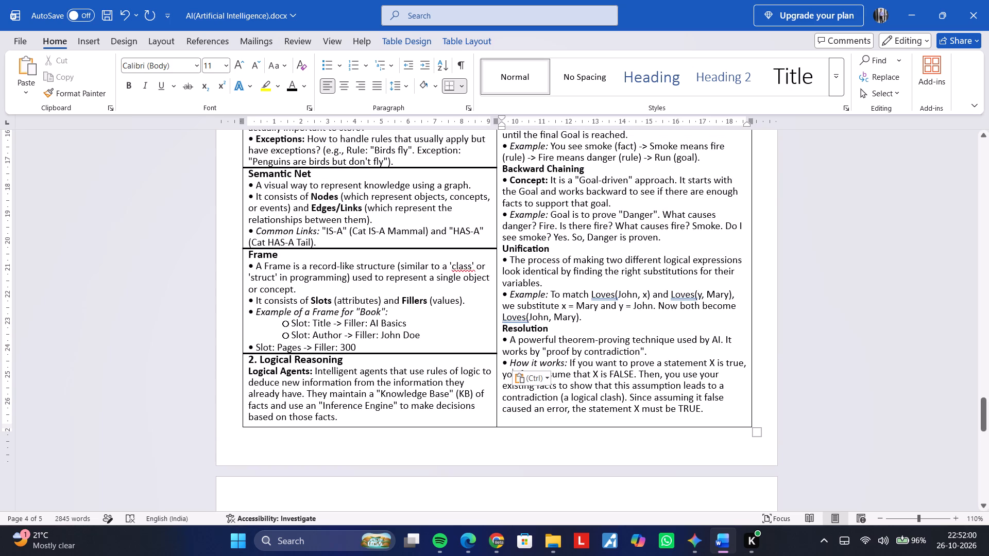
{"action": "scroll", "coordinate": [510, 349], "scroll_direction": "up", "scroll_amount": 1}
{"action": "scroll", "coordinate": [510, 349], "scroll_direction": "down", "scroll_amount": 1}
{"action": "scroll", "coordinate": [510, 349], "scroll_direction": "up", "scroll_amount": 1}
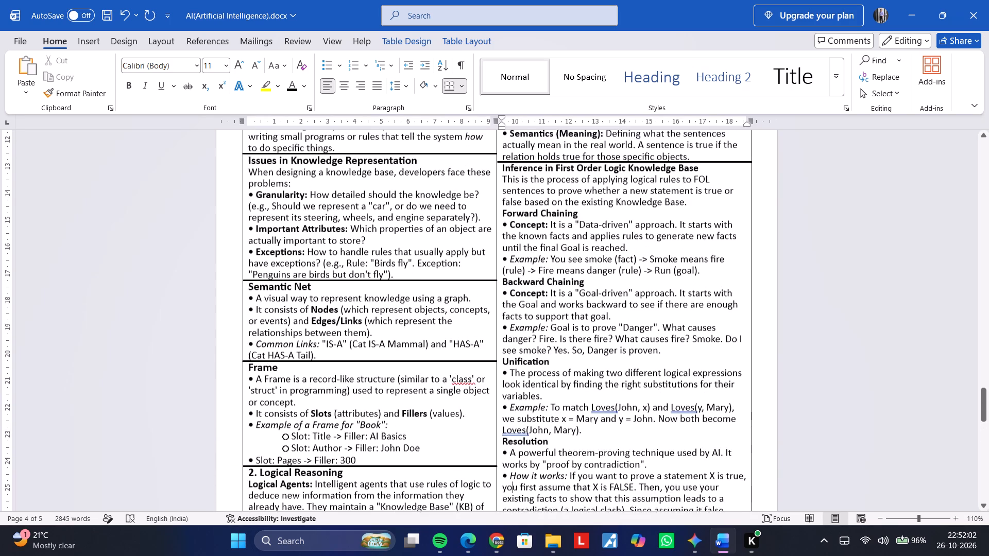
{"action": "scroll", "coordinate": [510, 349], "scroll_direction": "up", "scroll_amount": 1}
{"action": "scroll", "coordinate": [510, 349], "scroll_direction": "down", "scroll_amount": 1}
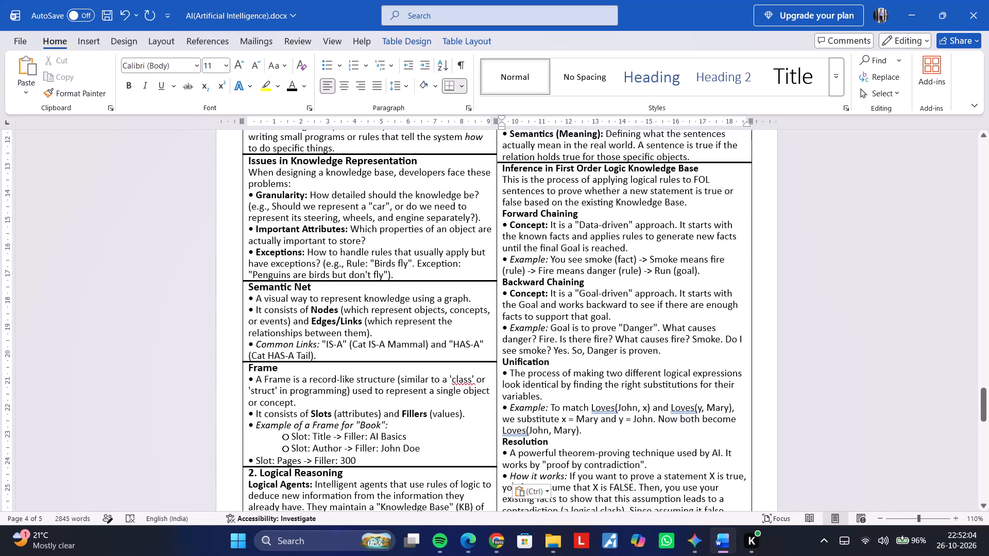
{"action": "left_click", "coordinate": [553, 163]}
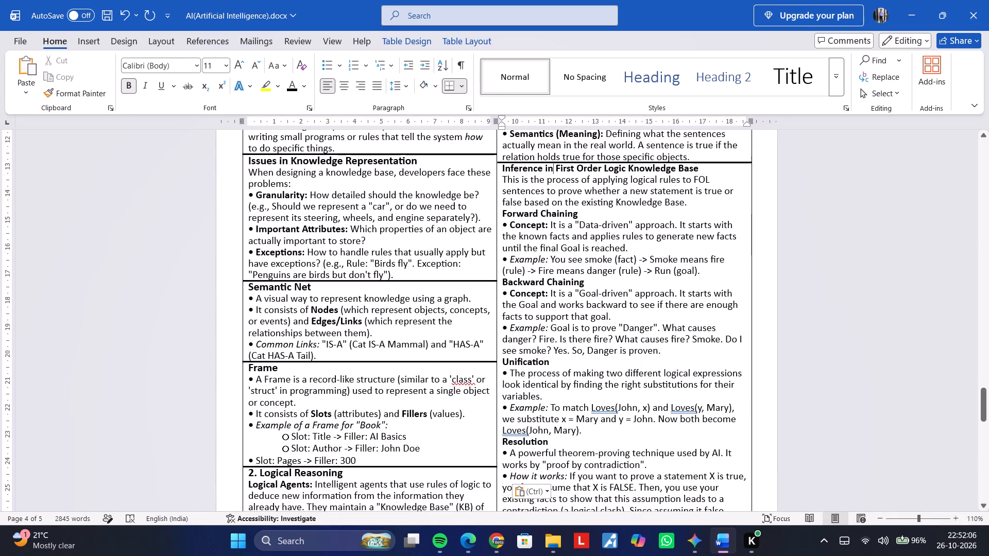
{"action": "left_click", "coordinate": [549, 162]}
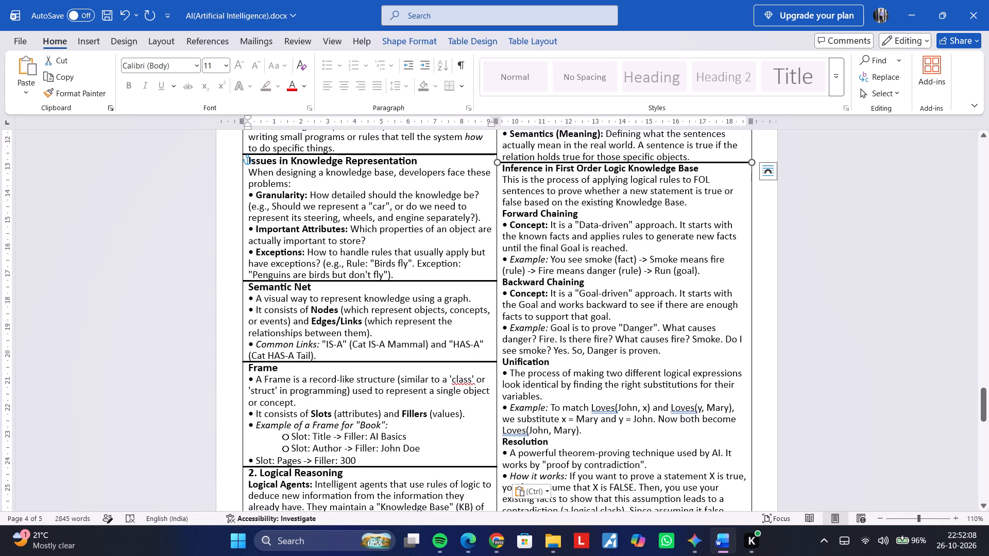
{"action": "key", "text": "ctrl+c"}
{"action": "left_click", "coordinate": [552, 203]}
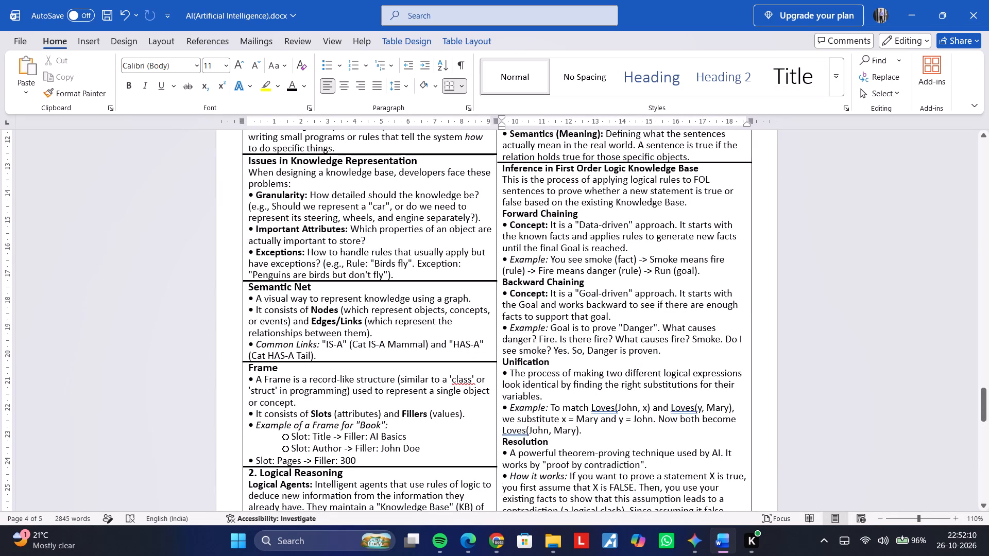
{"action": "left_click", "coordinate": [701, 202]}
{"action": "key", "text": "ctrl+v"}
{"action": "key", "text": "Down"}
{"action": "key", "text": "Down"}
{"action": "key", "text": "Down"}
{"action": "key", "text": "Down"}
{"action": "key", "text": "Down"}
{"action": "key", "text": "Down"}
{"action": "key", "text": "Down"}
{"action": "key", "text": "Down"}
{"action": "key", "text": "Down"}
{"action": "key", "text": "Down"}
{"action": "key", "text": "Down"}
{"action": "key", "text": "Down"}
{"action": "key", "text": "Up"}
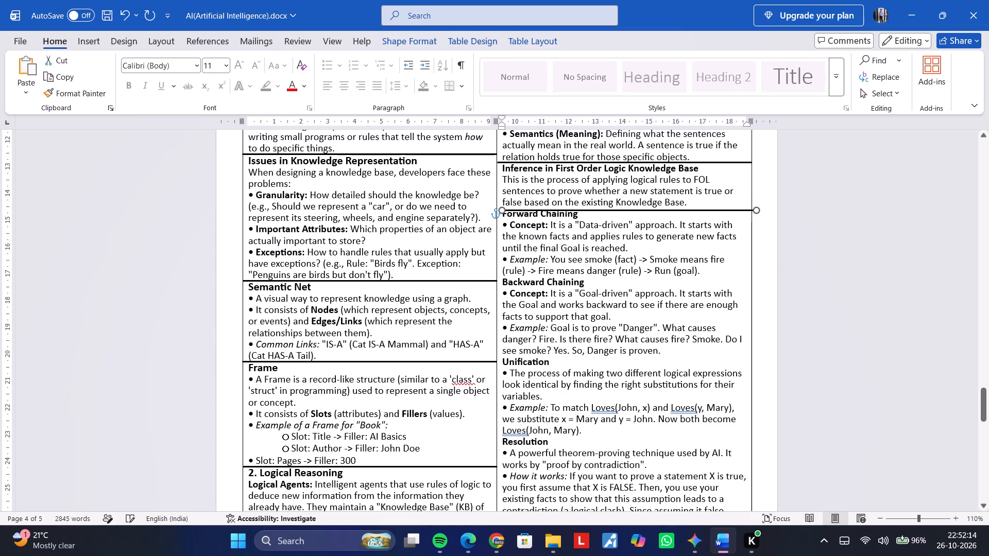
{"action": "key", "text": "Up"}
{"action": "key", "text": "Up"}
{"action": "key", "text": "Up"}
{"action": "key", "text": "Left"}
{"action": "key", "text": "Left"}
{"action": "key", "text": "Left"}
{"action": "key", "text": "Left"}
{"action": "key", "text": "Left"}
{"action": "key", "text": "Left"}
{"action": "key", "text": "Left"}
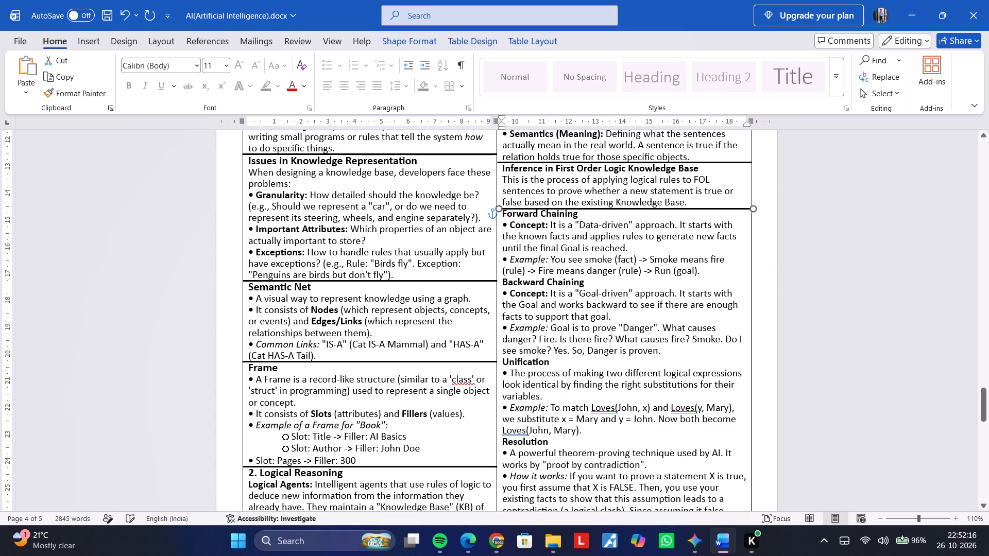
{"action": "key", "text": "Left"}
{"action": "key", "text": "Left"}
{"action": "key", "text": "Left"}
{"action": "key", "text": "Up"}
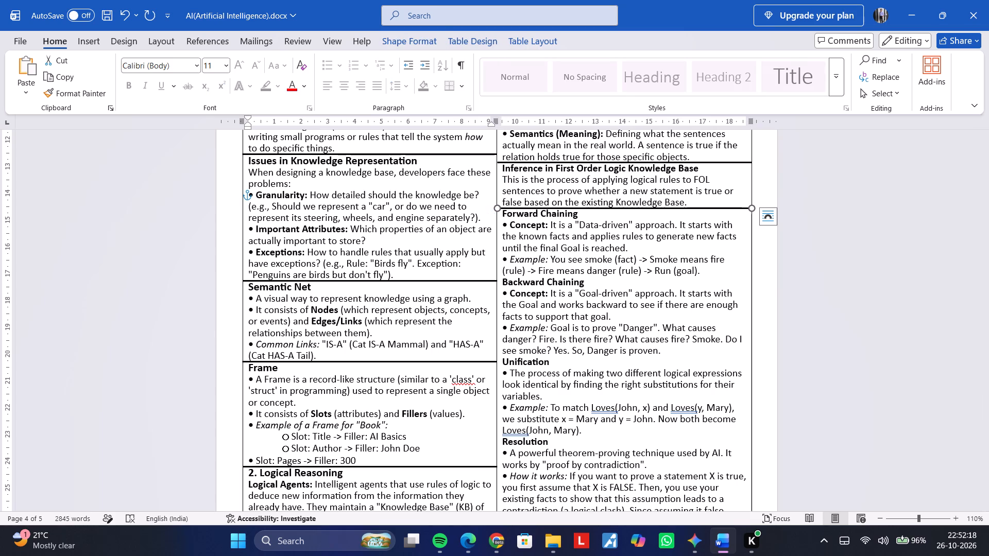
Paste another copy of the divider line and align it with the column between Forward Chaining's Example and the Backward Chaining heading.
{"action": "left_click", "coordinate": [716, 268]}
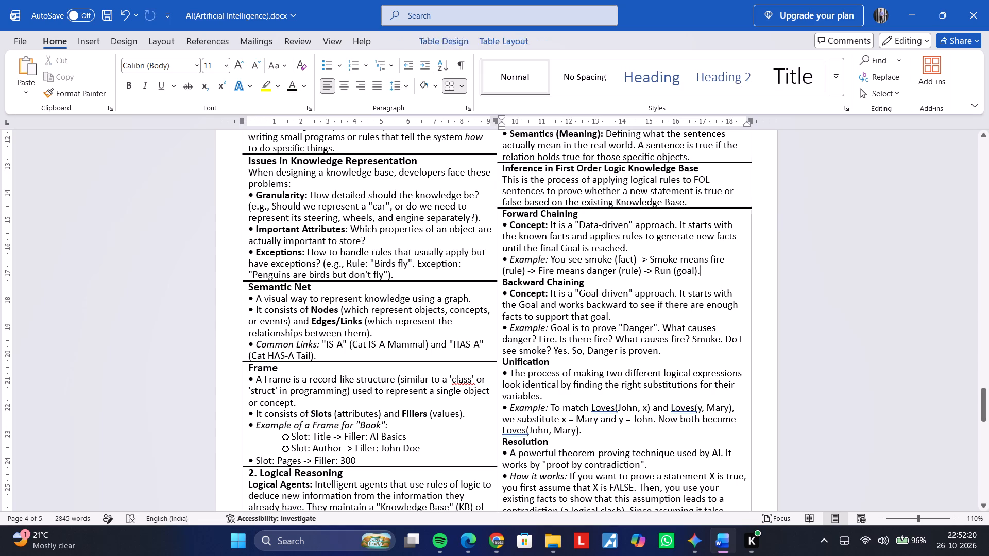
{"action": "key", "text": "ctrl+v"}
{"action": "key", "text": "Down"}
{"action": "key", "text": "Down"}
{"action": "key", "text": "Down"}
{"action": "key", "text": "Down"}
{"action": "key", "text": "Down"}
{"action": "key", "text": "Down"}
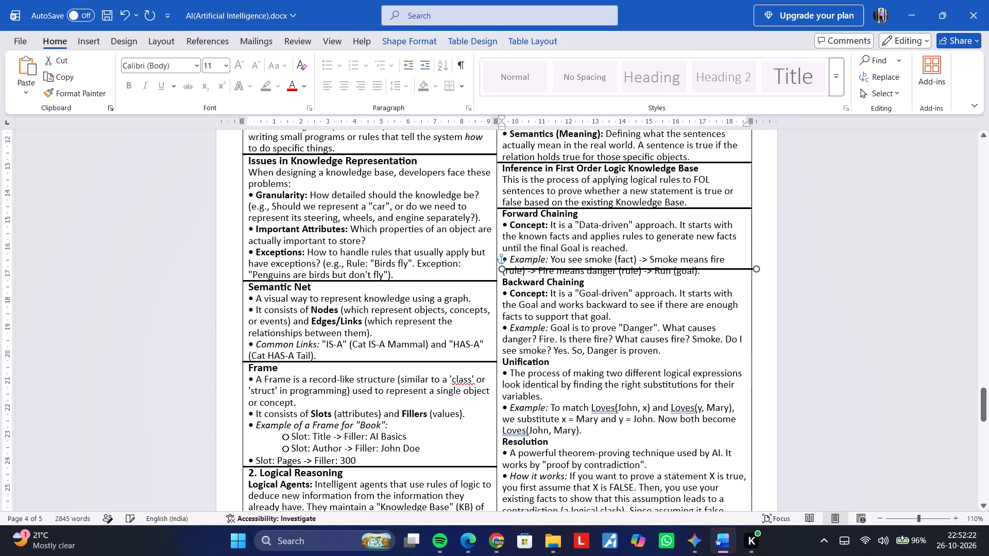
{"action": "key", "text": "Down"}
{"action": "key", "text": "Down"}
{"action": "key", "text": "Down"}
{"action": "key", "text": "Down"}
{"action": "key", "text": "Down"}
{"action": "key", "text": "Down"}
{"action": "key", "text": "Down"}
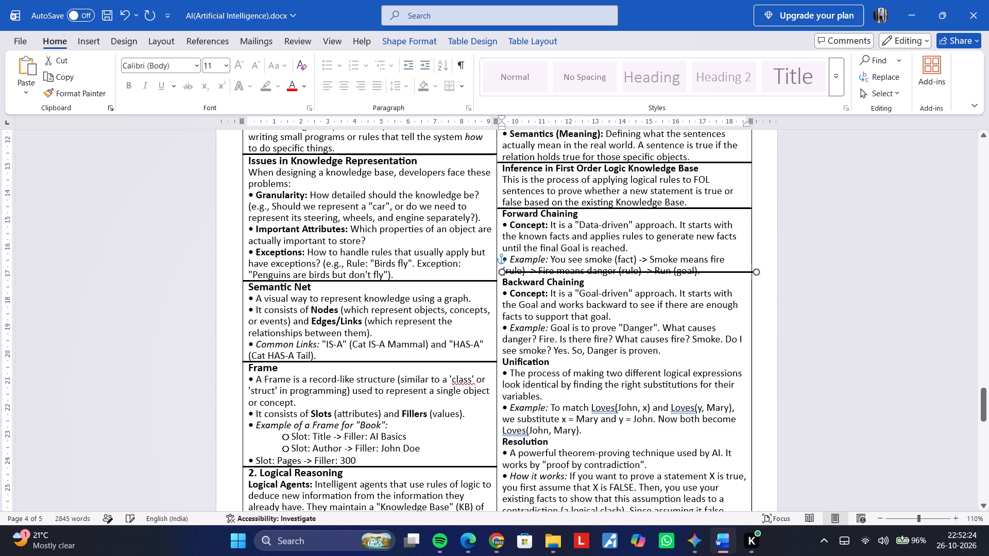
{"action": "key", "text": "Down"}
{"action": "key", "text": "Down"}
{"action": "key", "text": "Down"}
{"action": "key", "text": "Down"}
{"action": "key", "text": "Down"}
{"action": "key", "text": "Down"}
{"action": "key", "text": "Left"}
{"action": "key", "text": "Left"}
{"action": "key", "text": "Left"}
{"action": "key", "text": "Left"}
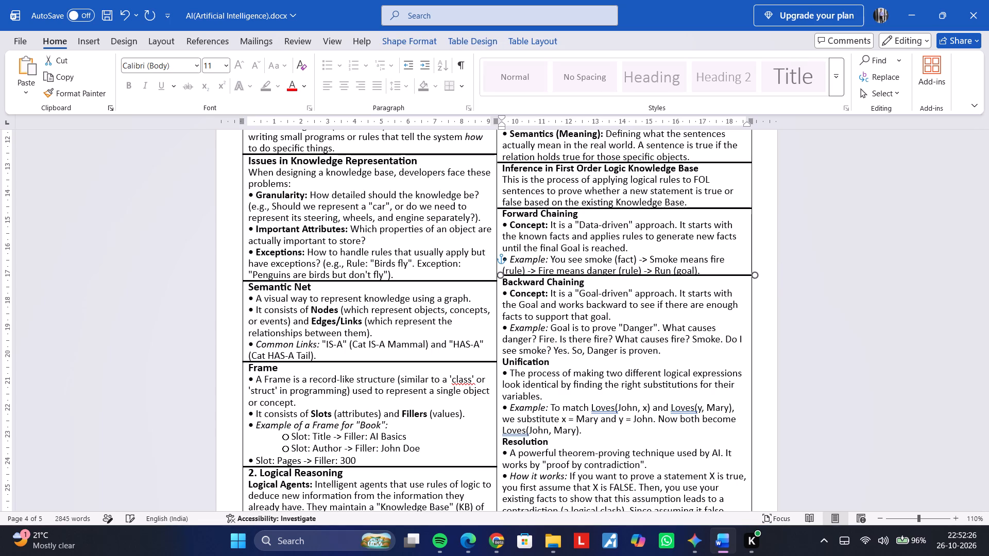
{"action": "key", "text": "Left"}
{"action": "key", "text": "Left"}
{"action": "key", "text": "Left"}
{"action": "key", "text": "Left"}
{"action": "key", "text": "Down"}
{"action": "key", "text": "Down"}
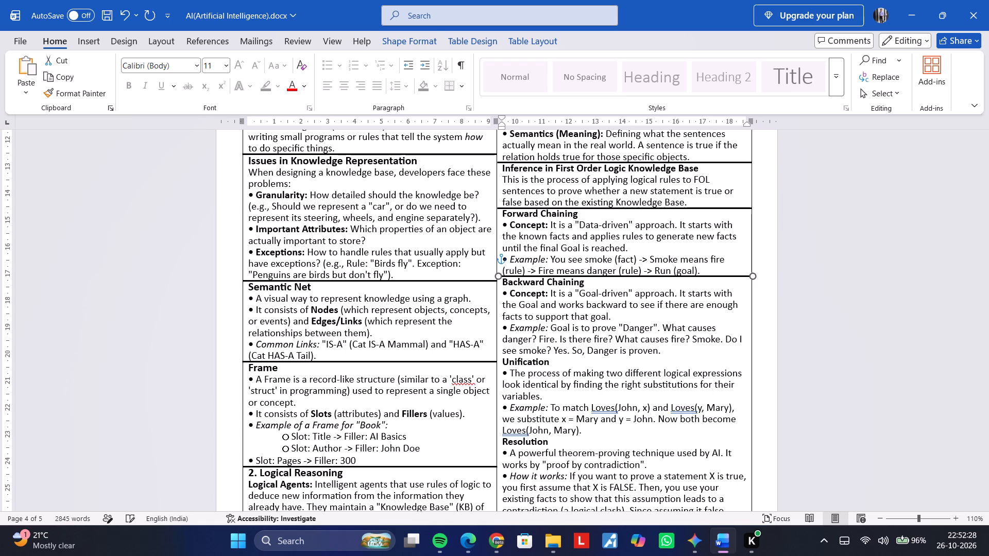
{"action": "key", "text": "Left"}
{"action": "key", "text": "Down"}
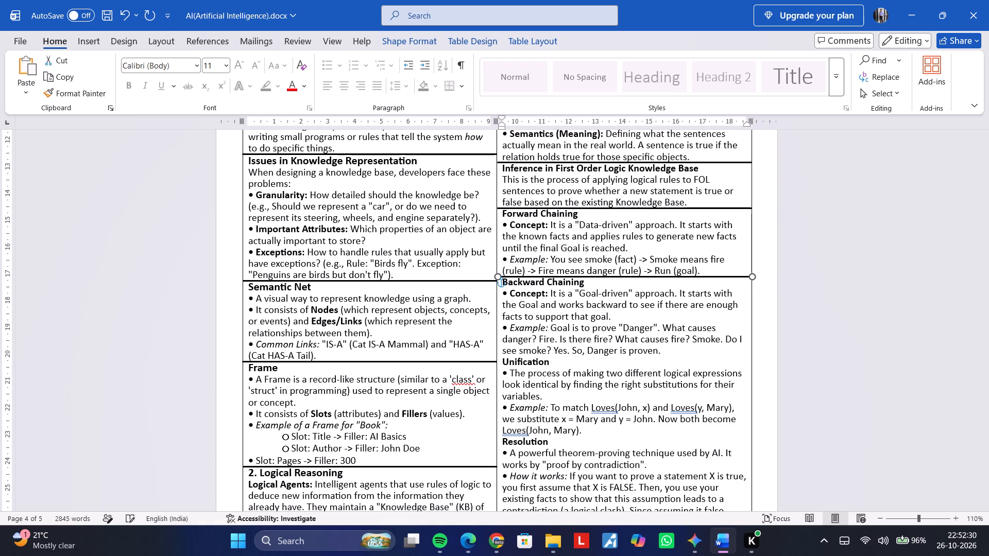
{"action": "key", "text": "Left"}
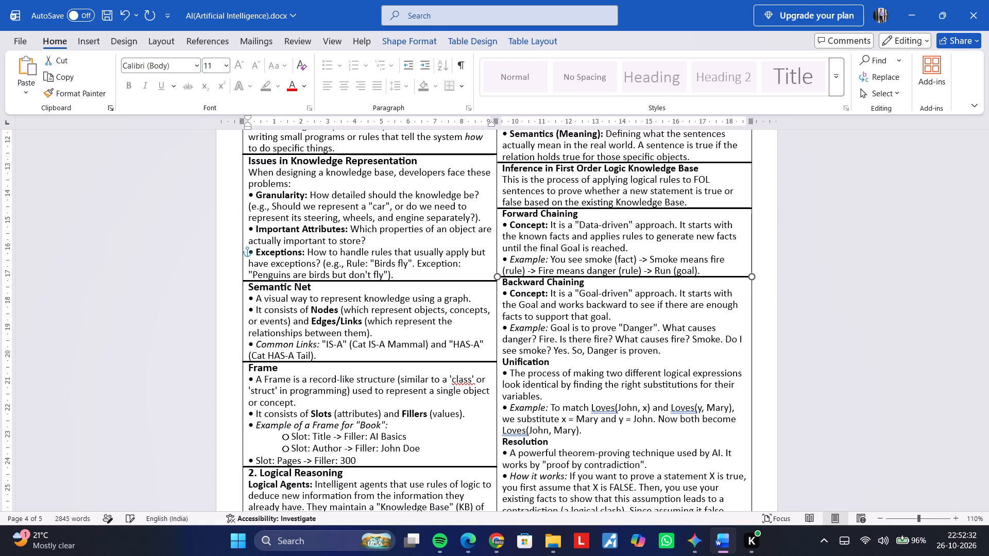
{"action": "key", "text": "Left"}
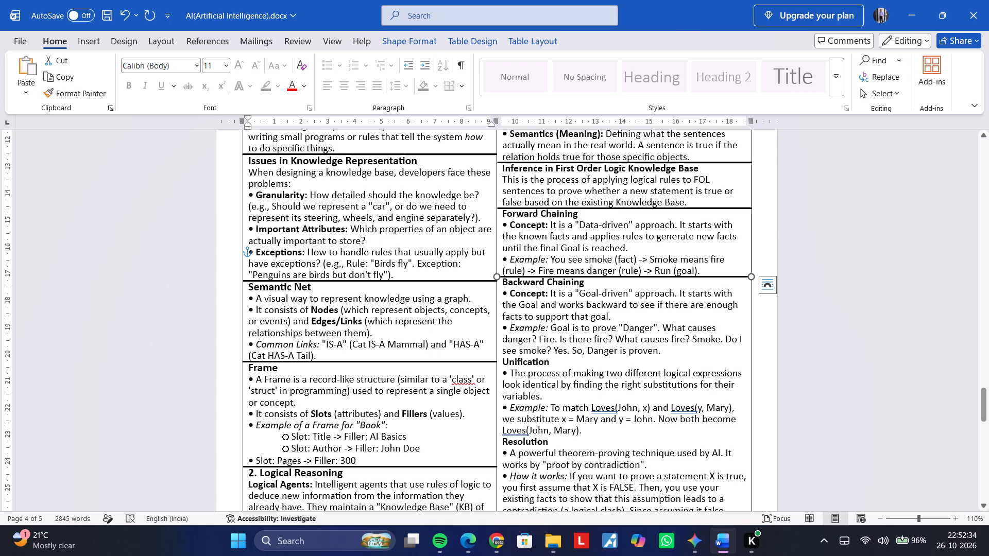
Paste another divider line and align it with the column between Backward Chaining's Example and the Unification heading.
{"action": "left_click", "coordinate": [660, 355]}
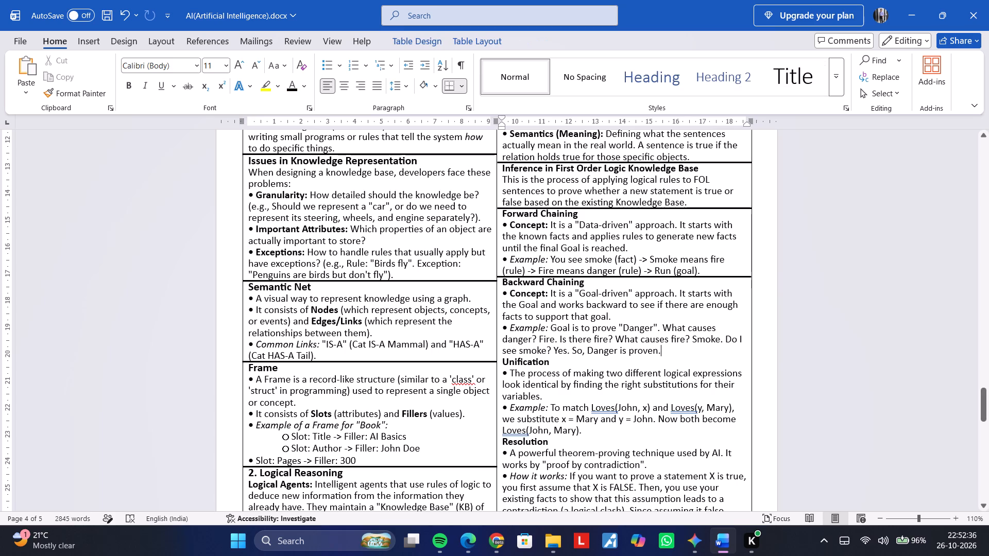
{"action": "key", "text": "ctrl+v"}
{"action": "key", "text": "Down"}
{"action": "key", "text": "Down"}
{"action": "key", "text": "Down"}
{"action": "key", "text": "Down"}
{"action": "key", "text": "Down"}
{"action": "key", "text": "Down"}
{"action": "key", "text": "Down"}
{"action": "key", "text": "Down"}
{"action": "key", "text": "Down"}
{"action": "key", "text": "Down"}
{"action": "key", "text": "Down"}
{"action": "key", "text": "Down"}
{"action": "key", "text": "Down"}
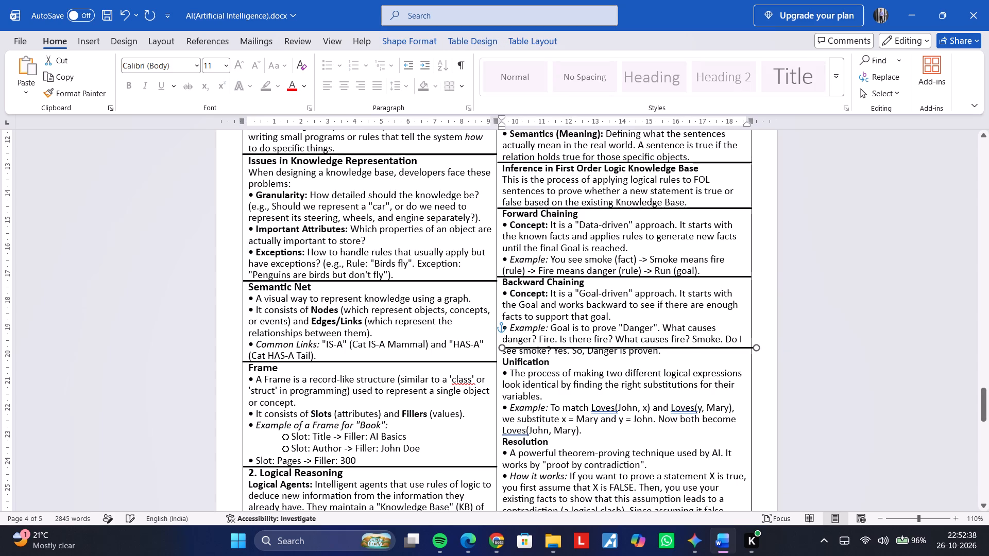
{"action": "key", "text": "Down"}
{"action": "key", "text": "Down"}
{"action": "key", "text": "Up"}
{"action": "key", "text": "Up"}
{"action": "key", "text": "Left"}
{"action": "key", "text": "Left"}
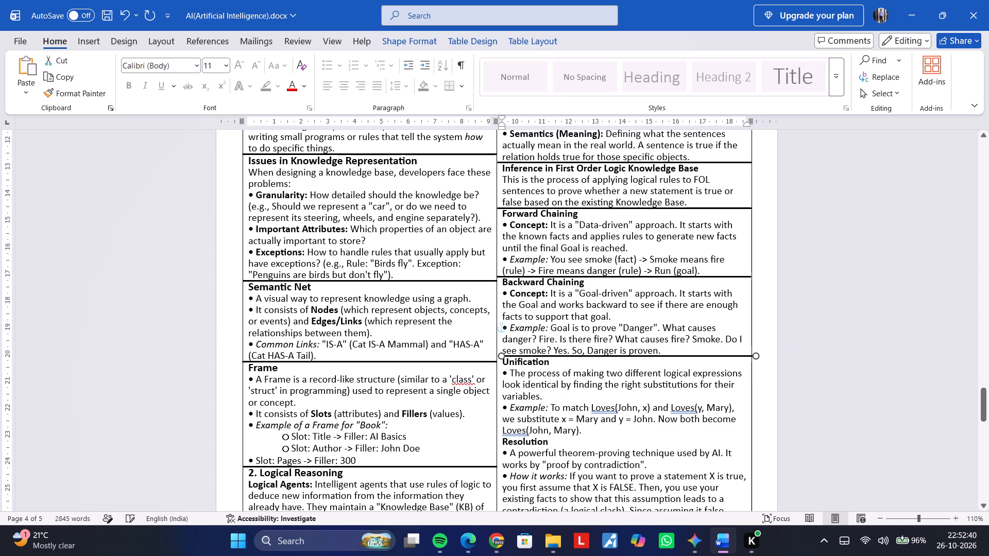
{"action": "key", "text": "Left"}
{"action": "key", "text": "Left"}
{"action": "key", "text": "Left"}
{"action": "key", "text": "Left"}
{"action": "key", "text": "Left"}
{"action": "key", "text": "Left"}
{"action": "key", "text": "Left"}
{"action": "key", "text": "Left"}
{"action": "key", "text": "Left"}
{"action": "key", "text": "Left"}
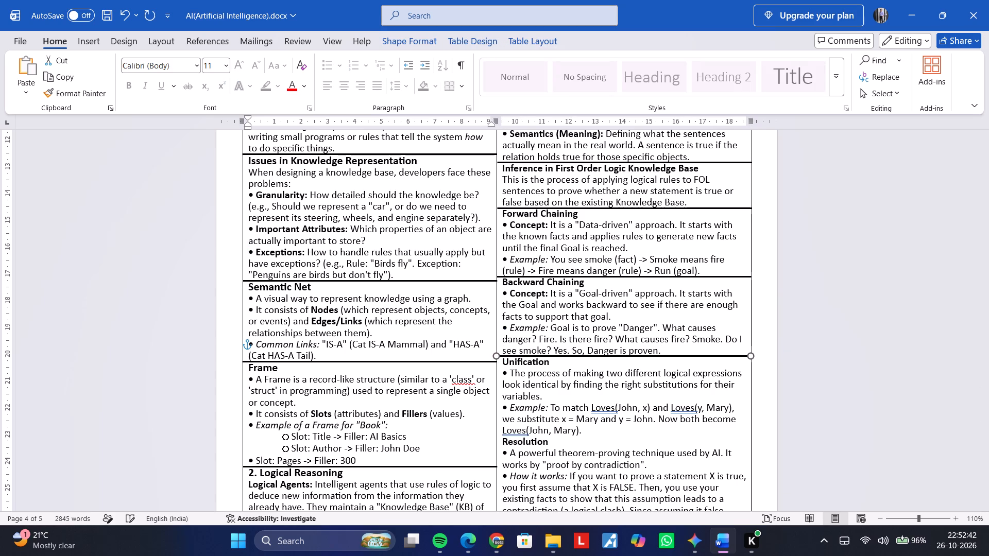
{"action": "key", "text": "Right"}
{"action": "key", "text": "Right"}
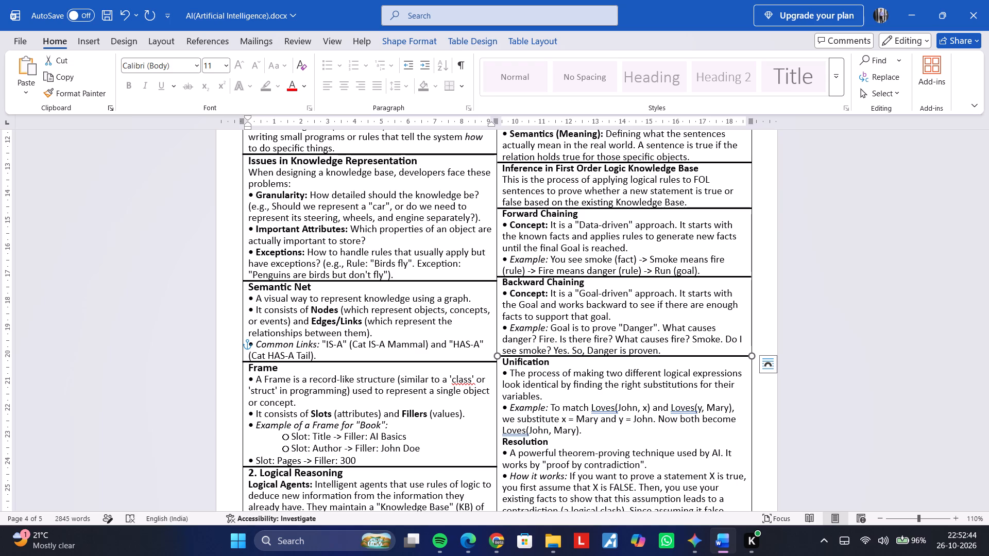
{"action": "left_click", "coordinate": [643, 375]}
Paste another divider line and align it with the column between Unification's Example and the Resolution heading.
{"action": "scroll", "coordinate": [643, 376], "scroll_direction": "down", "scroll_amount": 1}
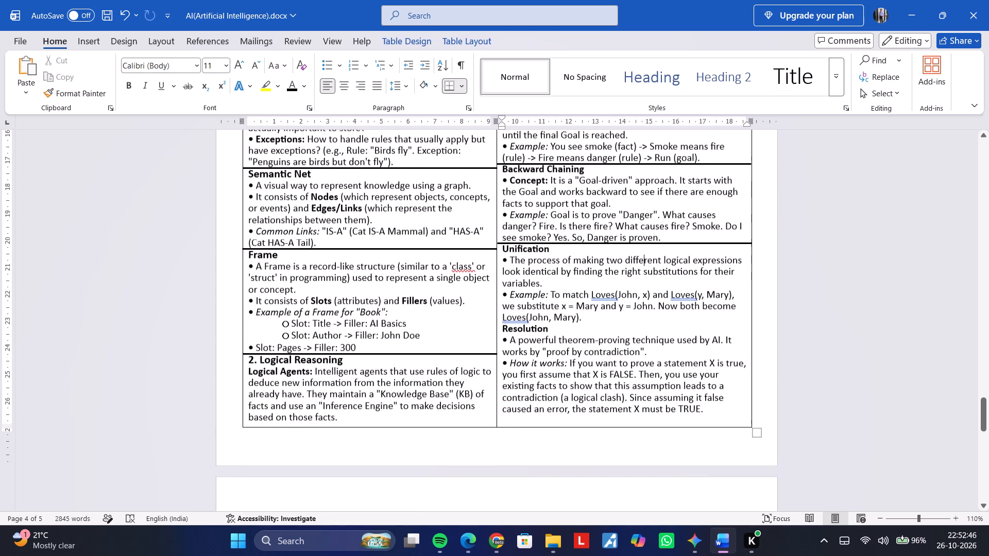
{"action": "left_click", "coordinate": [604, 327]}
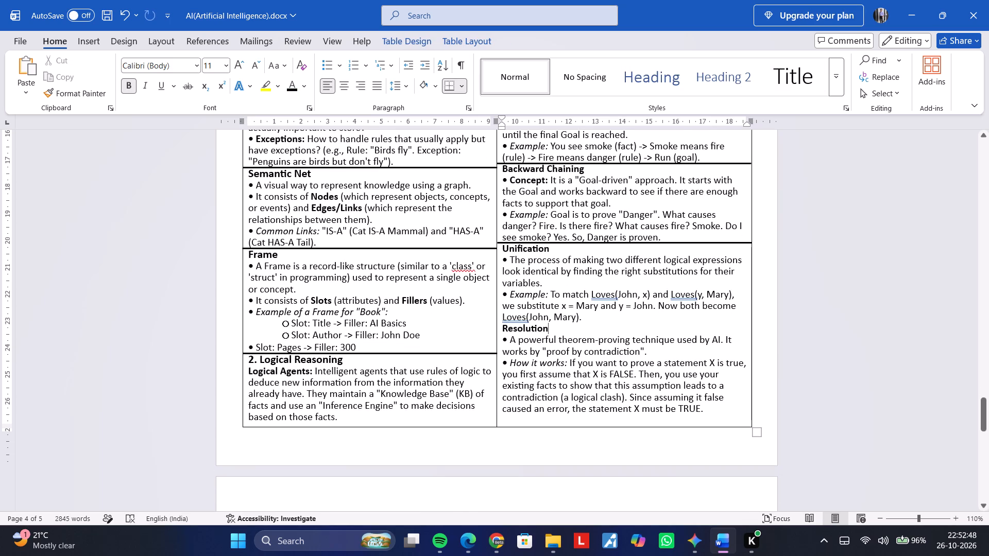
{"action": "key", "text": "ctrl+v"}
{"action": "key", "text": "Down"}
{"action": "key", "text": "Up"}
{"action": "key", "text": "Left"}
{"action": "key", "text": "Left"}
{"action": "key", "text": "Left"}
{"action": "key", "text": "Left"}
{"action": "key", "text": "Left"}
{"action": "key", "text": "Left"}
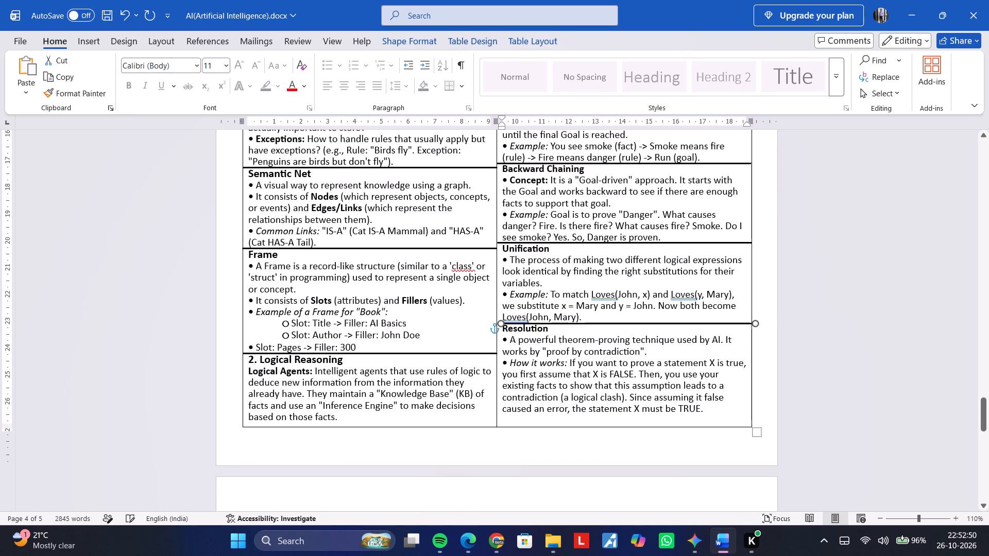
{"action": "key", "text": "Left"}
{"action": "key", "text": "Left"}
{"action": "key", "text": "Left"}
{"action": "key", "text": "Left"}
{"action": "key", "text": "Left"}
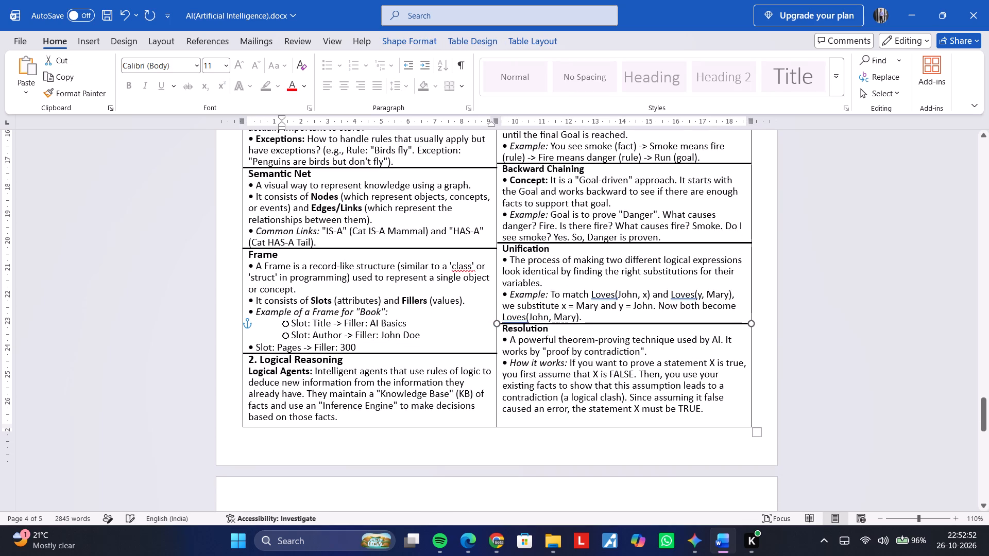
{"action": "key", "text": "Right"}
{"action": "key", "text": "Left"}
{"action": "key", "text": "Right"}
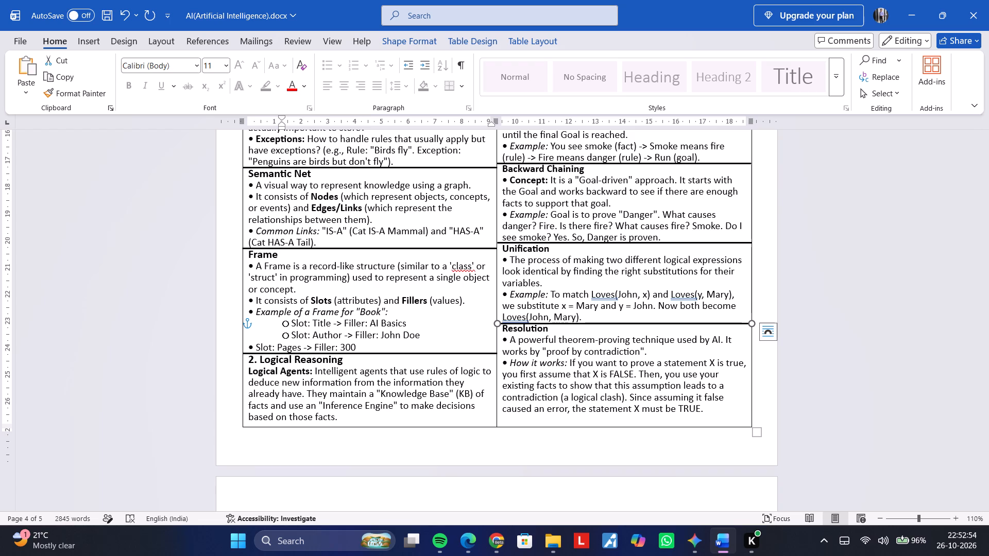
{"action": "left_click", "coordinate": [603, 329]}
Save the document.
{"action": "key", "text": "ctrl+s"}
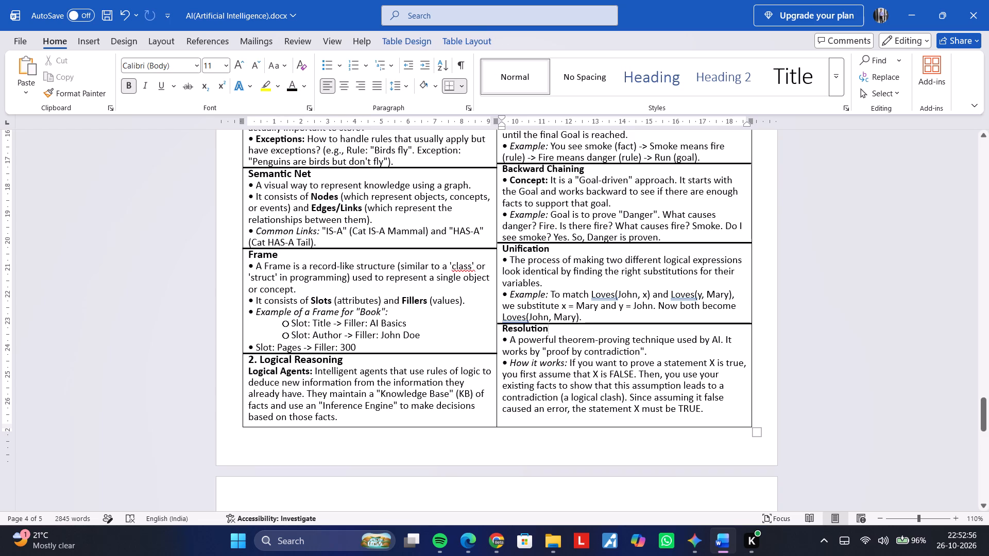
Review the layout and divider lines of the Unit 2 table and the preceding Unit 1 pages.
{"action": "scroll", "coordinate": [492, 357], "scroll_direction": "up", "scroll_amount": 4}
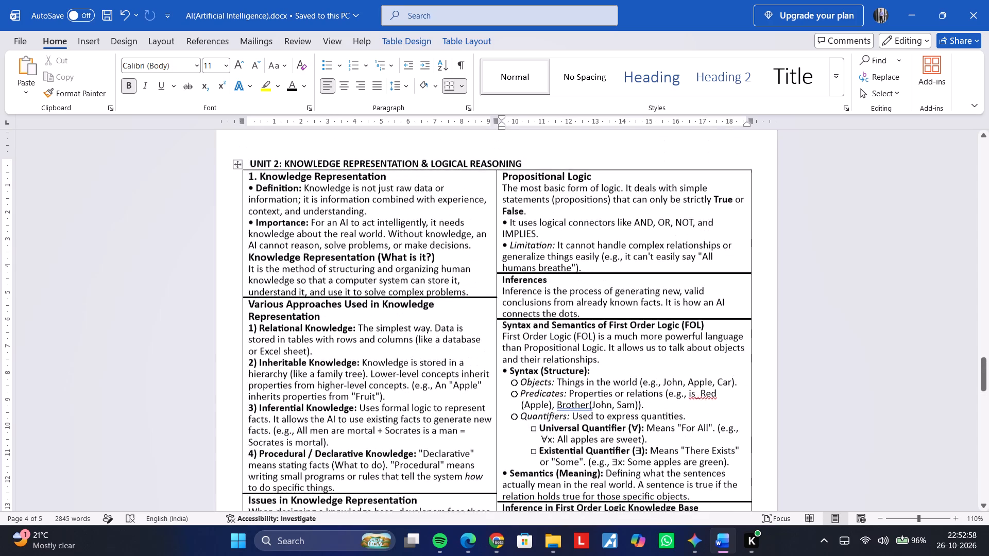
{"action": "scroll", "coordinate": [492, 357], "scroll_direction": "up", "scroll_amount": 1}
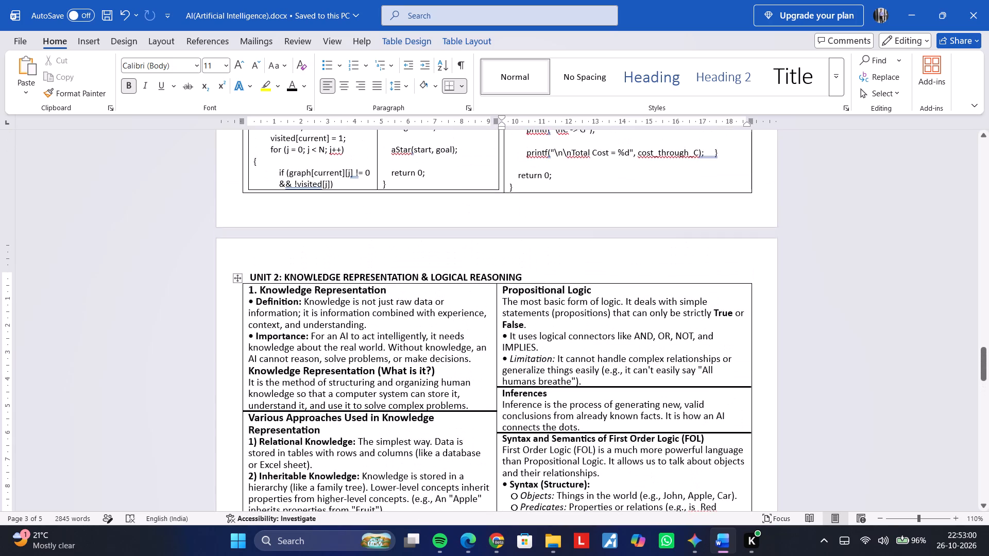
{"action": "scroll", "coordinate": [492, 357], "scroll_direction": "down", "scroll_amount": 3}
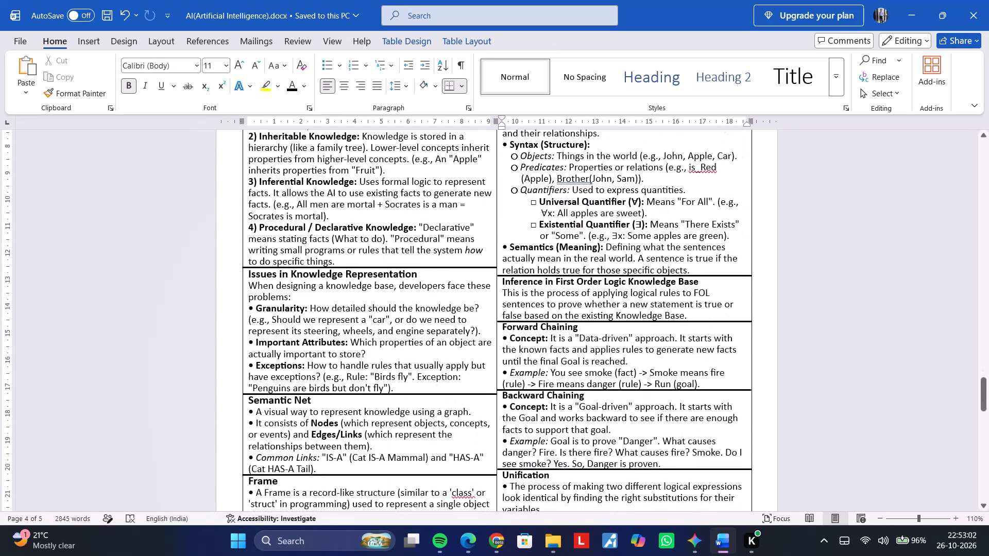
{"action": "scroll", "coordinate": [492, 357], "scroll_direction": "up", "scroll_amount": 17}
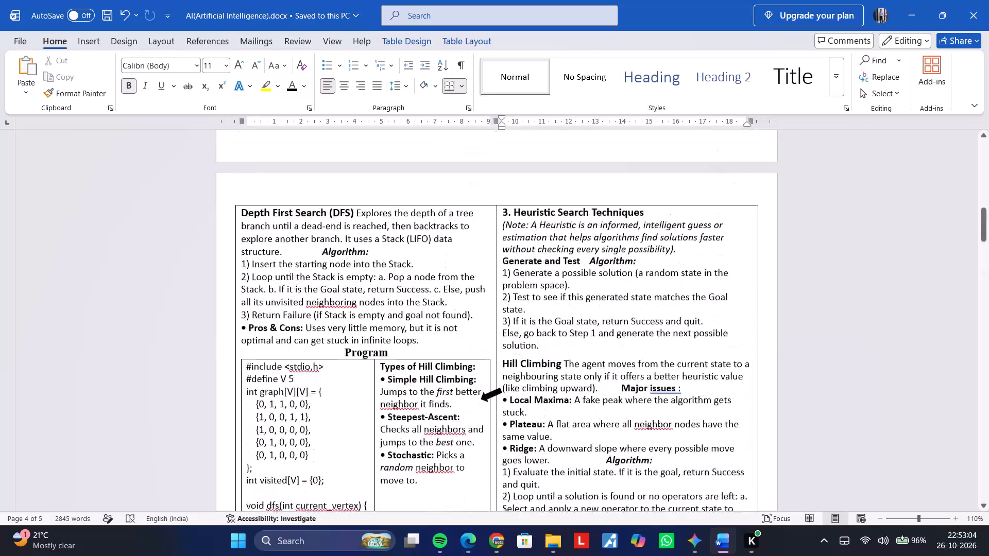
Save the document.
{"action": "left_click", "coordinate": [474, 358]}
{"action": "key", "text": "ctrl+s"}
Place the text cursor on the blank page that follows the Unit 2 table.
{"action": "scroll", "coordinate": [462, 354], "scroll_direction": "down", "scroll_amount": 7}
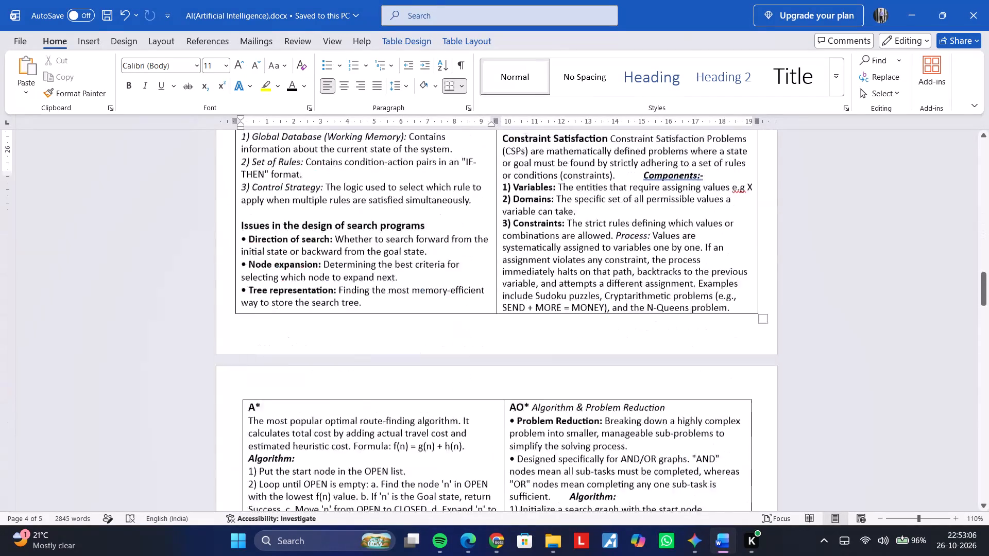
{"action": "scroll", "coordinate": [462, 354], "scroll_direction": "down", "scroll_amount": 2}
{"action": "scroll", "coordinate": [479, 353], "scroll_direction": "up", "scroll_amount": 1}
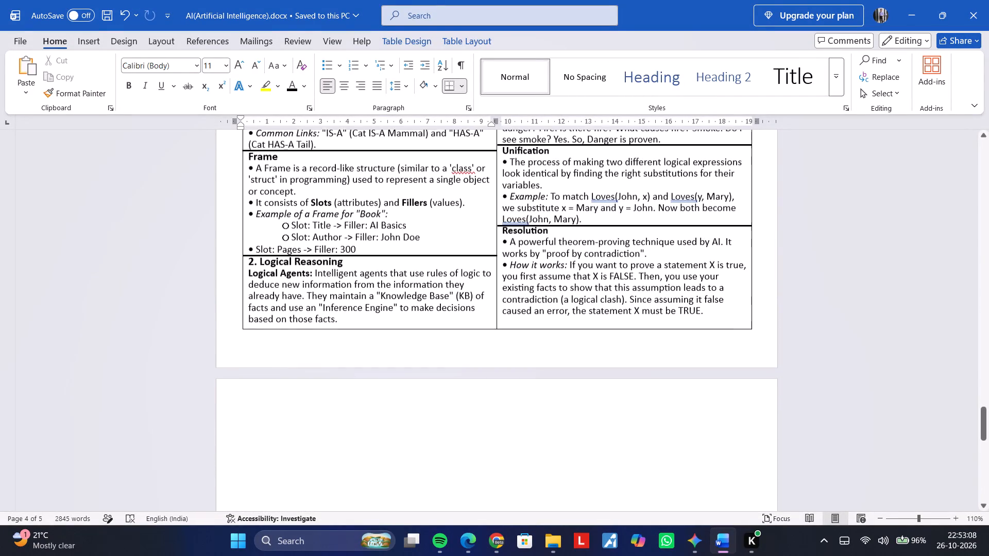
{"action": "left_click", "coordinate": [455, 390]}
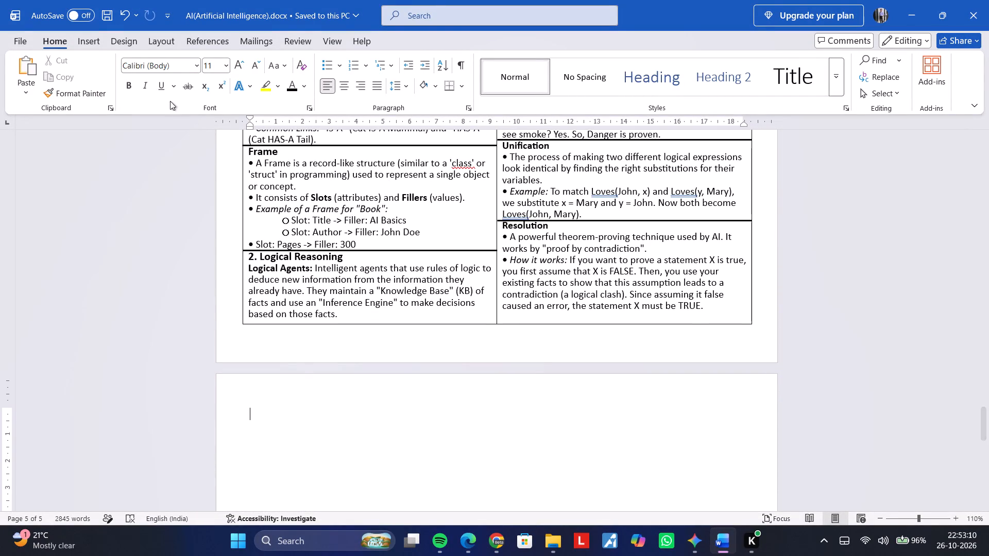
{"action": "left_click", "coordinate": [96, 44]}
{"action": "left_click", "coordinate": [69, 40]}
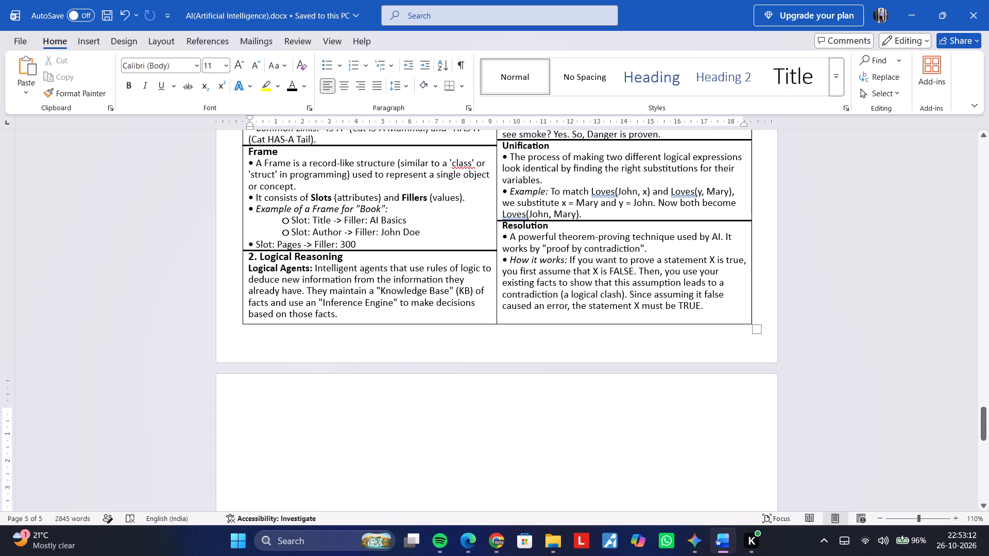
{"action": "scroll", "coordinate": [534, 411], "scroll_direction": "up", "scroll_amount": 3}
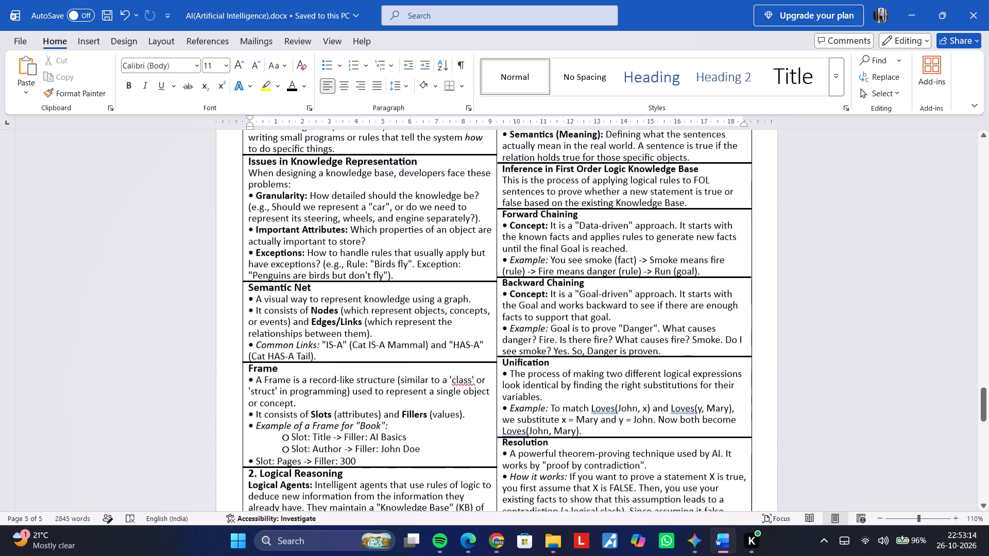